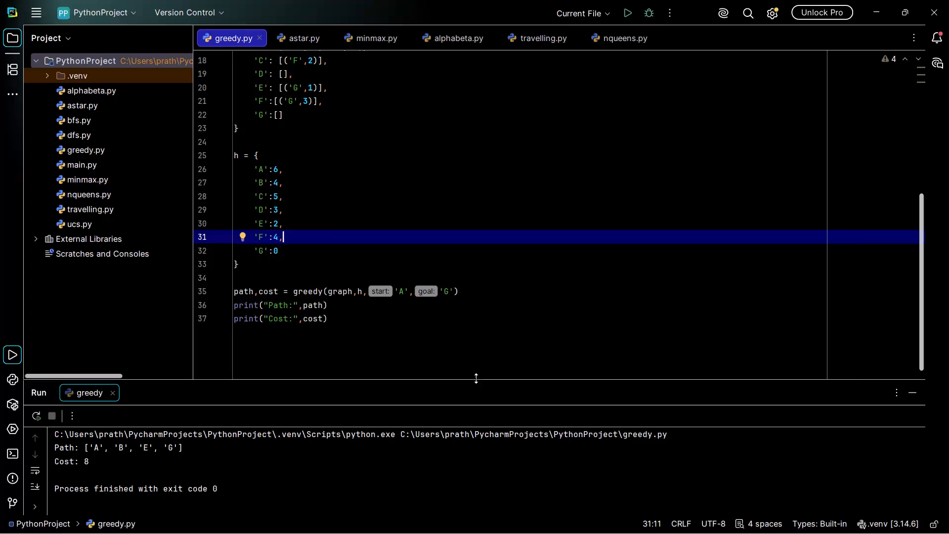
Leave the code editor and close the empty terminal window in front of Canva.
key("alt+Tab")
key("alt+Tab")
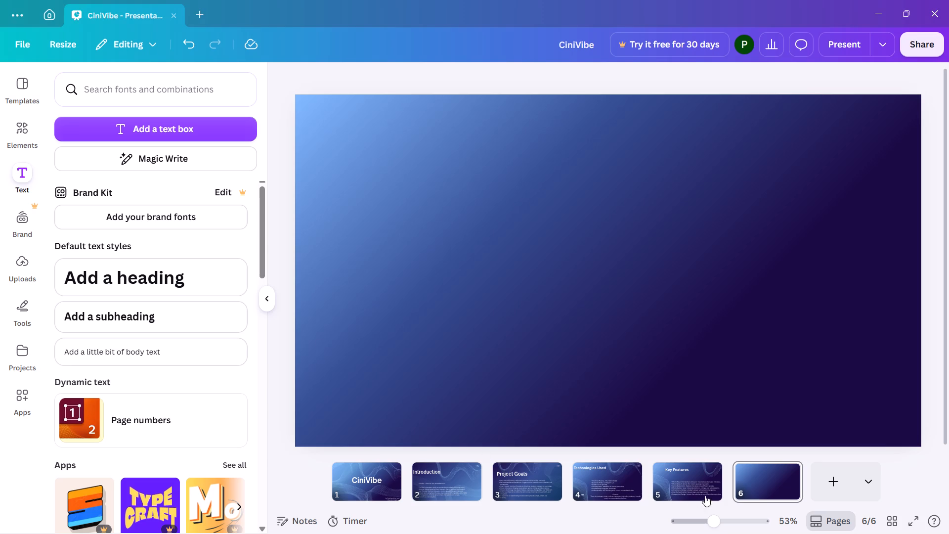
key("alt+Tab")
key("alt+Tab")
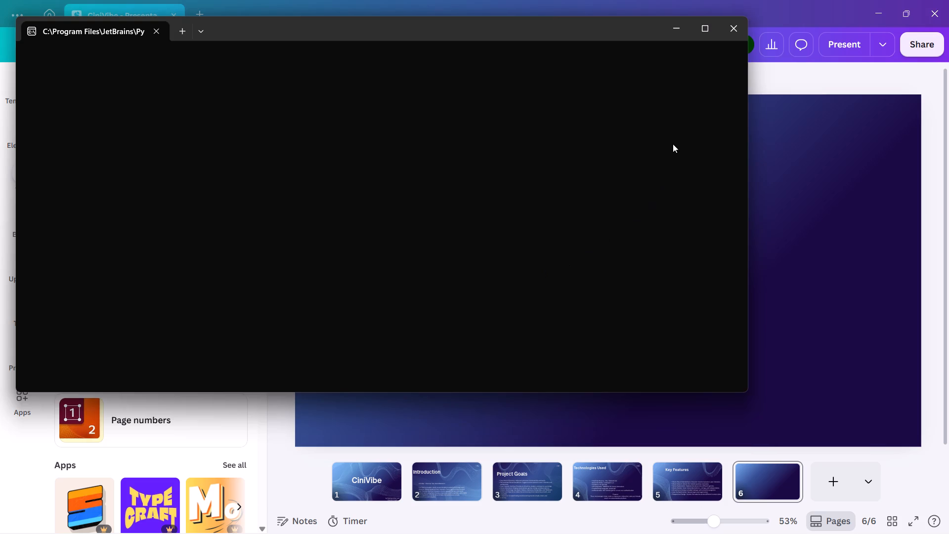
left_click(734, 28)
Switch to the Brave browser and close the PyCharm download page.
key("alt+Tab")
key("alt+Tab")
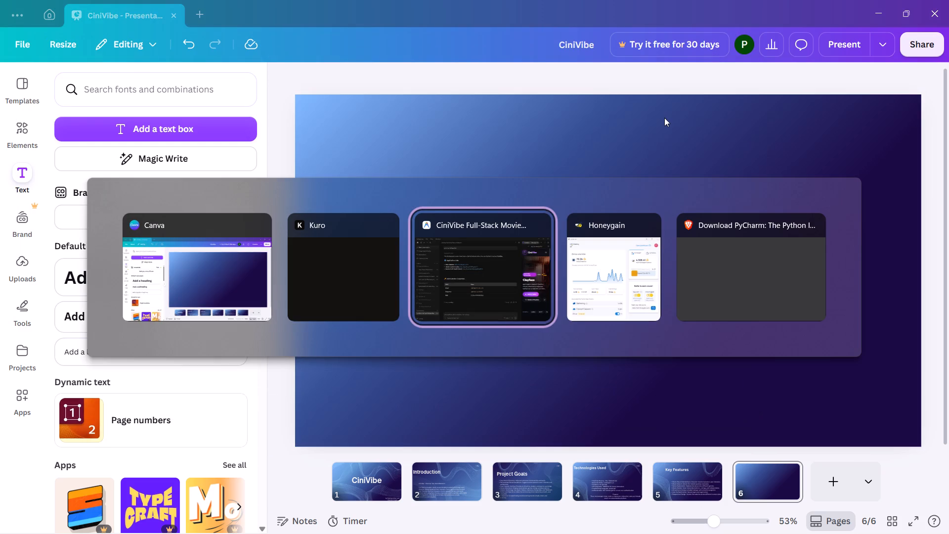
key("alt+Tab")
key("alt+Tab")
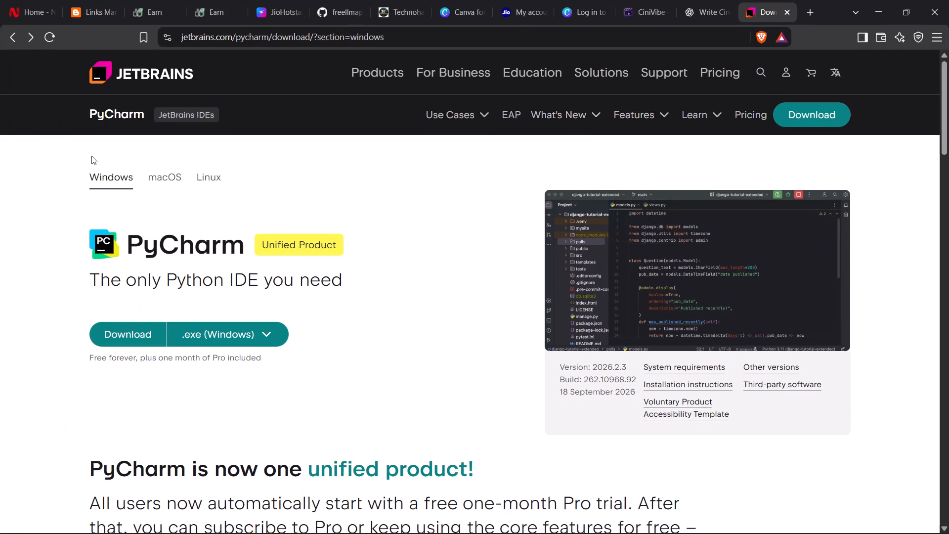
left_click(789, 10)
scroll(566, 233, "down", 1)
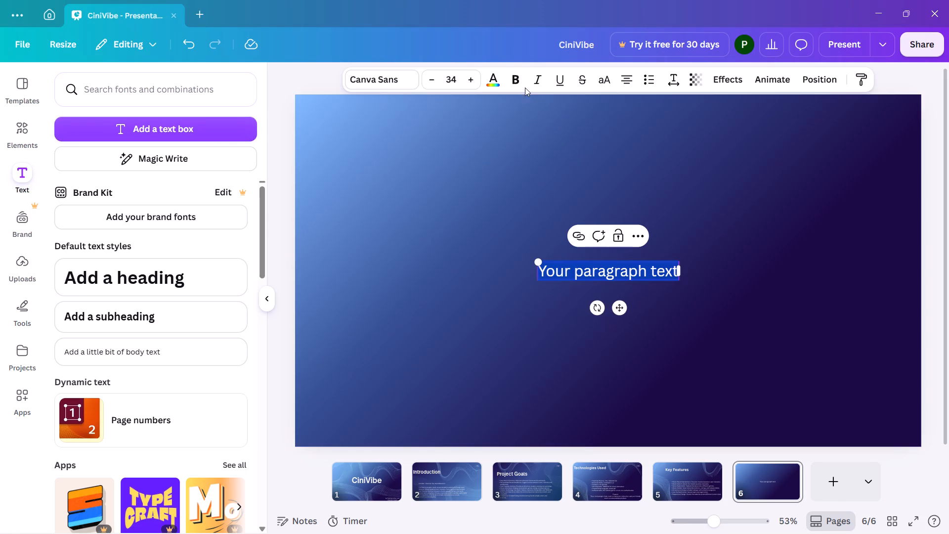
left_click(518, 84)
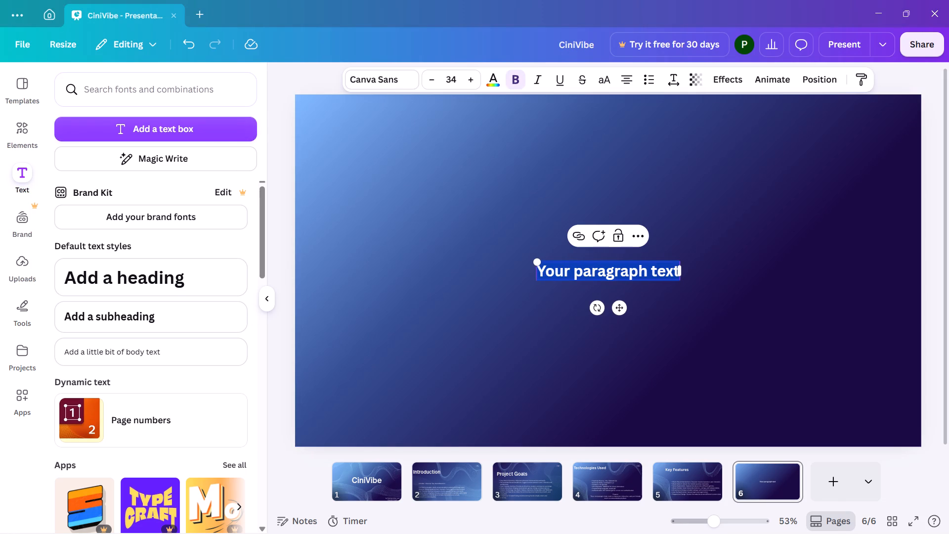
Check the heading in the ChatGPT answer and replace the text box's placeholder on slide 6 with "Algorithum Used".
key("alt+Tab")
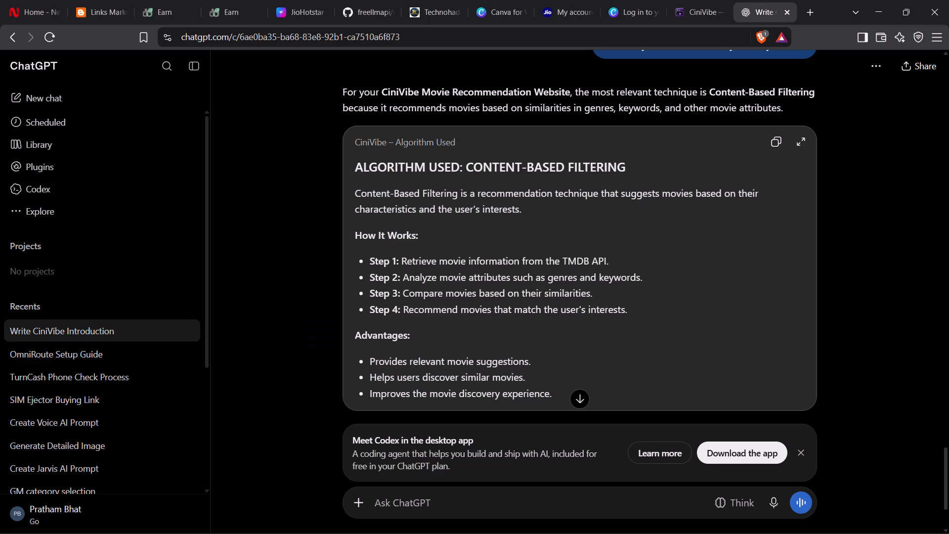
key("alt+Tab")
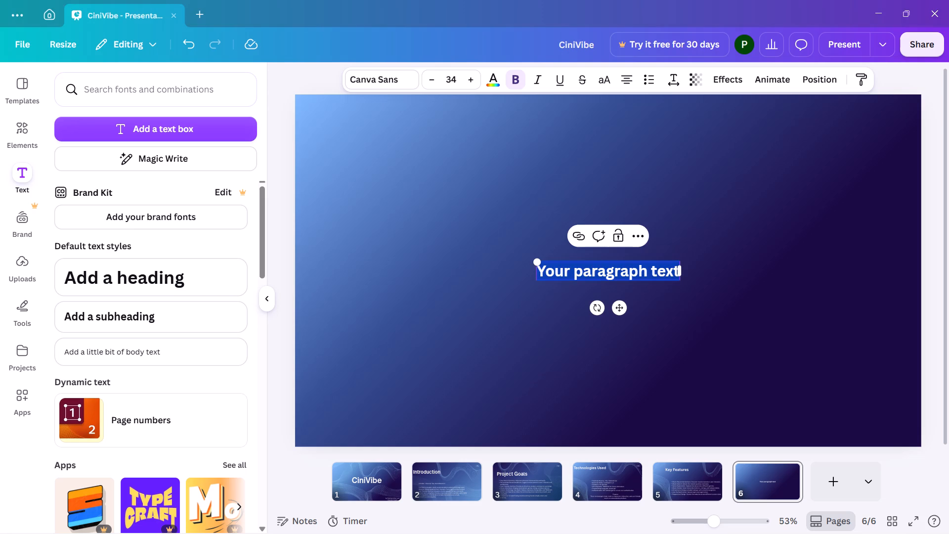
key("BackSpace")
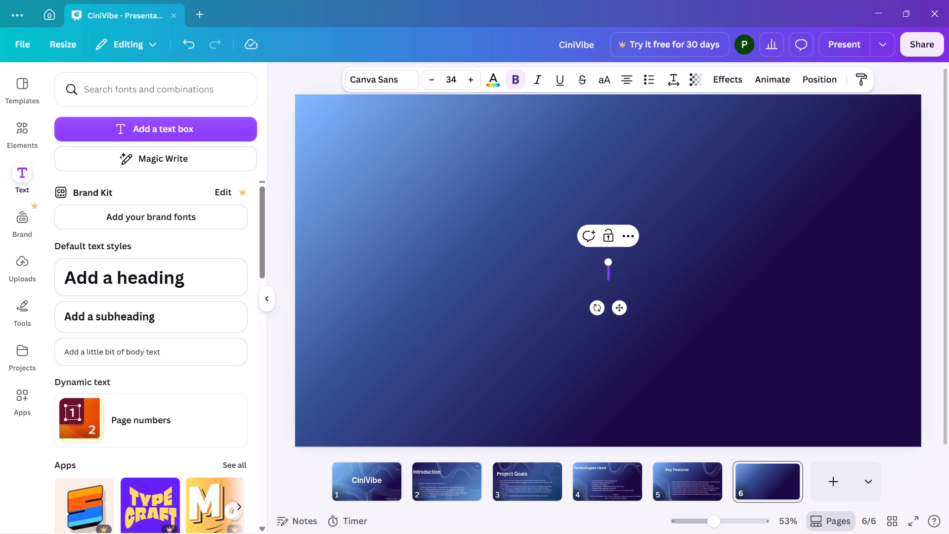
key("a")
key("BackSpace")
key("a")
key("l")
type("go")
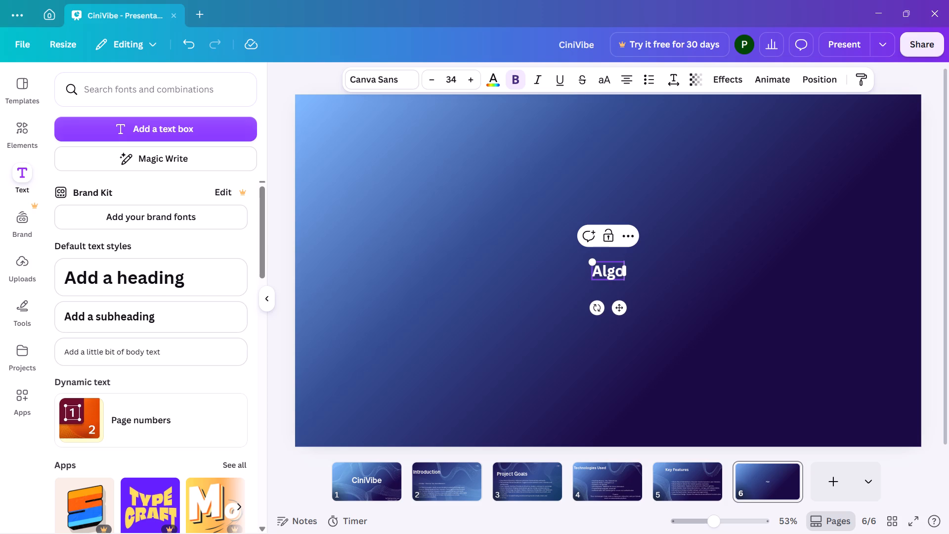
type("rithum")
key("space")
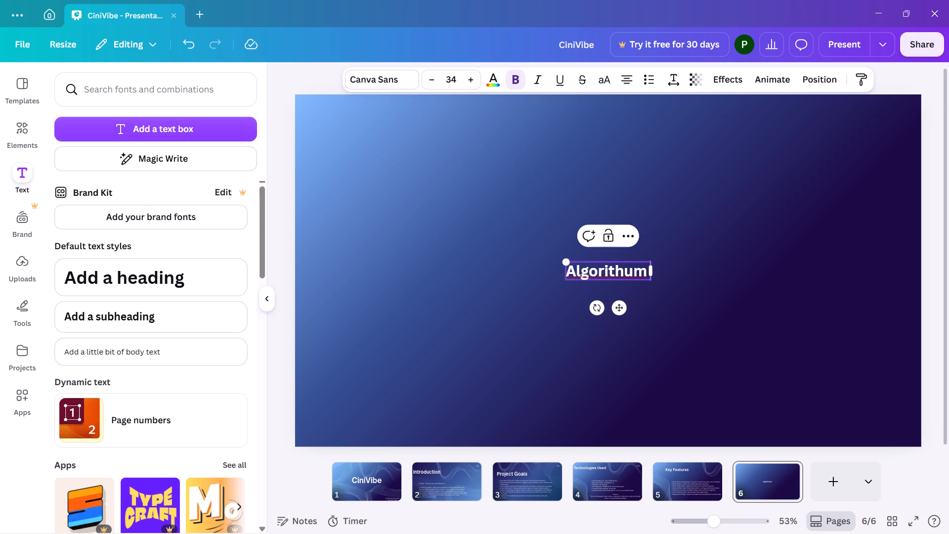
key("shift+u")
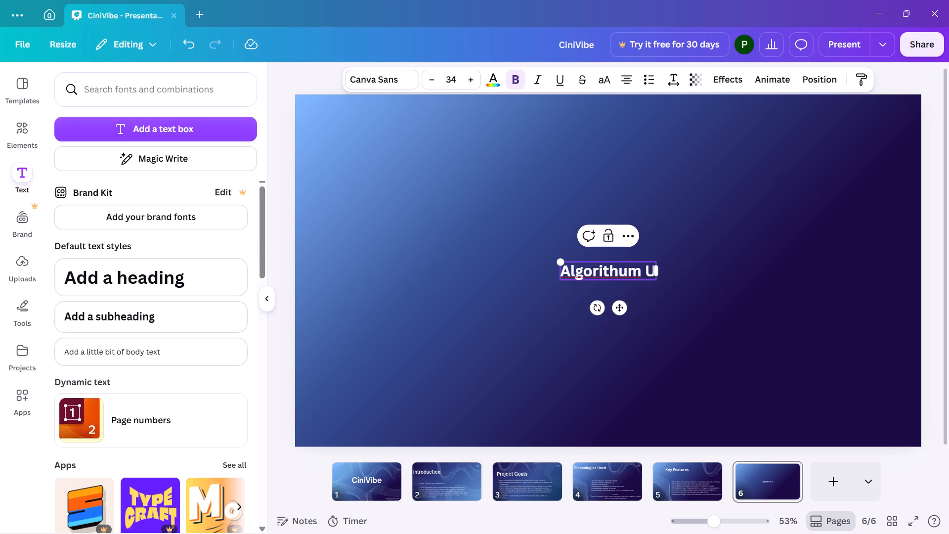
type("sed")
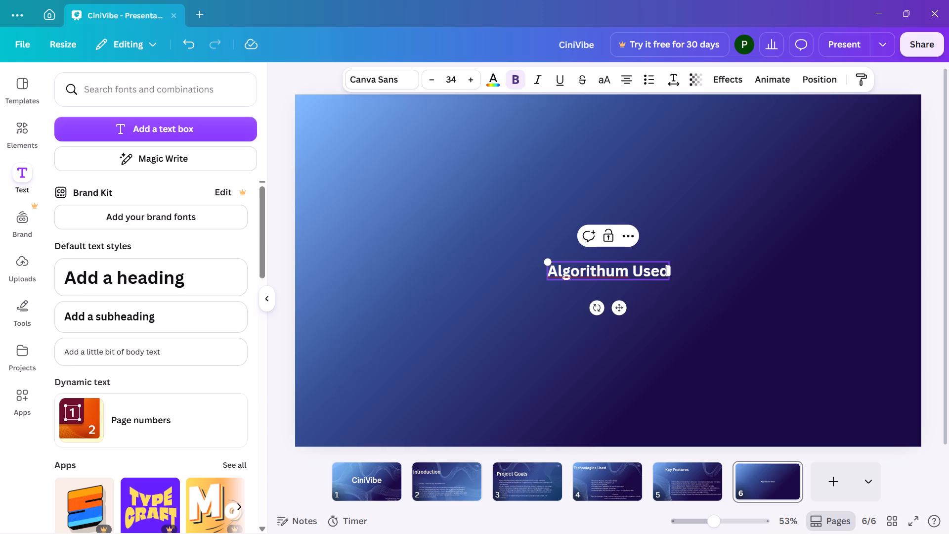
left_click(659, 320)
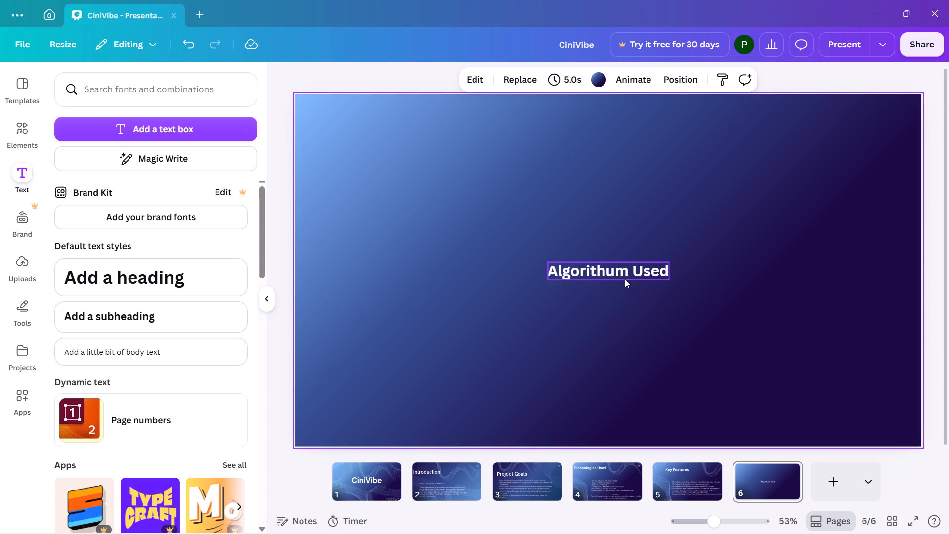
Place the "Algorithum Used" heading in the slide's upper-left area and enlarge it to font size 67.9.
left_click_drag(624, 278, 434, 155)
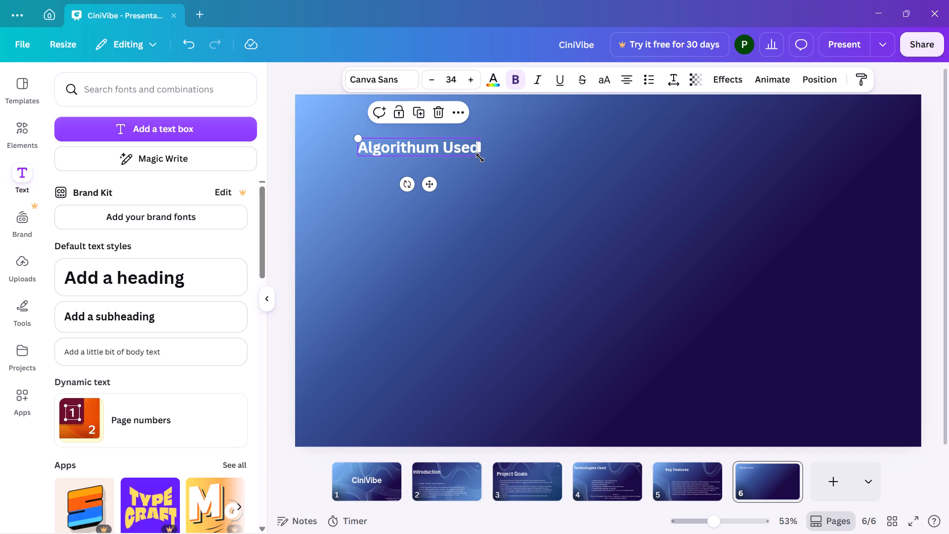
left_click_drag(480, 158, 484, 239)
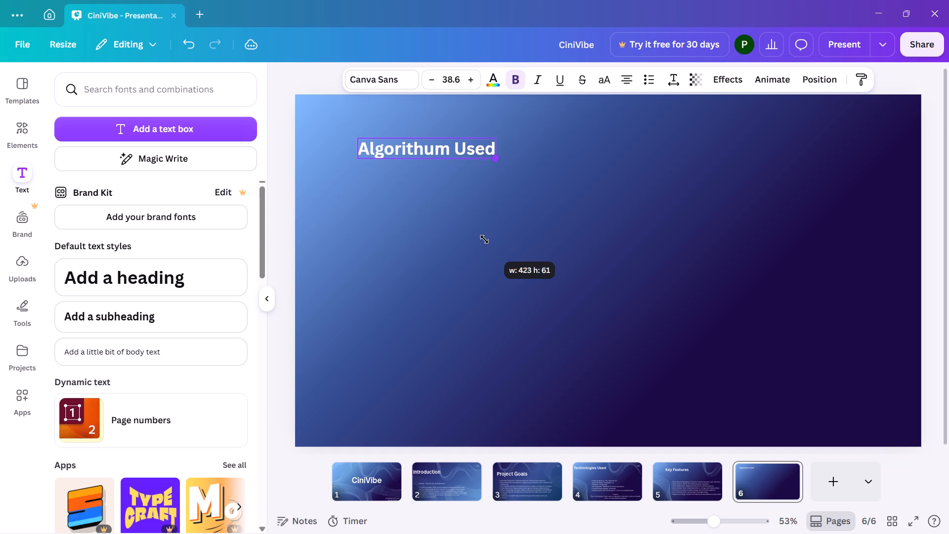
left_click_drag(484, 239, 483, 255)
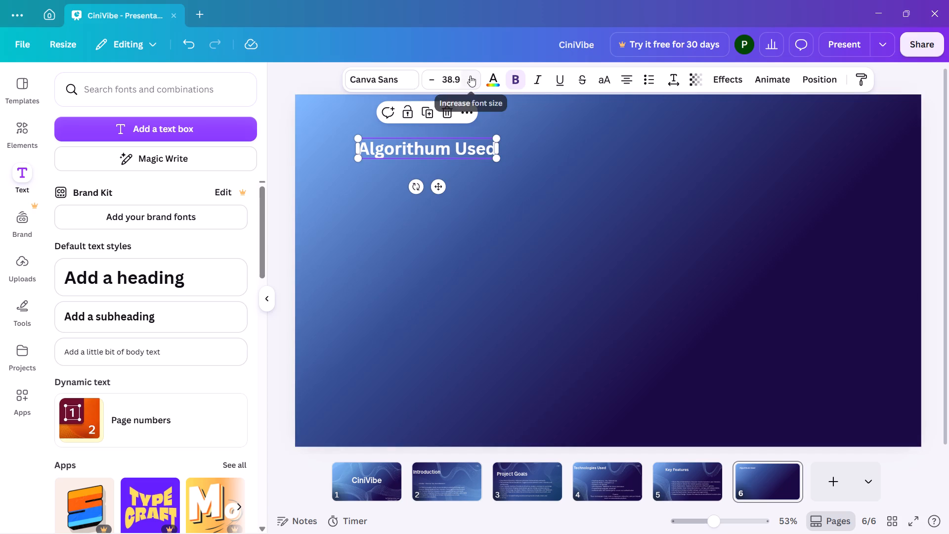
left_click(473, 79)
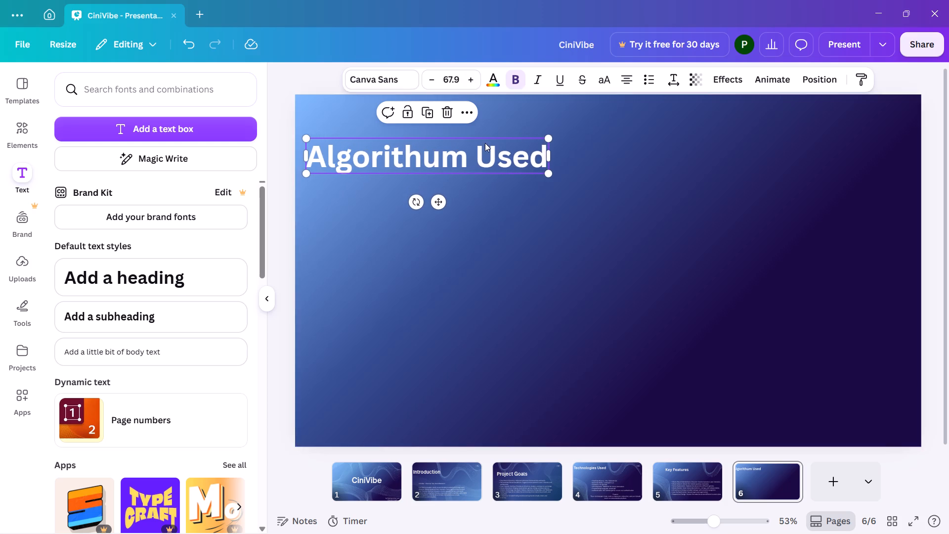
left_click(491, 217)
left_click_drag(441, 160, 450, 143)
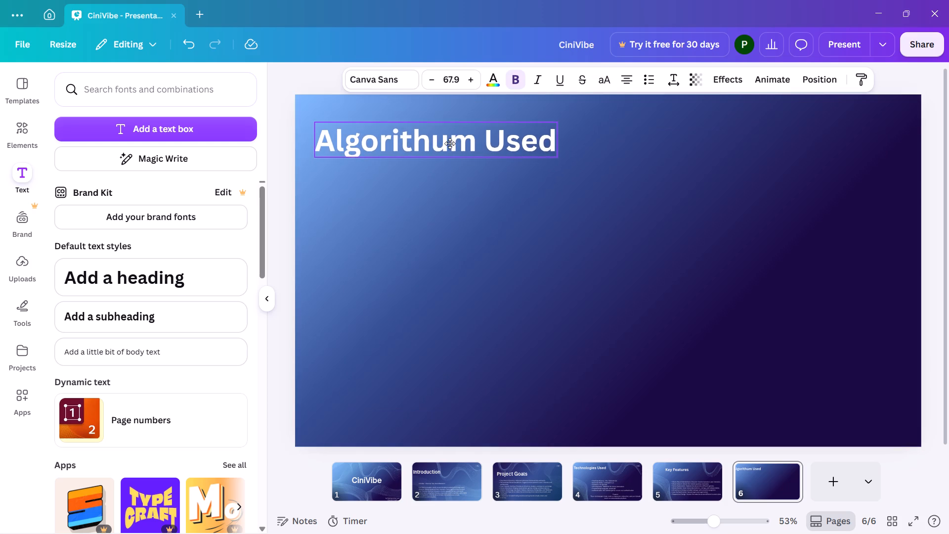
left_click_drag(450, 143, 475, 158)
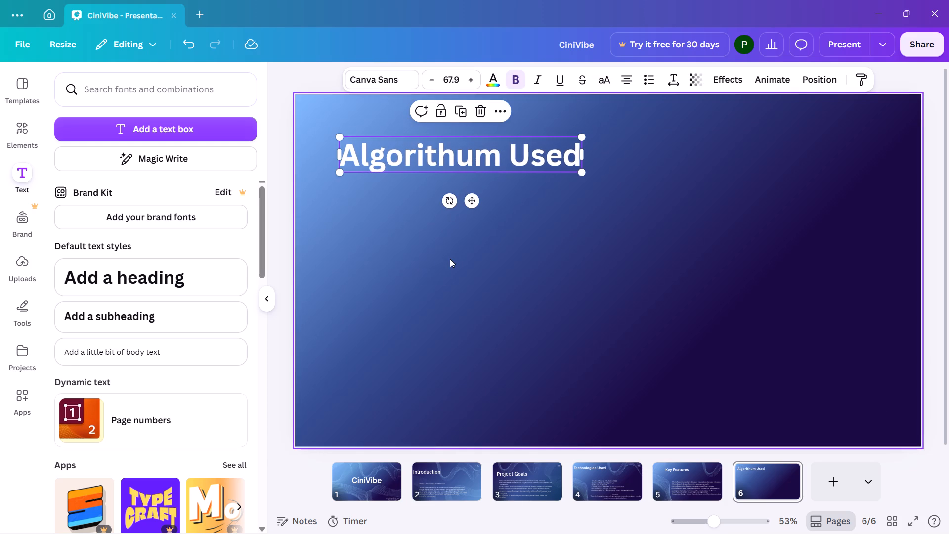
Copy the upper wave-line graphic from slide 1 and paste it onto slide 6.
left_click(372, 474)
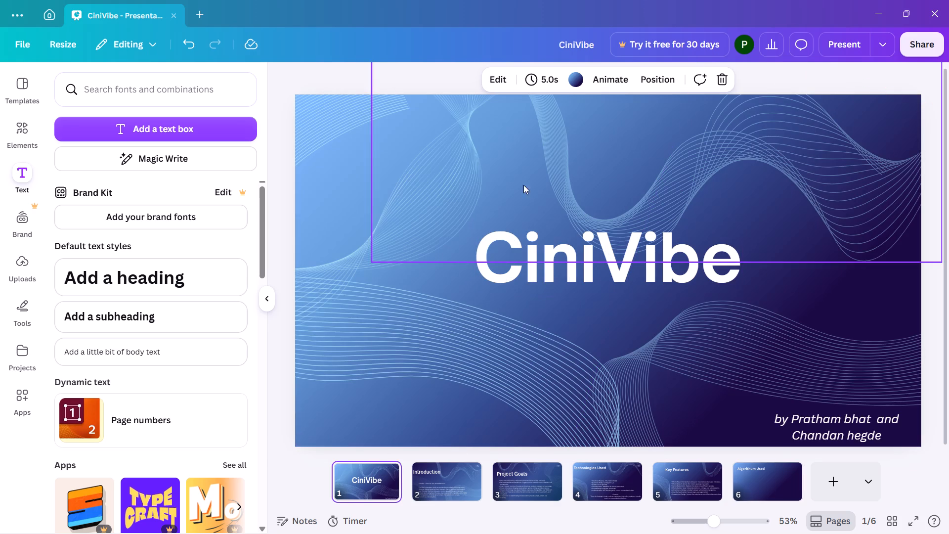
left_click(654, 158)
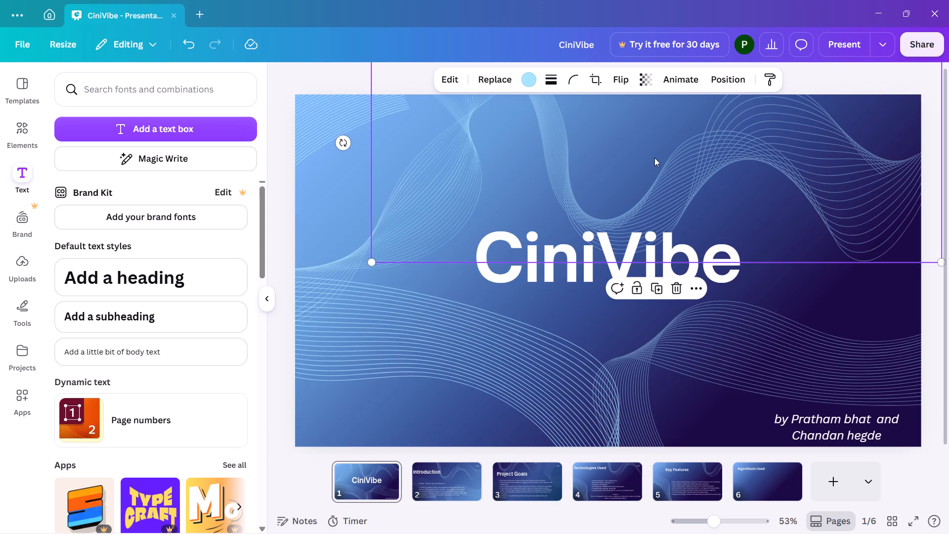
key("ctrl+c")
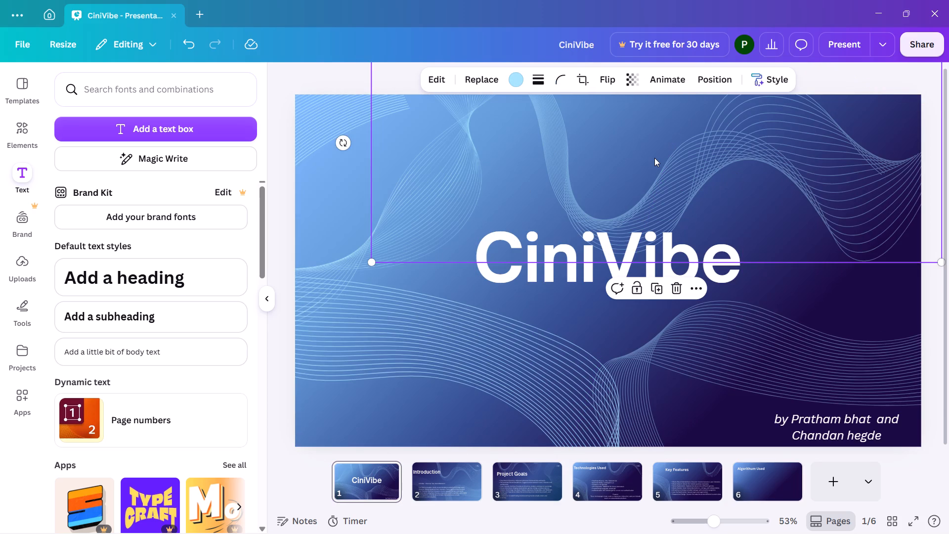
left_click(743, 487)
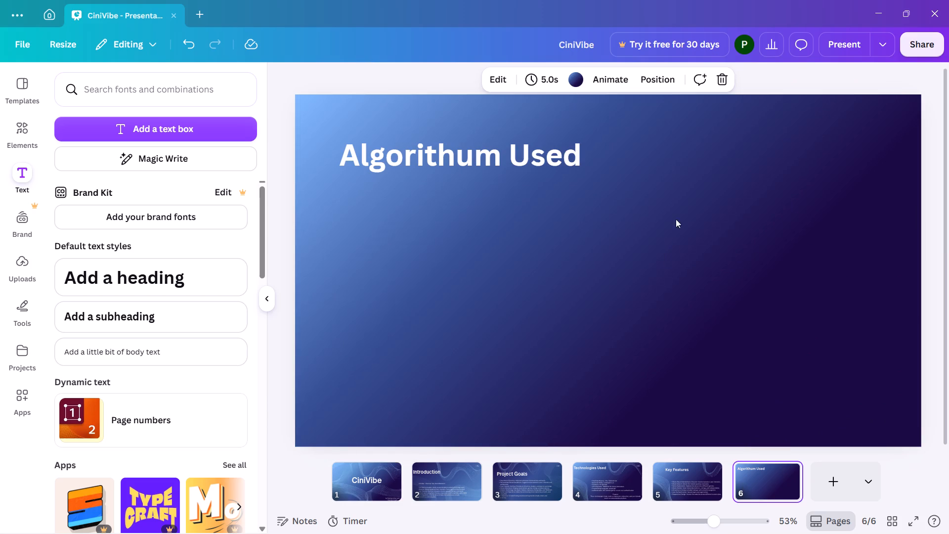
left_click(708, 135)
key("ctrl+v")
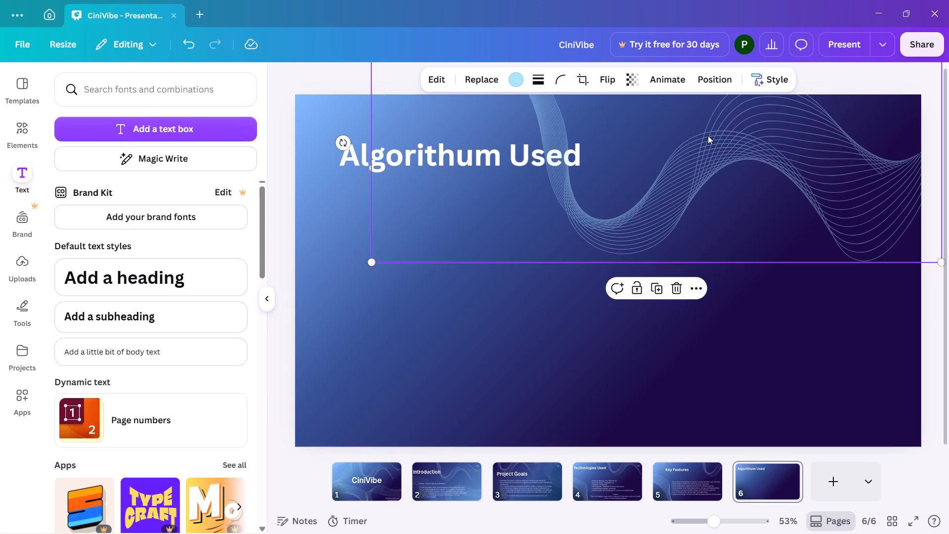
Move the pasted wave graphic up and right towards slide 6's upper-right corner, clear of the heading.
left_click_drag(697, 171, 702, 154)
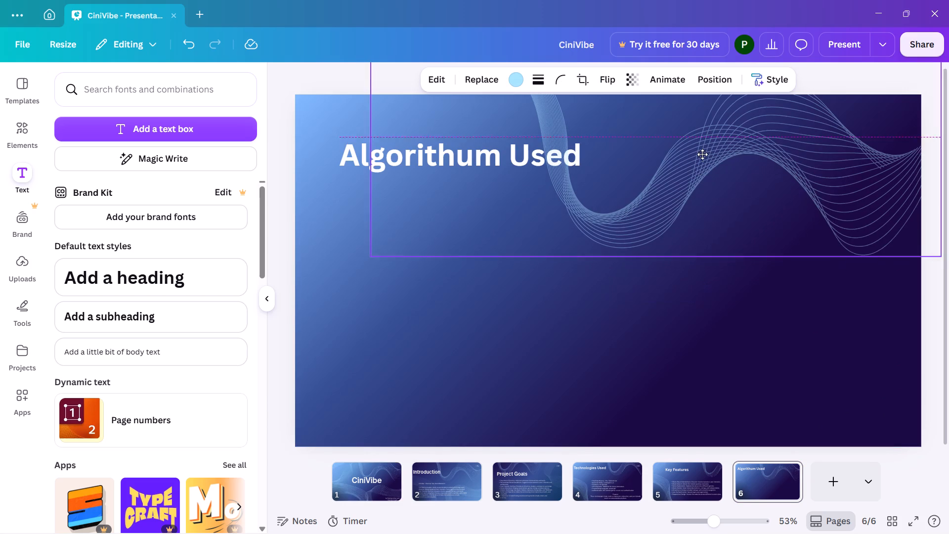
left_click_drag(702, 154, 727, 138)
left_click(447, 270)
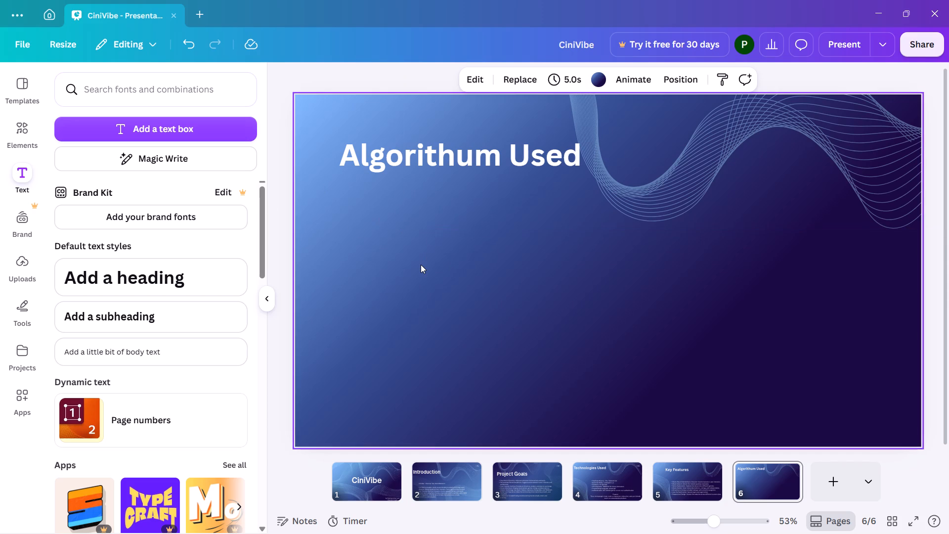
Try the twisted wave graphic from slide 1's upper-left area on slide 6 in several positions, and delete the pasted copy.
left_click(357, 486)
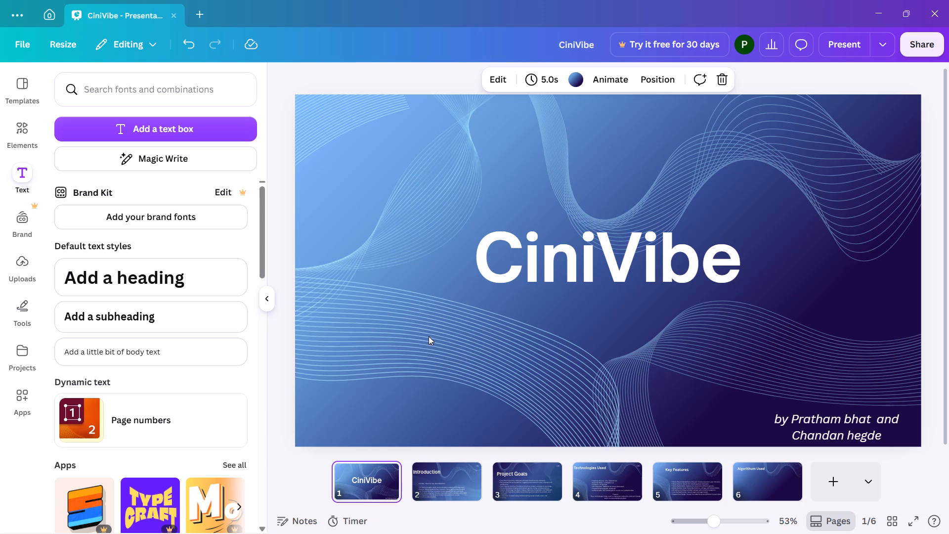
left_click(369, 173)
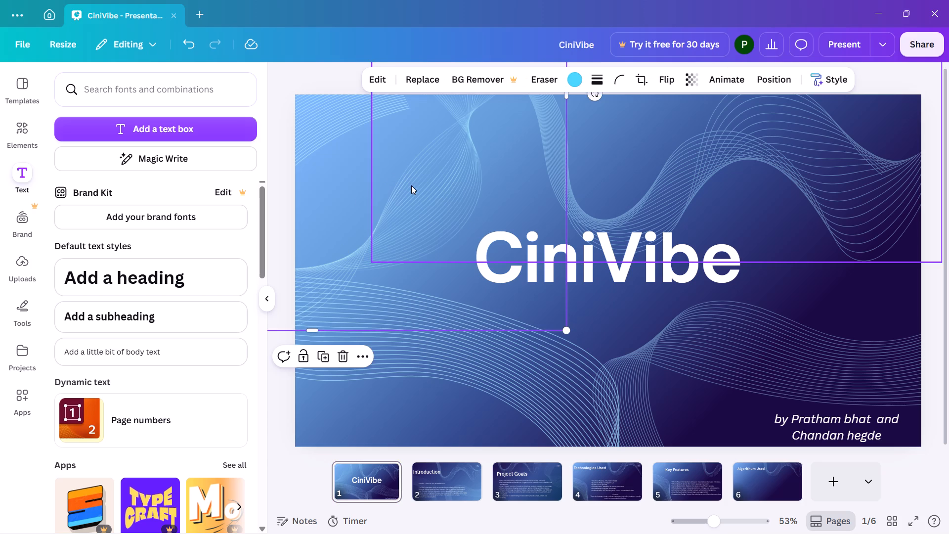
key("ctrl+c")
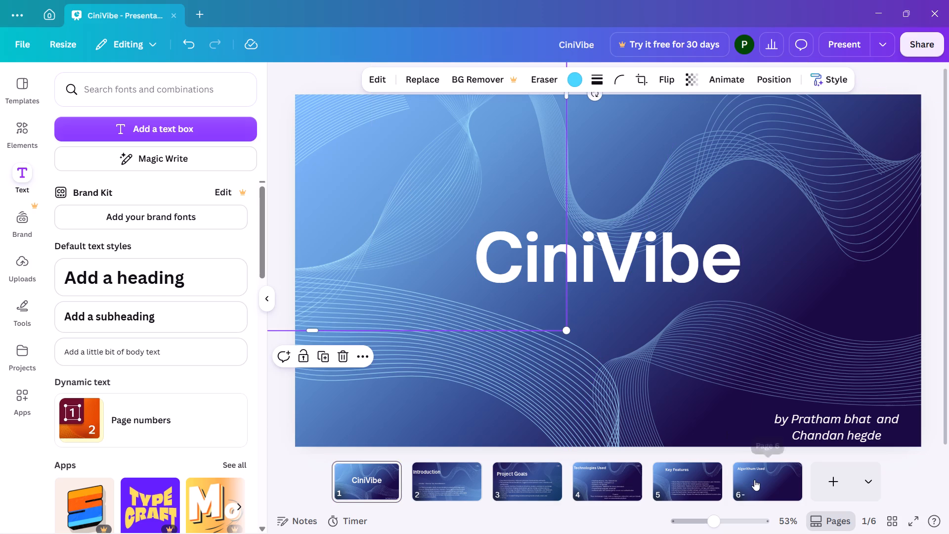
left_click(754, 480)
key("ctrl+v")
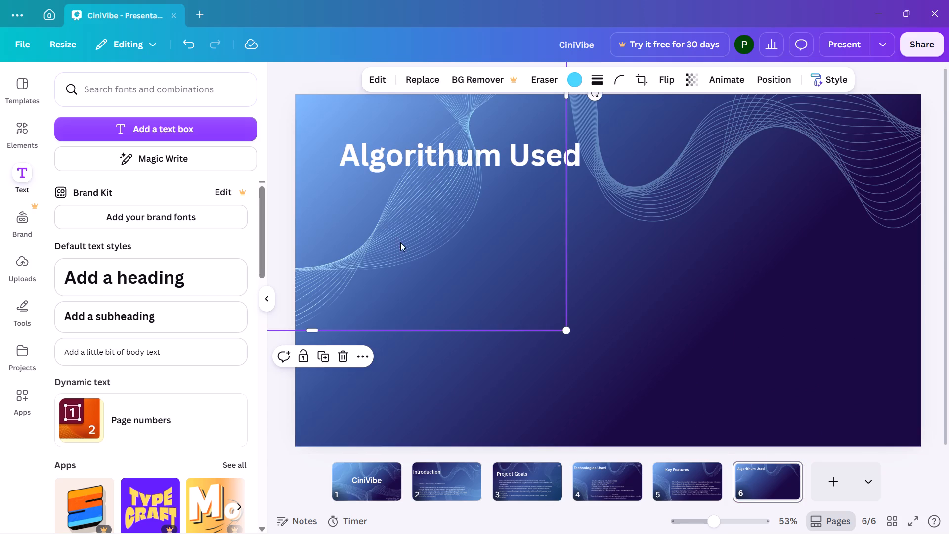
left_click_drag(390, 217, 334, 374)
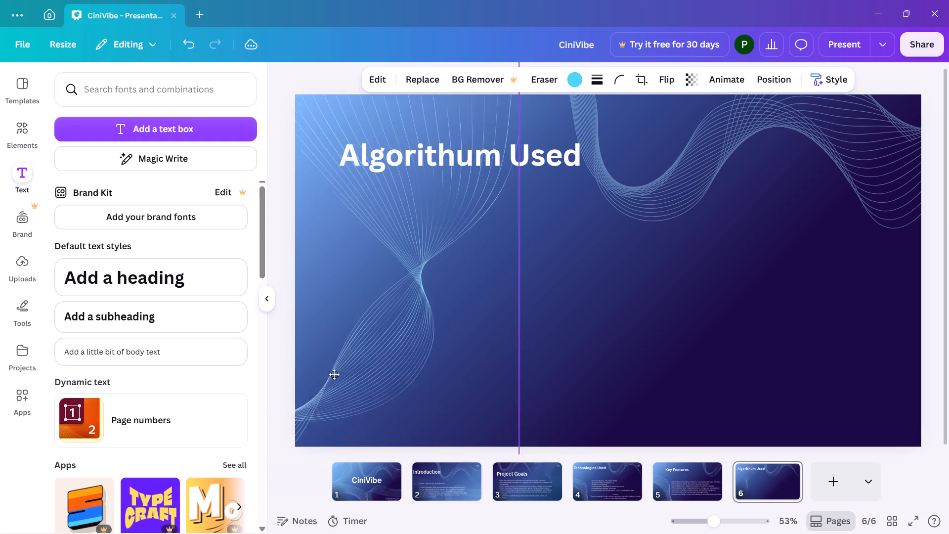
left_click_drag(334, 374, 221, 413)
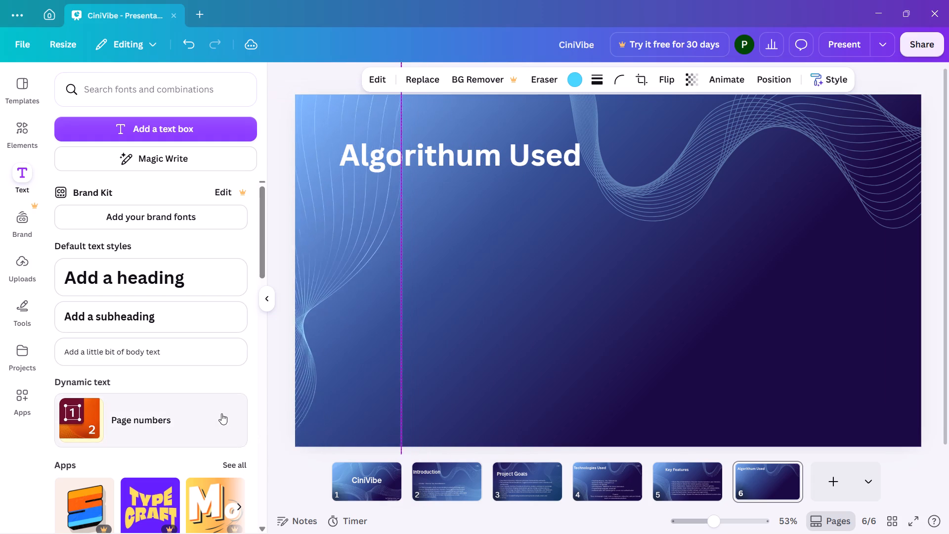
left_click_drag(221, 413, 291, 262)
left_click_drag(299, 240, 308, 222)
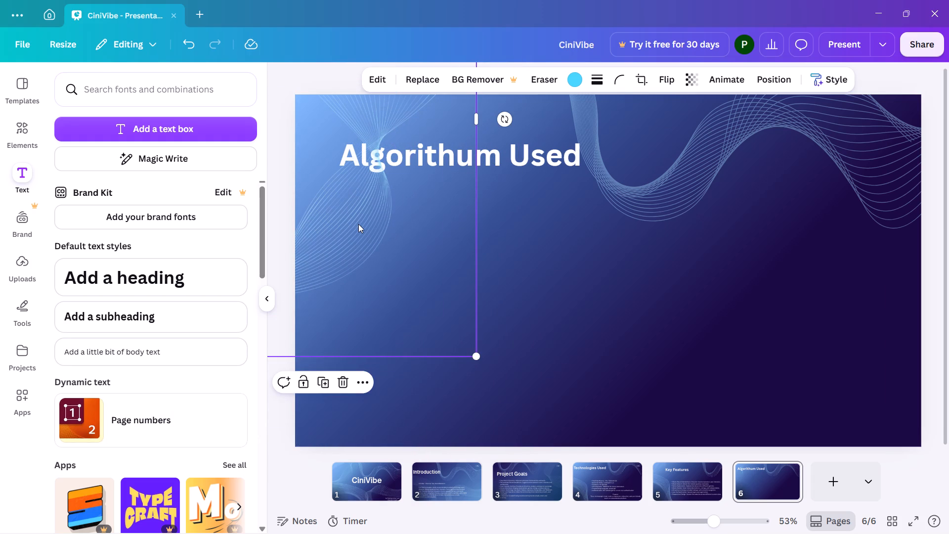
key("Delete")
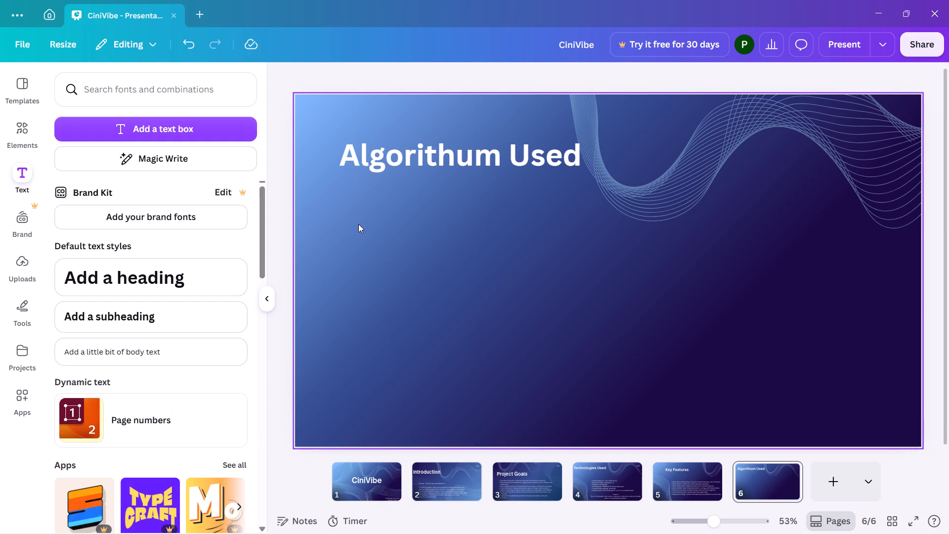
Copy the lower-left wave-line graphic from slide 1 and paste it onto slide 6.
left_click(364, 492)
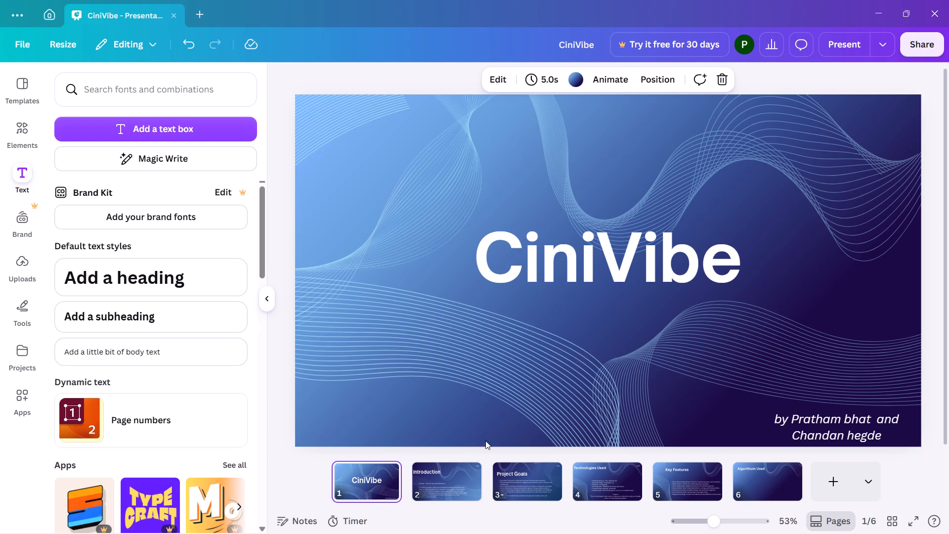
left_click(418, 369)
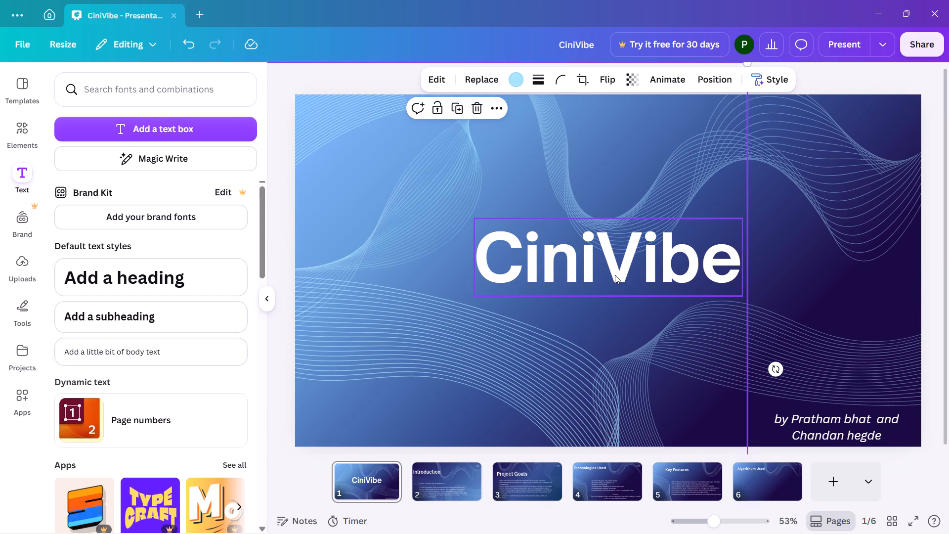
key("ctrl+c")
left_click(746, 480)
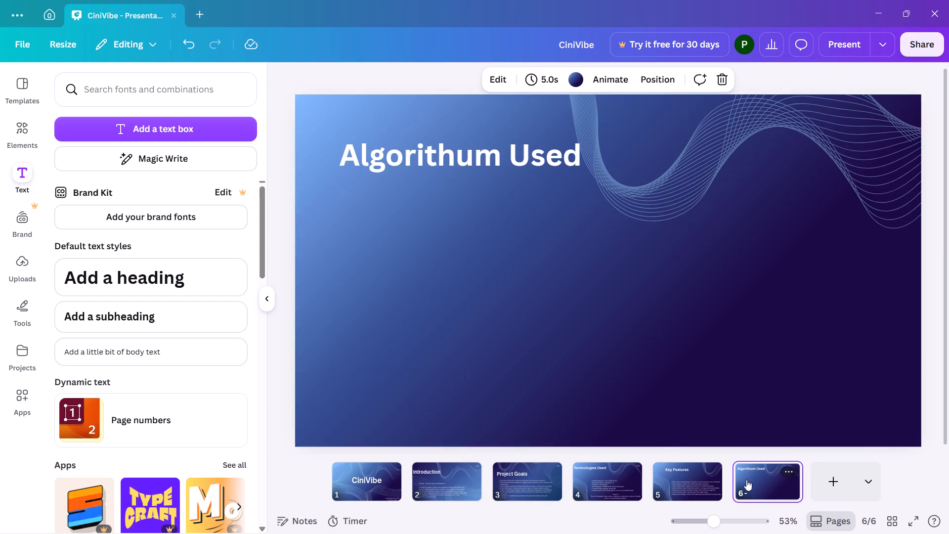
left_click(328, 396)
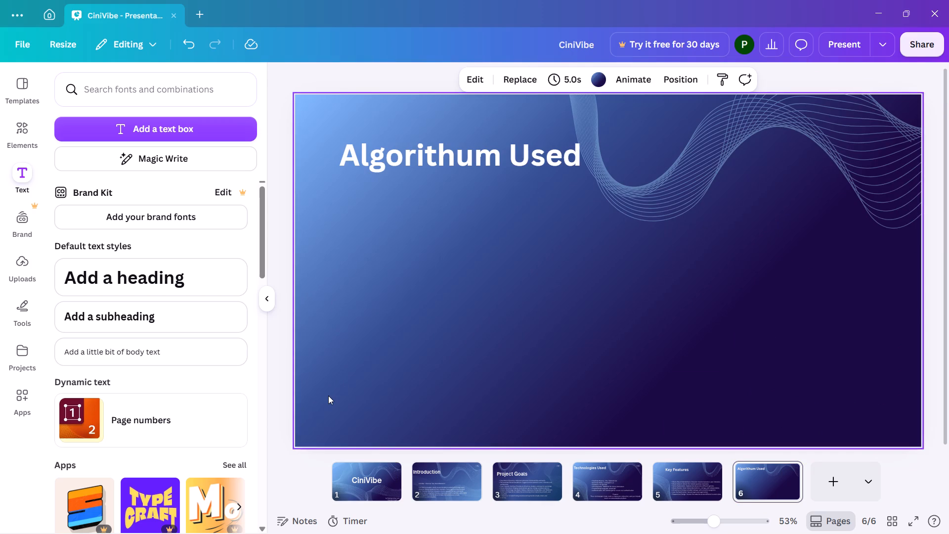
key("ctrl+v")
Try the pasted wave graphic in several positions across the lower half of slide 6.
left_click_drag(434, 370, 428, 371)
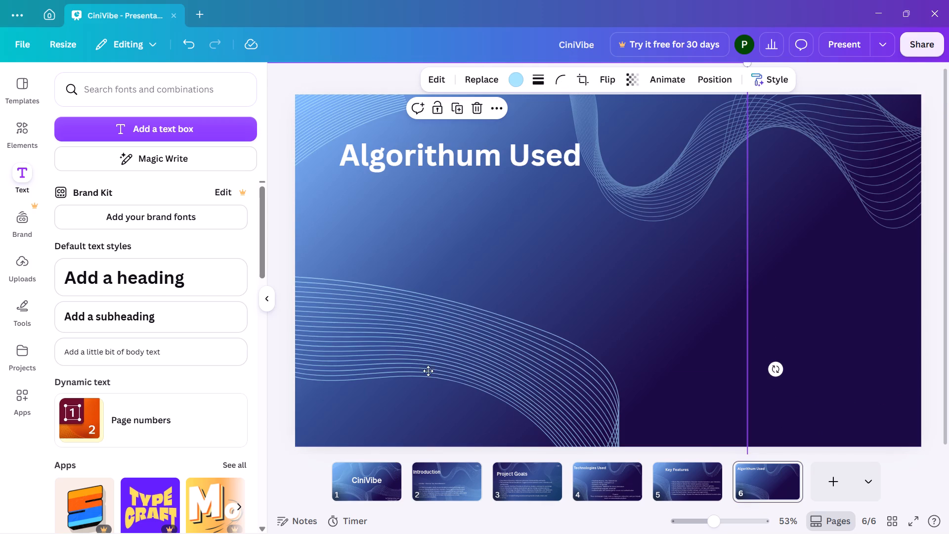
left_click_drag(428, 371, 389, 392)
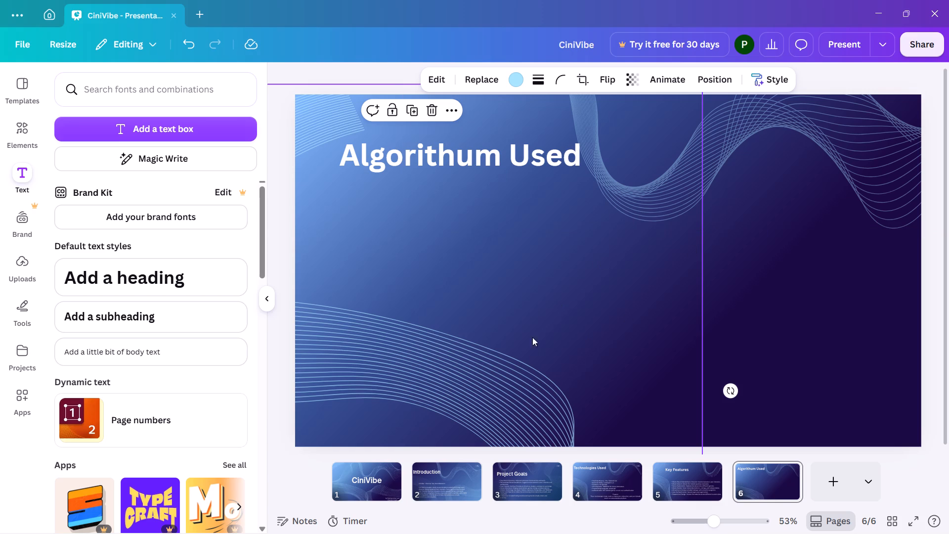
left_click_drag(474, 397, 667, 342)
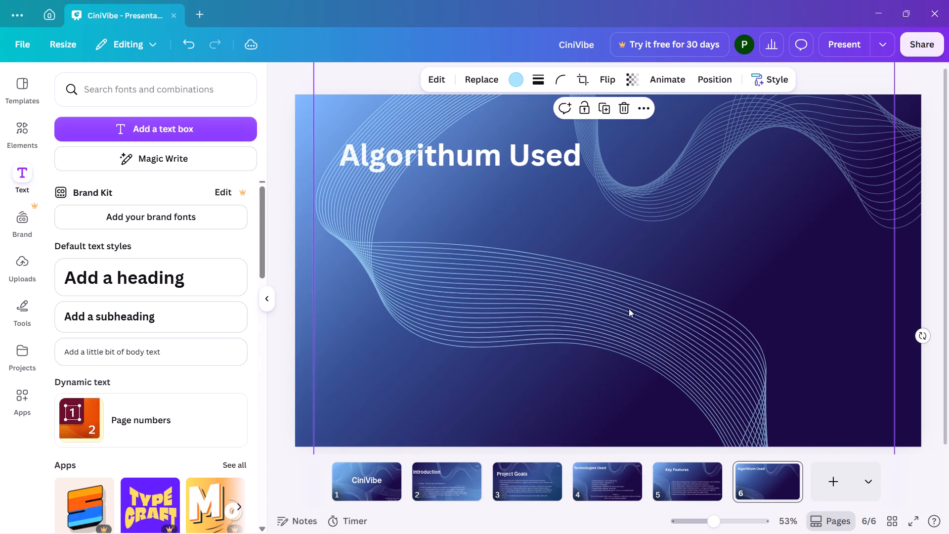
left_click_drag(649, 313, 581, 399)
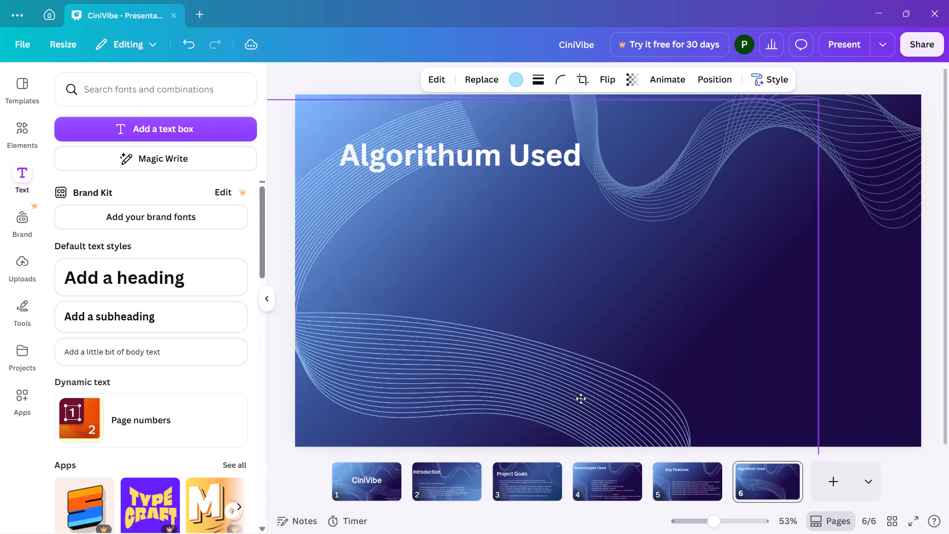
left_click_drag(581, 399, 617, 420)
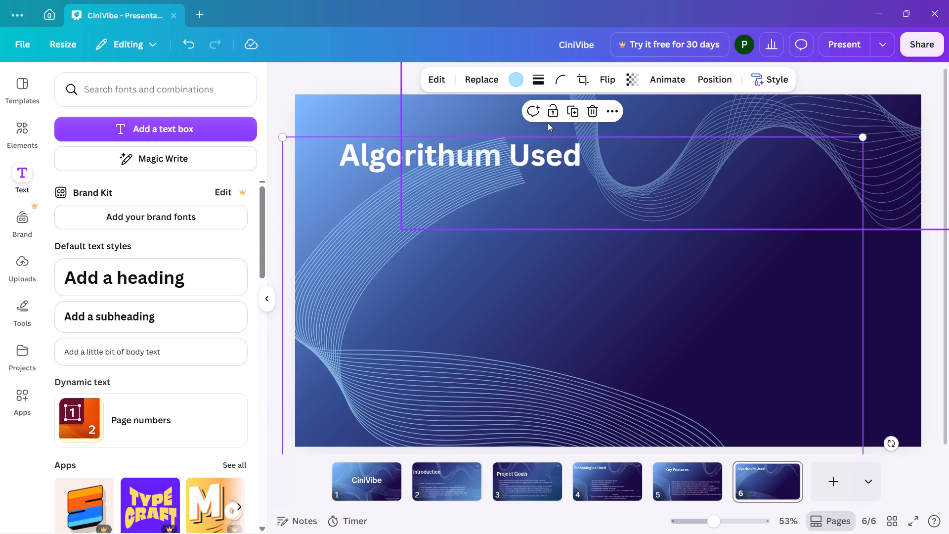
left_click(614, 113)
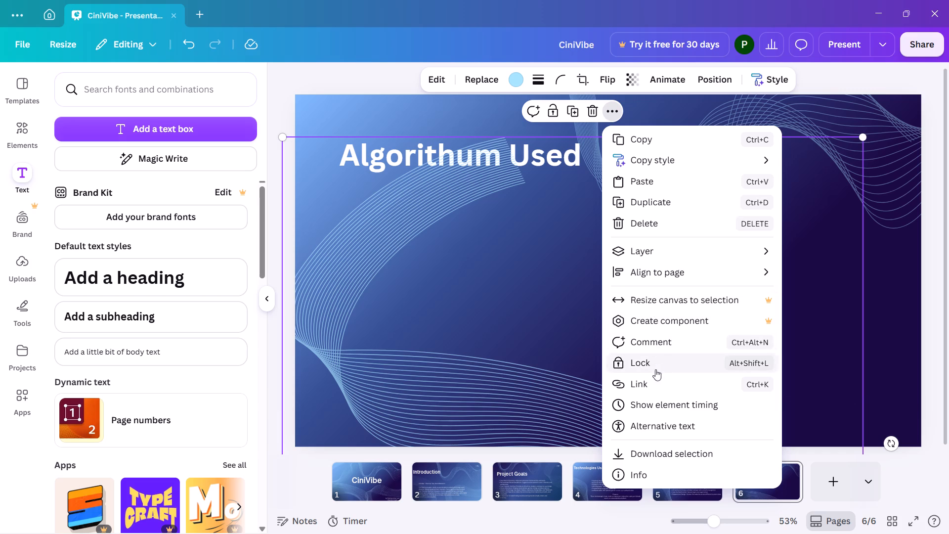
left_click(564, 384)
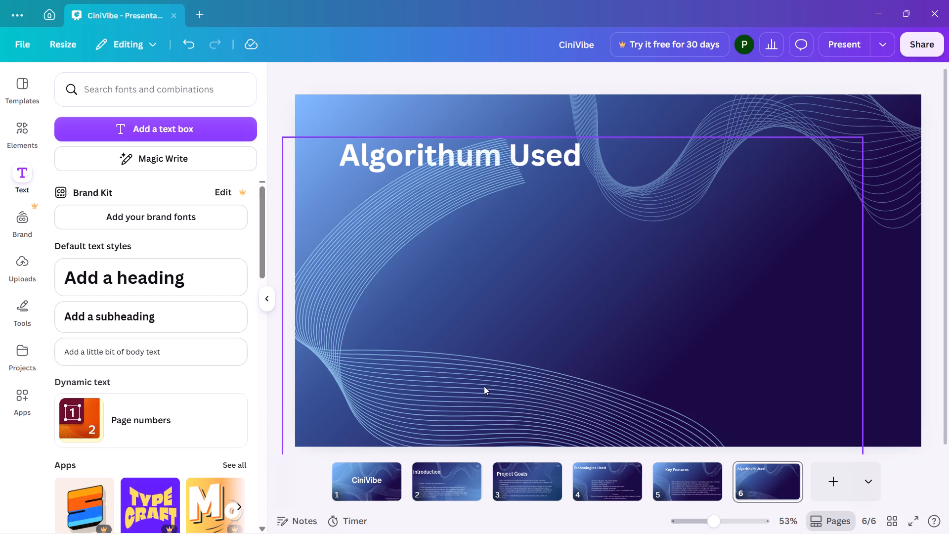
Move the pasted wave graphic to slide 6's left edge, sweeping from below the heading down to the slide's bottom edge.
left_click_drag(484, 386, 377, 449)
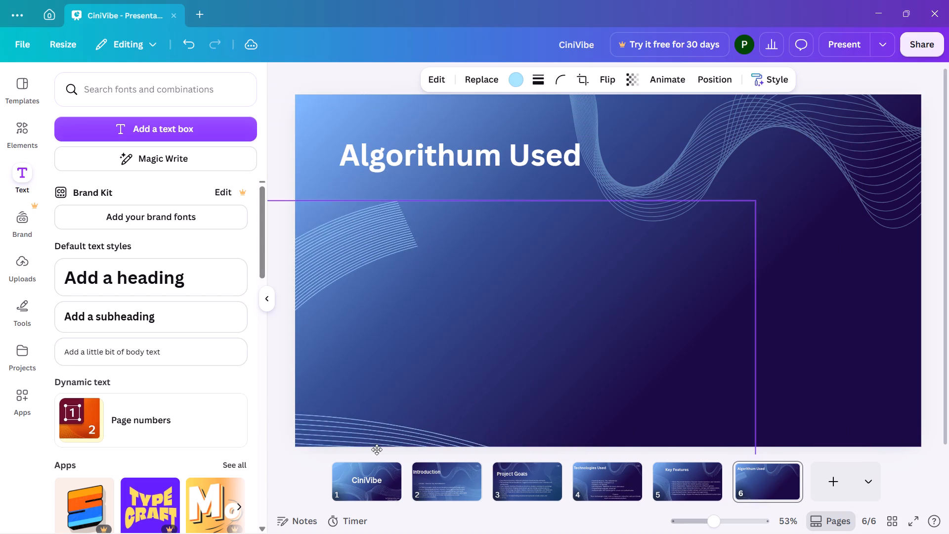
left_click_drag(377, 449, 337, 282)
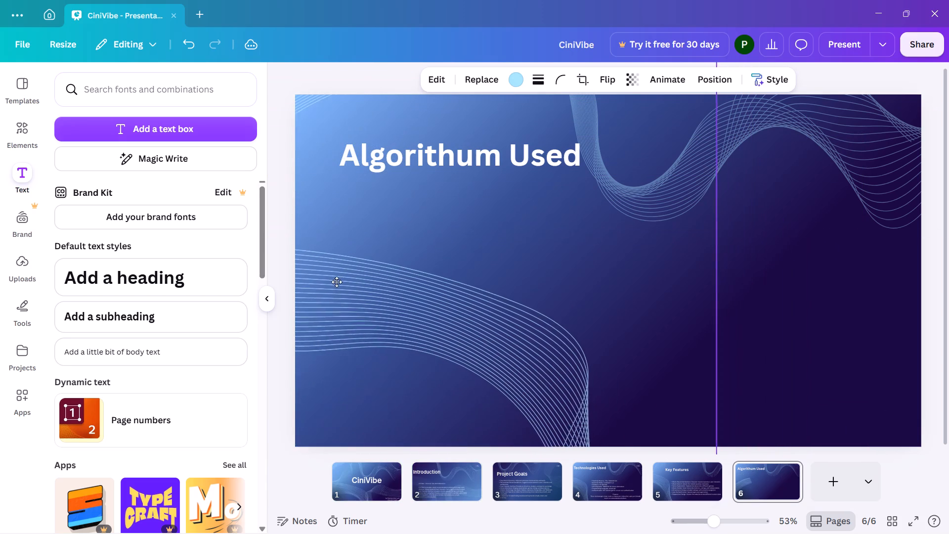
left_click_drag(337, 282, 237, 250)
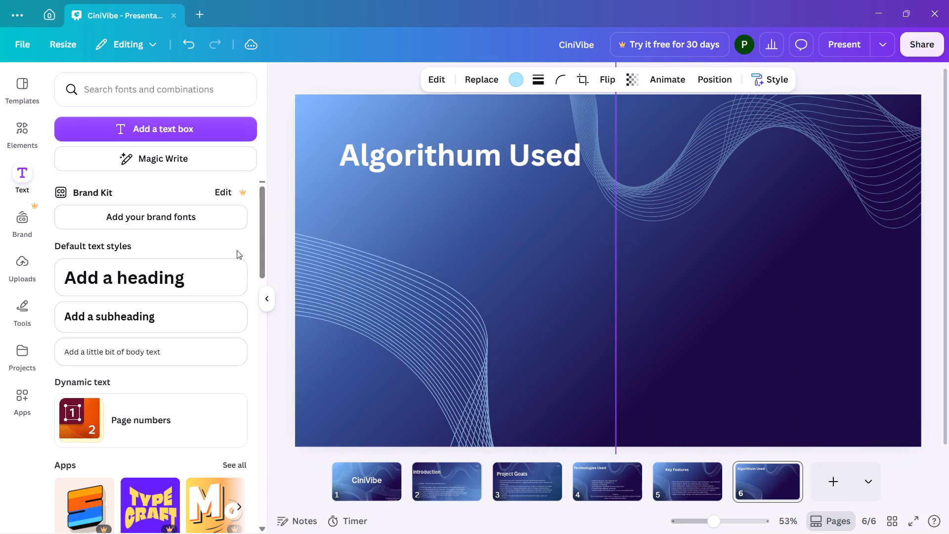
left_click_drag(237, 250, 163, 222)
left_click_drag(373, 339, 355, 273)
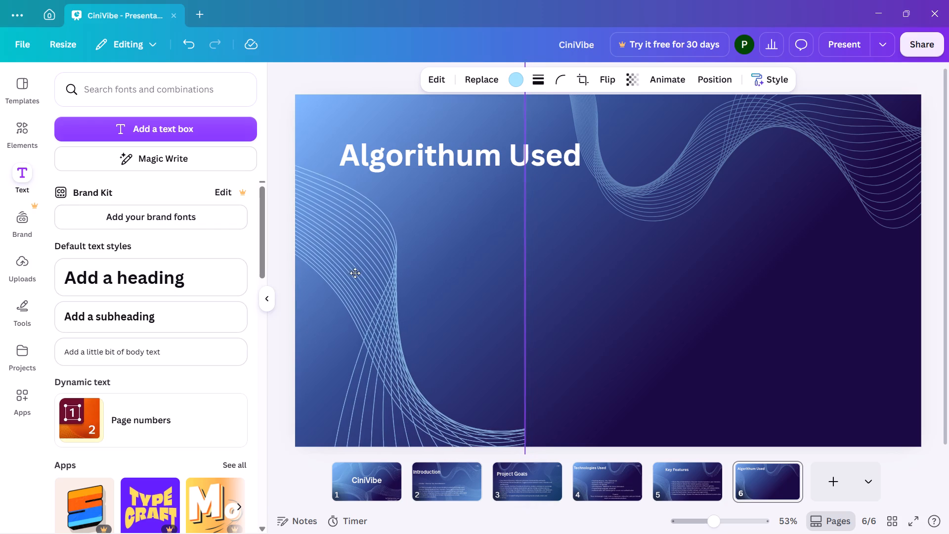
left_click_drag(355, 273, 339, 273)
left_click_drag(339, 273, 339, 282)
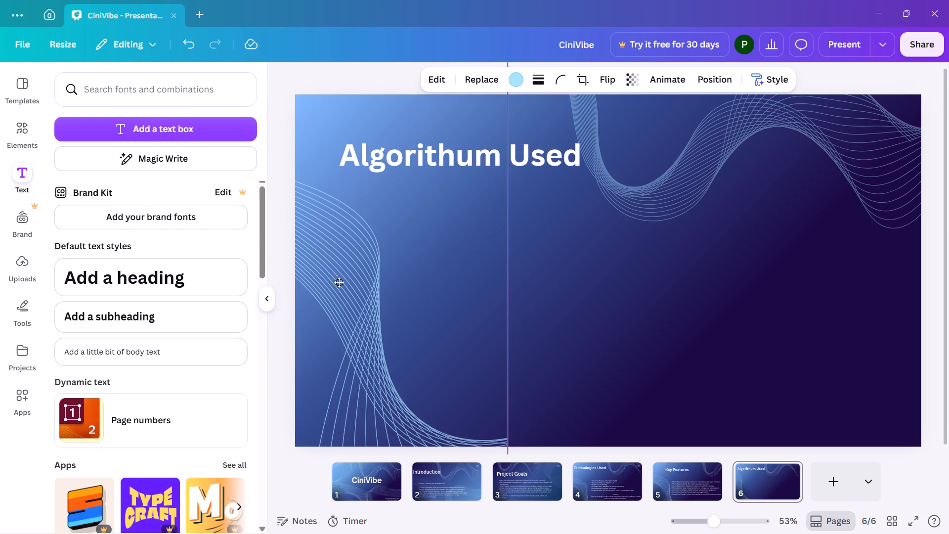
left_click_drag(339, 282, 339, 286)
left_click(594, 313)
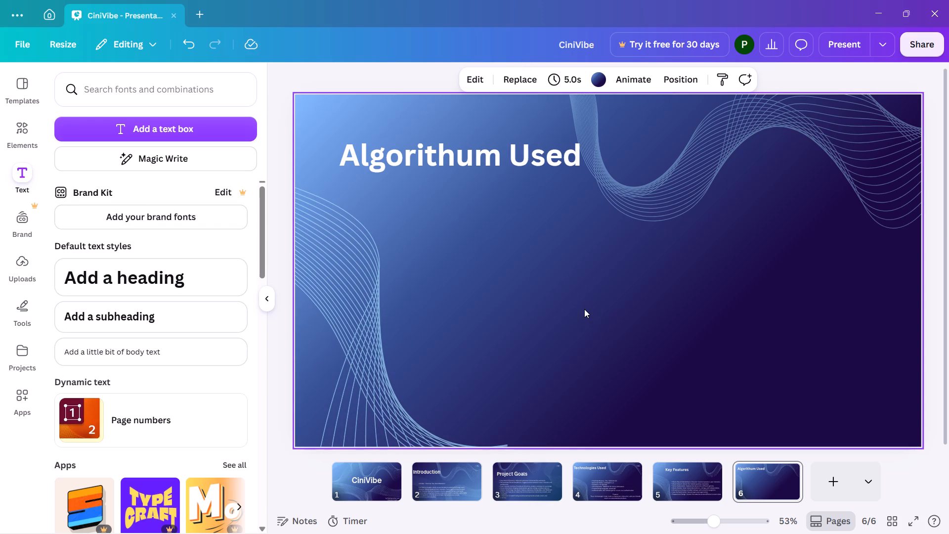
On slide 1, move the lower-left wave graphic up and left, further from the lower-right wave.
left_click(379, 466)
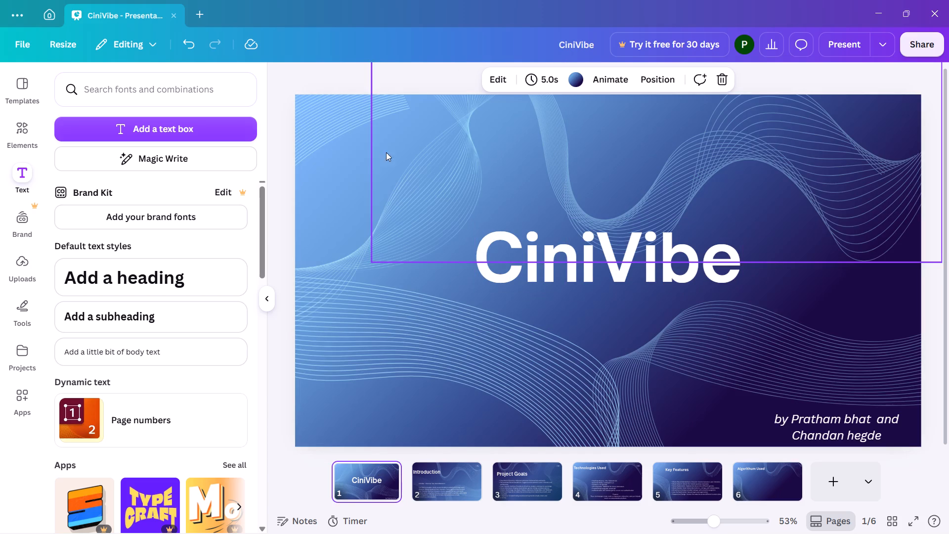
left_click(398, 345)
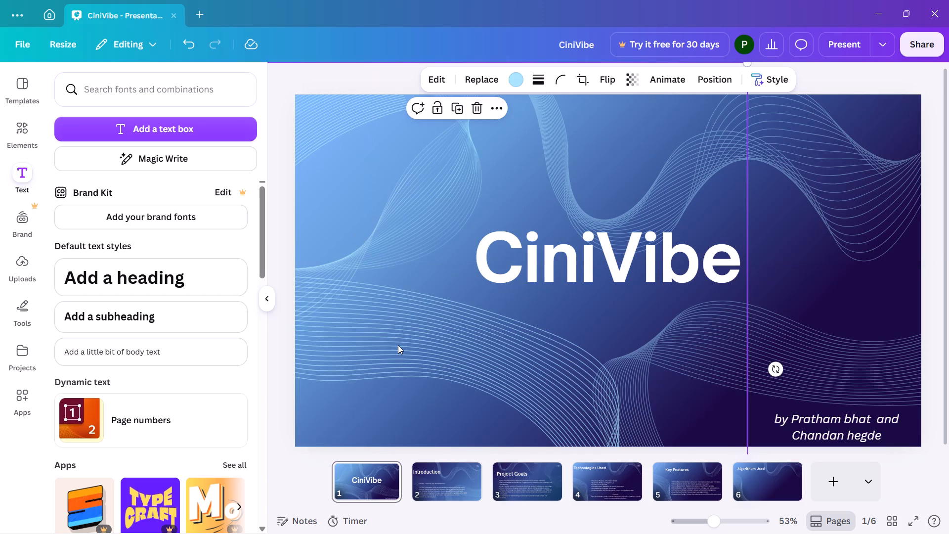
left_click_drag(398, 345, 316, 308)
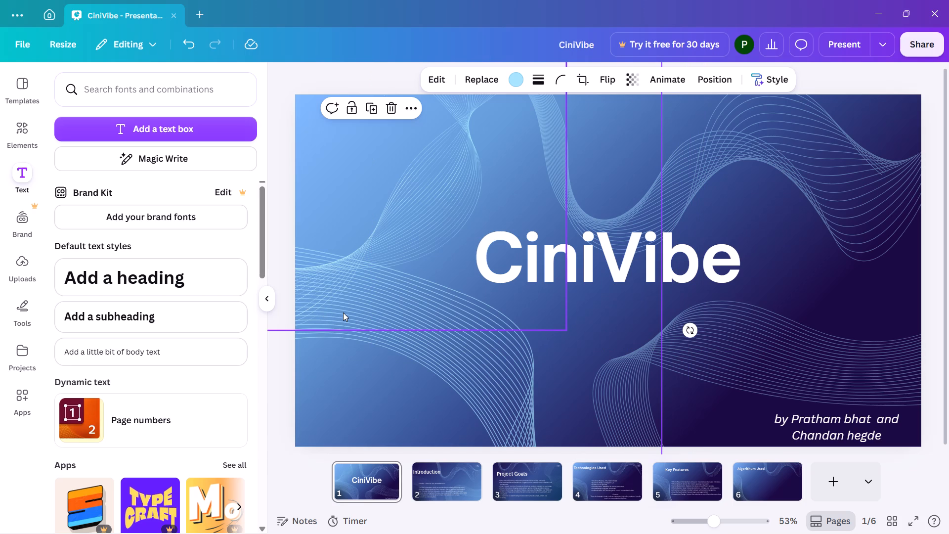
left_click_drag(391, 348, 386, 305)
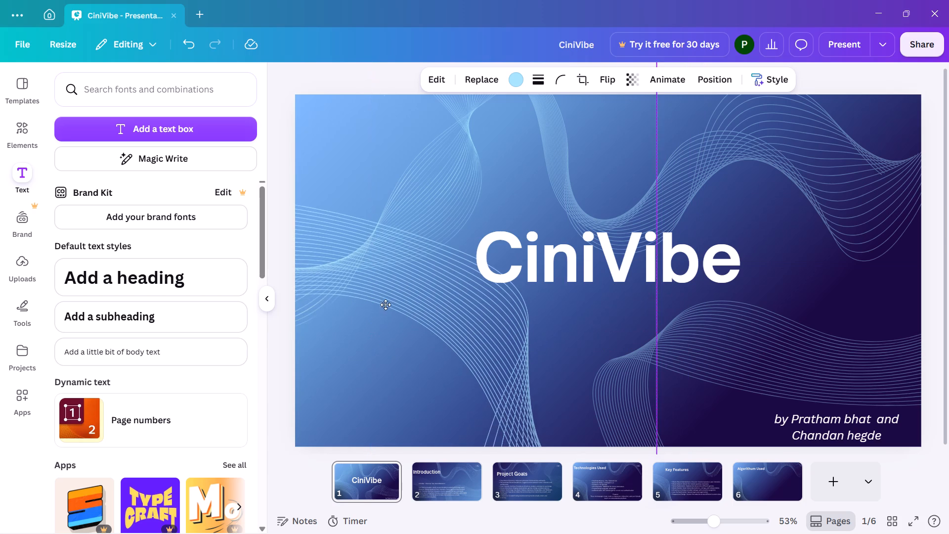
left_click_drag(386, 305, 368, 313)
left_click(368, 313)
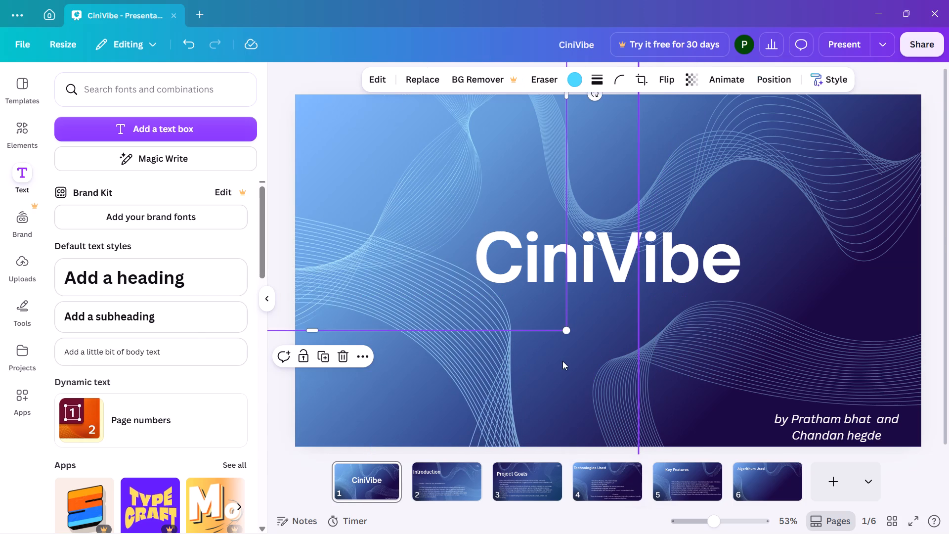
Nudge slide 1's lower-right wave graphic down slightly and move the upper-right wave up, clear of the CiniVibe title.
left_click(724, 155)
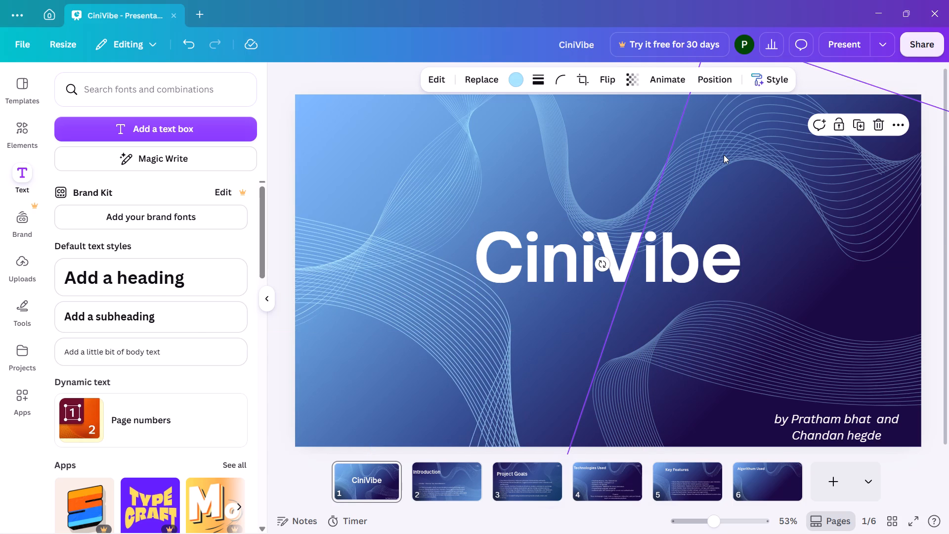
left_click_drag(724, 155, 723, 161)
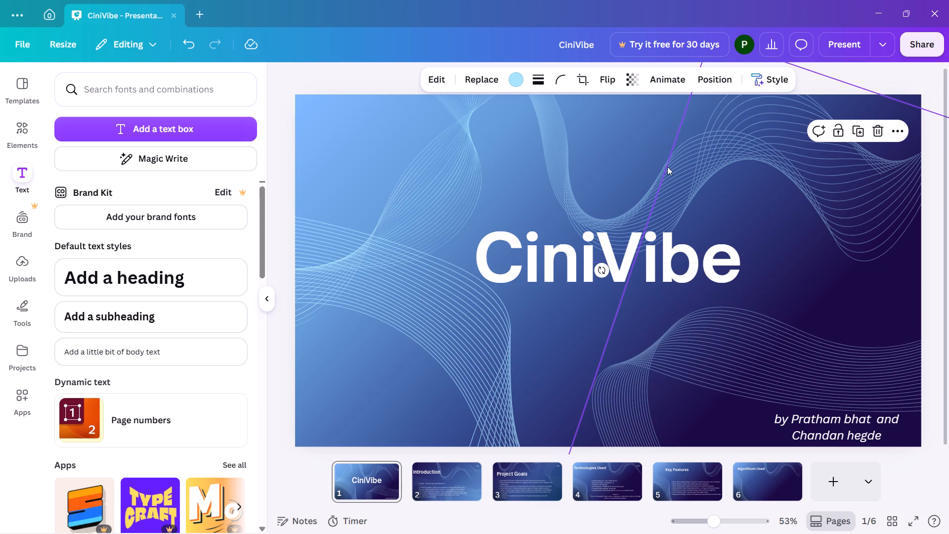
left_click(625, 167)
left_click_drag(625, 167, 624, 133)
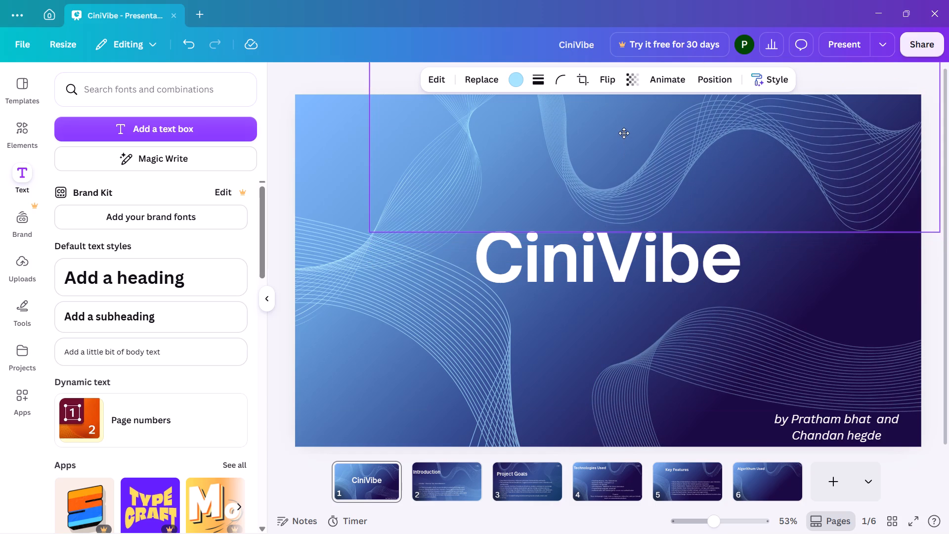
left_click_drag(624, 133, 624, 130)
left_click(593, 324)
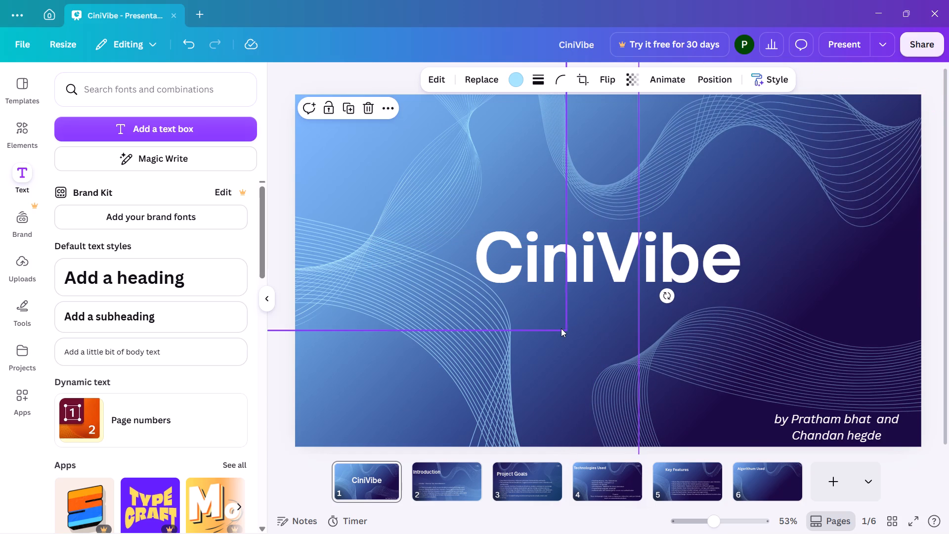
left_click(613, 351)
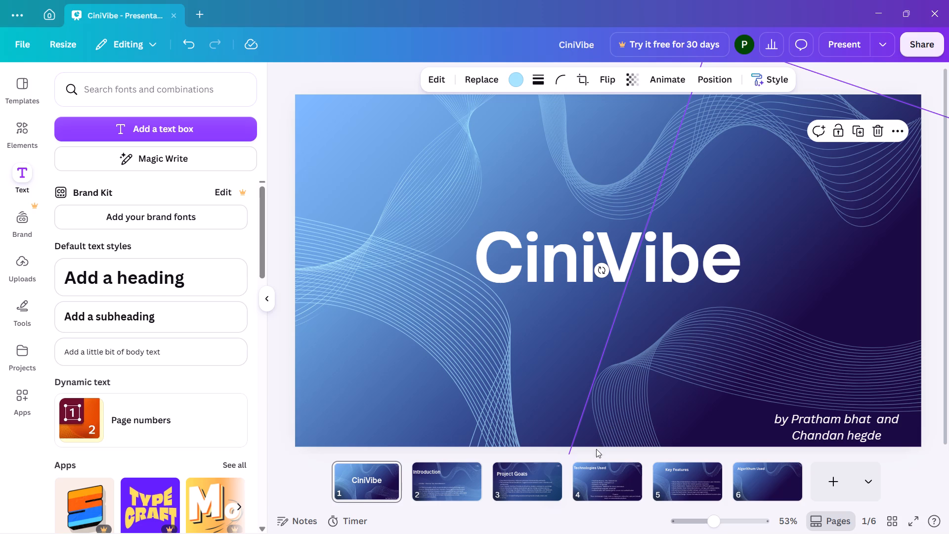
On slide 2, move the lower-right wave graphic right and down into the bottom-right corner, clear of most of the paragraph.
left_click(545, 493)
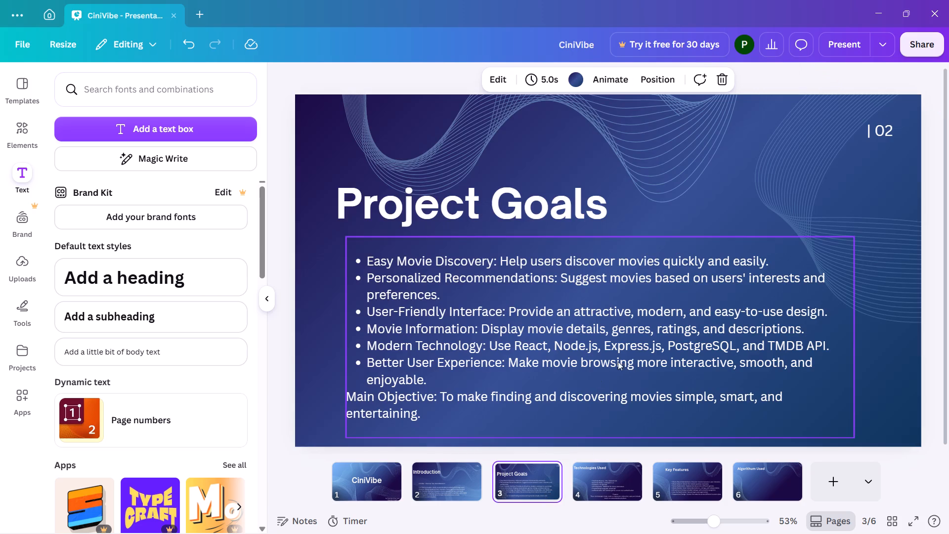
left_click(445, 484)
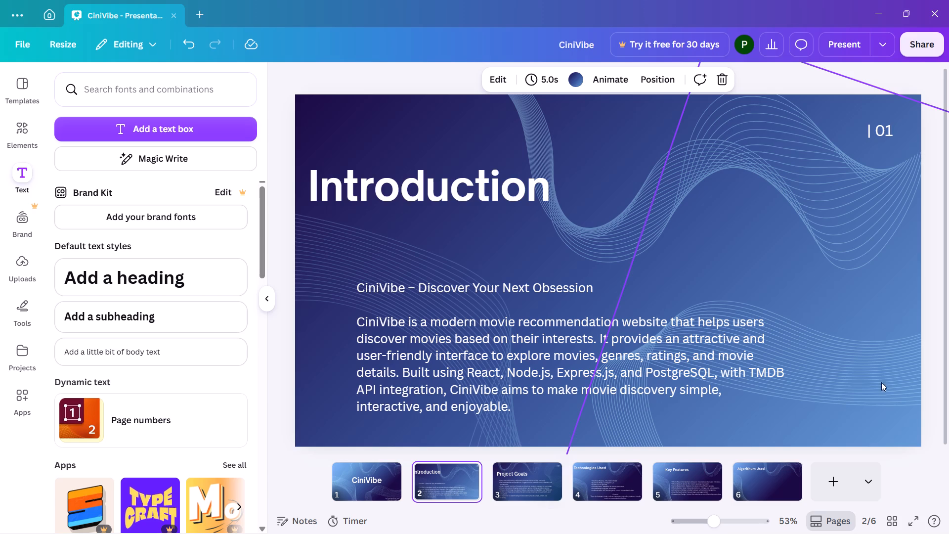
left_click(840, 383)
left_click_drag(840, 383, 941, 376)
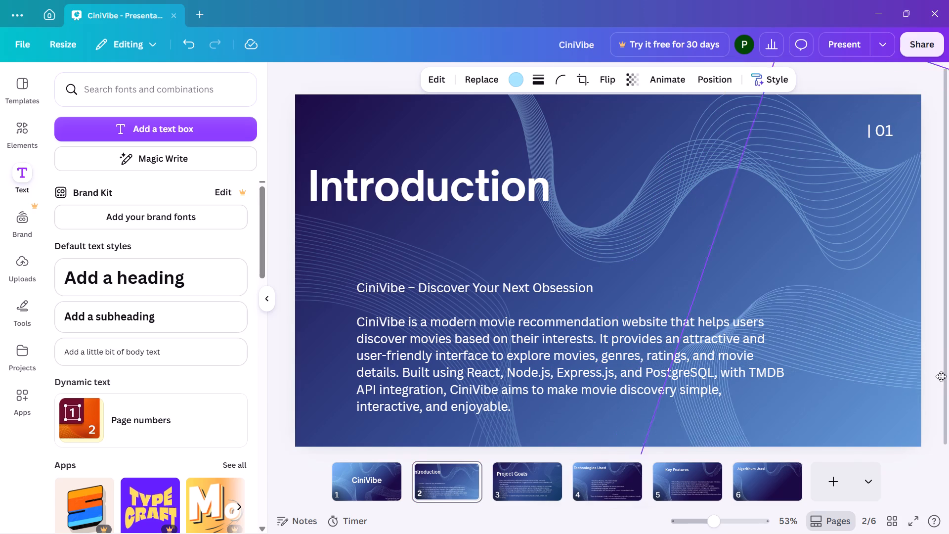
left_click_drag(941, 376, 948, 445)
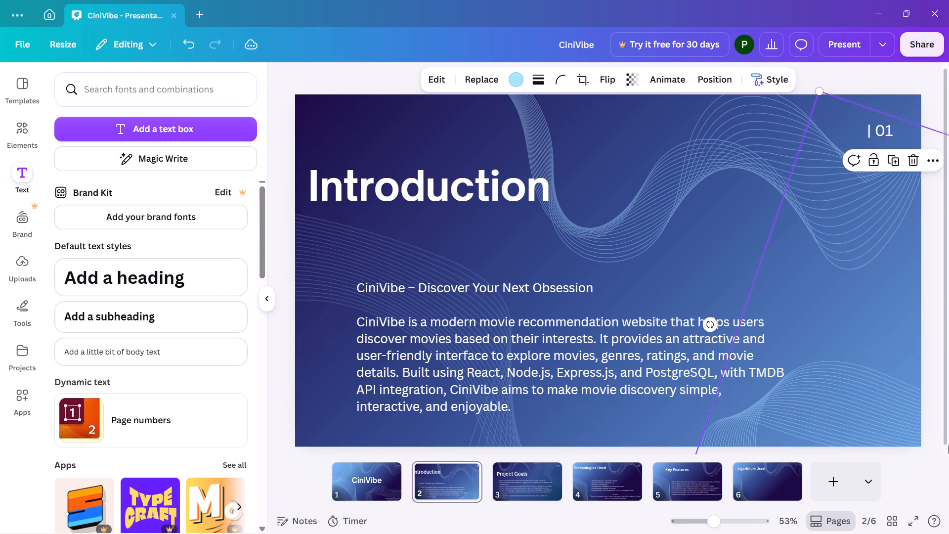
Move slide 2's left wave graphic left and up so it sits against the slide's left edge, clear of the paragraph.
left_click(323, 279)
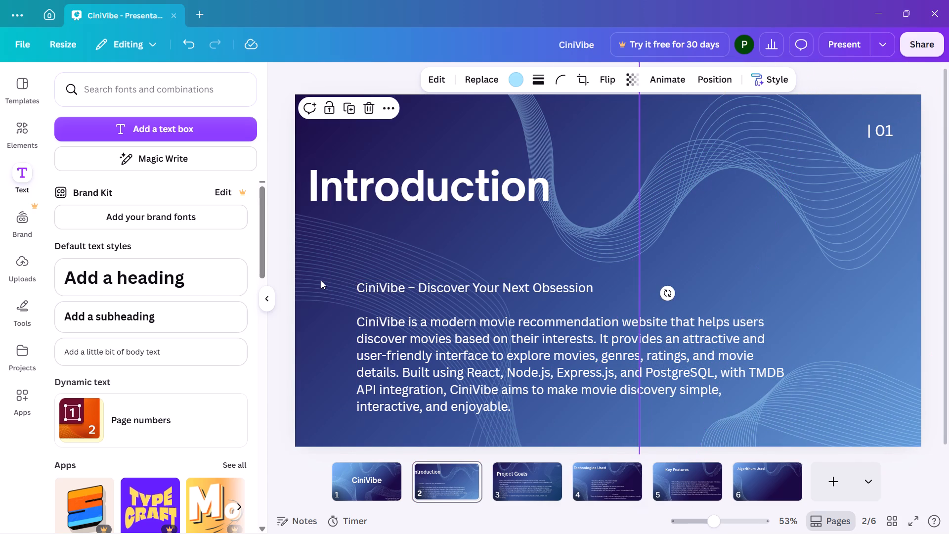
left_click_drag(319, 297, 164, 239)
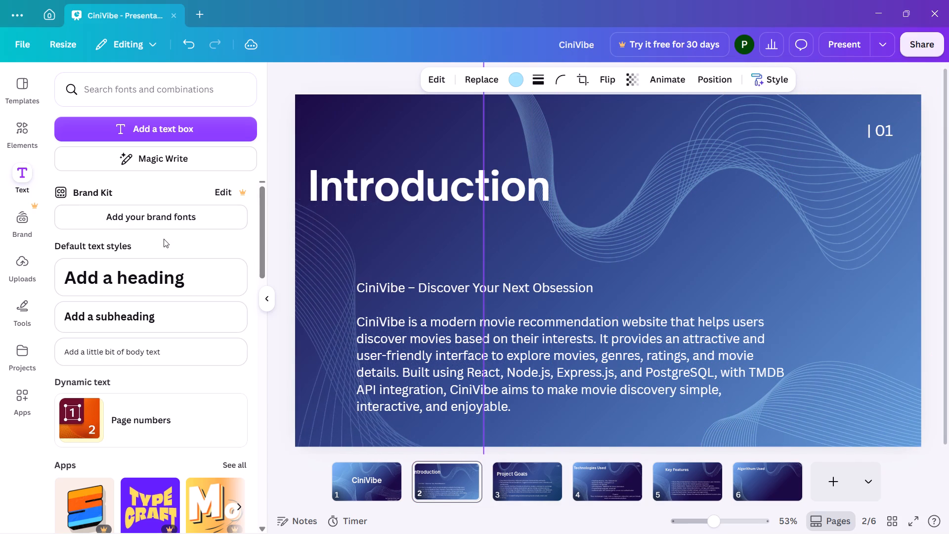
left_click_drag(164, 239, 156, 240)
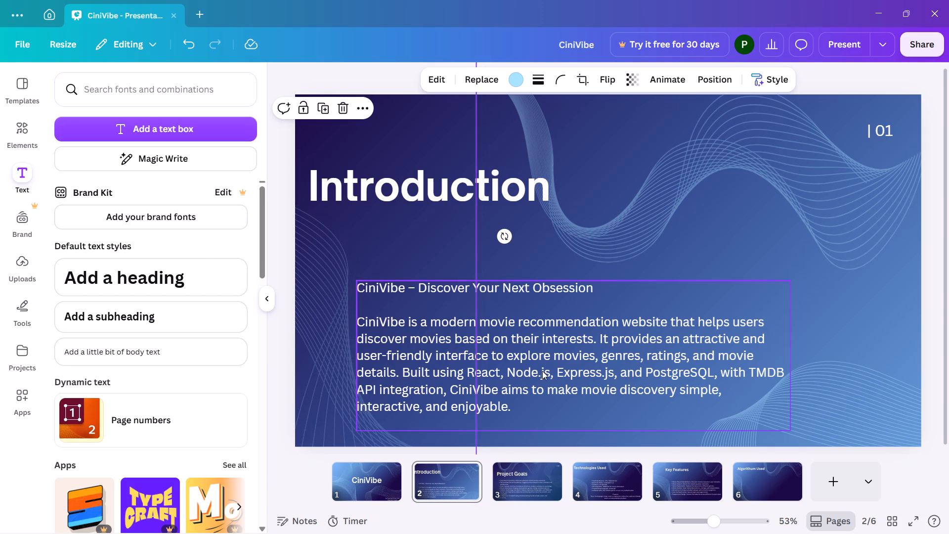
Move slide 2's body text block slightly up and to the right, closer to the Introduction heading.
left_click(552, 379)
left_click_drag(552, 379, 569, 362)
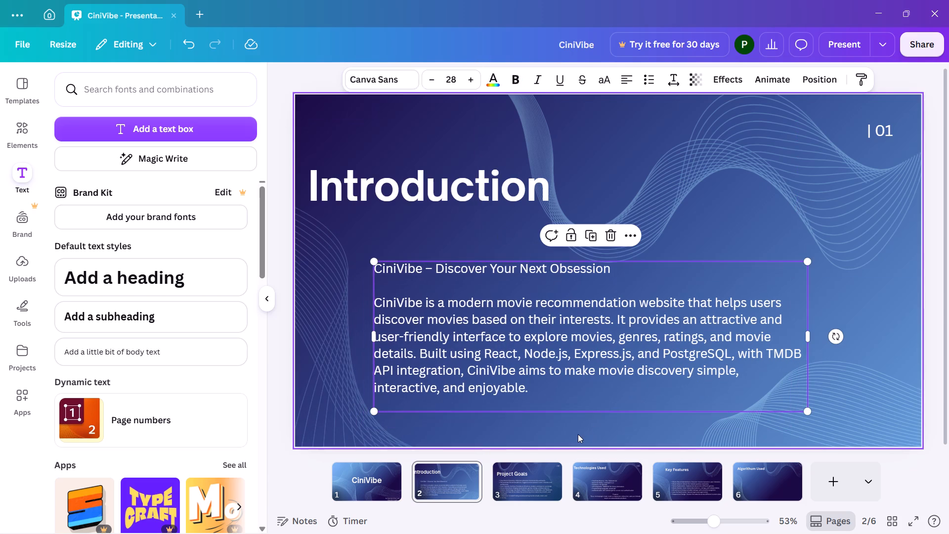
left_click(578, 434)
Nudge slide 2's left wave graphic slightly right, towards the repositioned body text.
left_click(336, 395)
left_click_drag(336, 395, 338, 395)
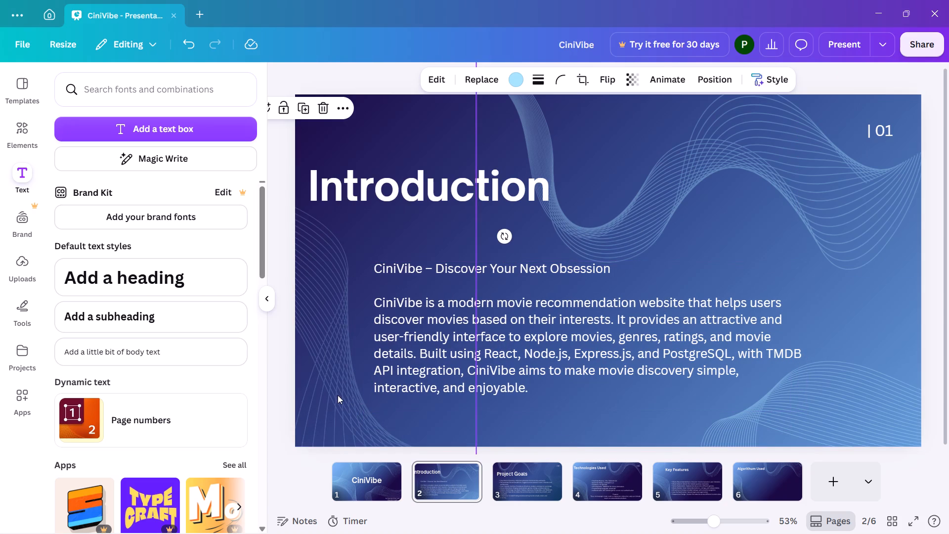
left_click_drag(338, 395, 347, 395)
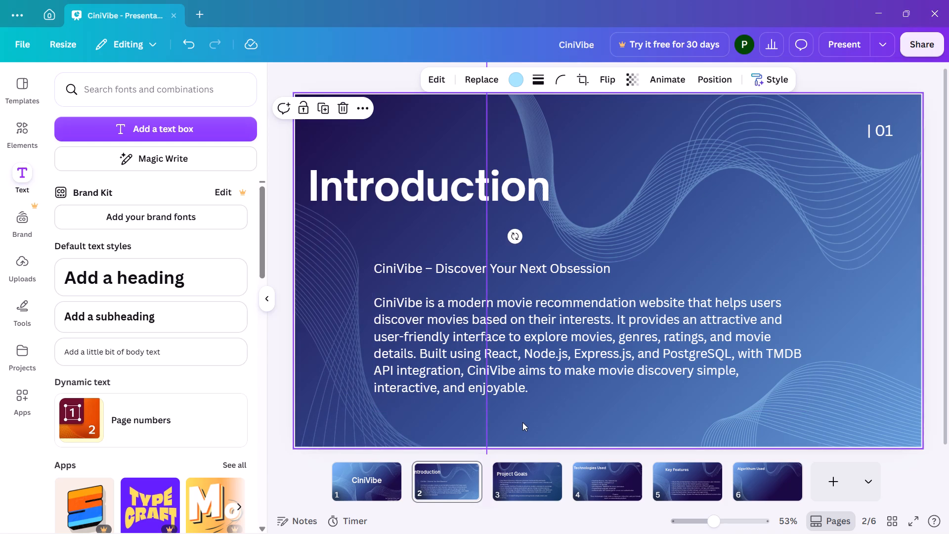
left_click(522, 422)
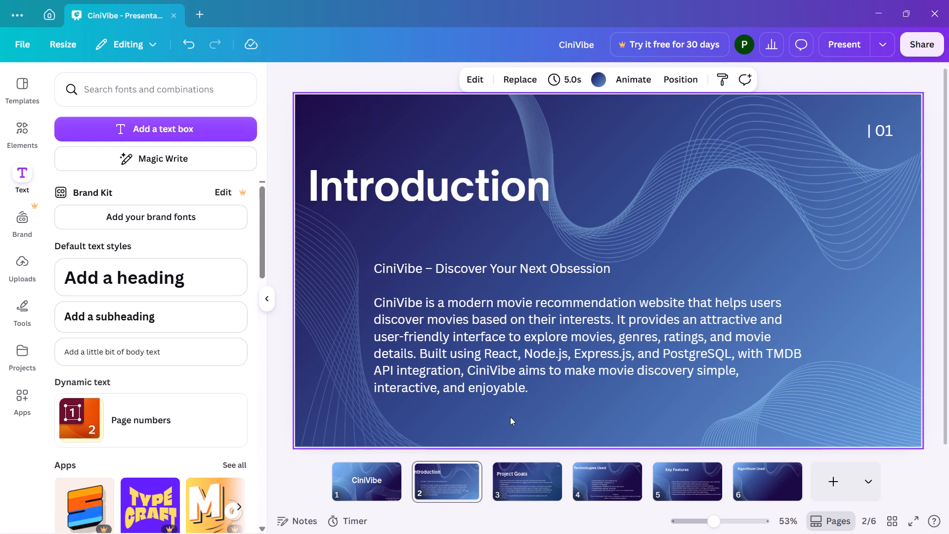
Change the page number on the Technologies Used slide to 04.
left_click(517, 503)
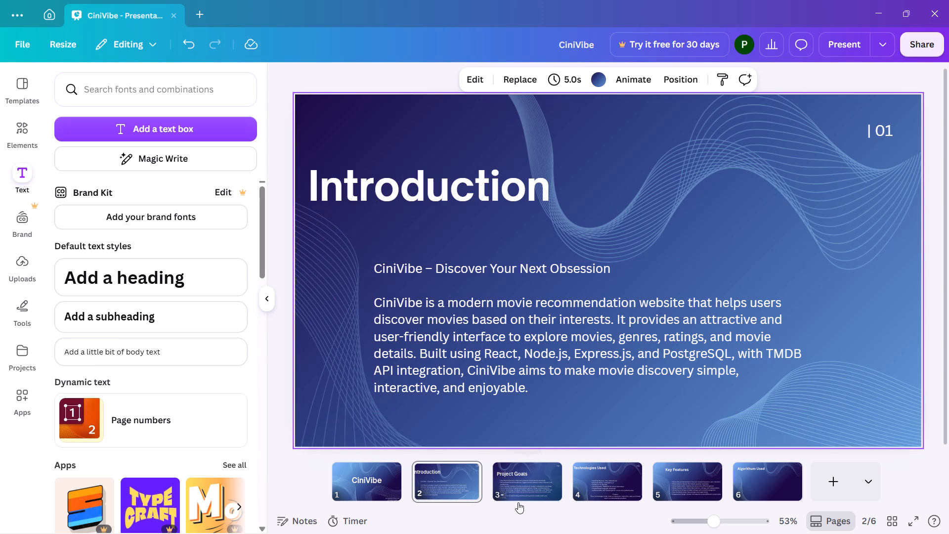
left_click(521, 478)
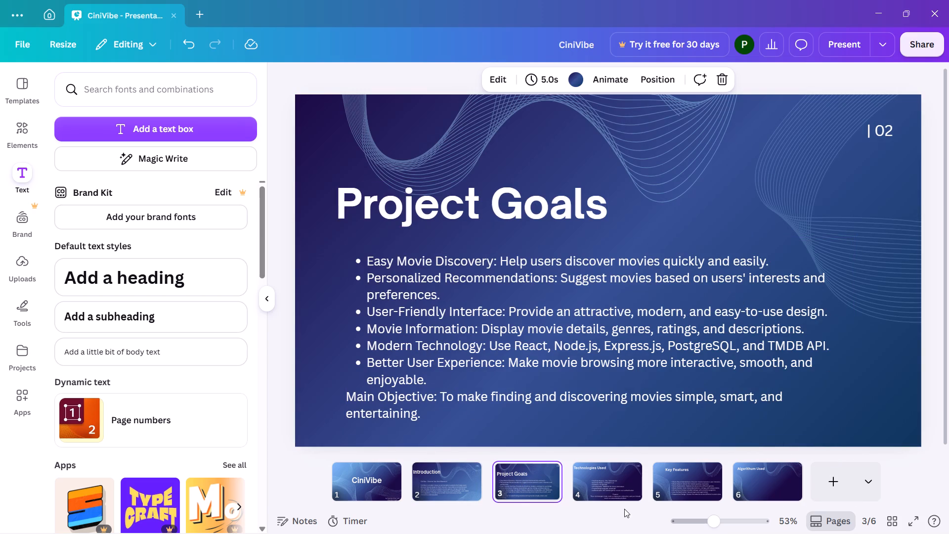
left_click(616, 489)
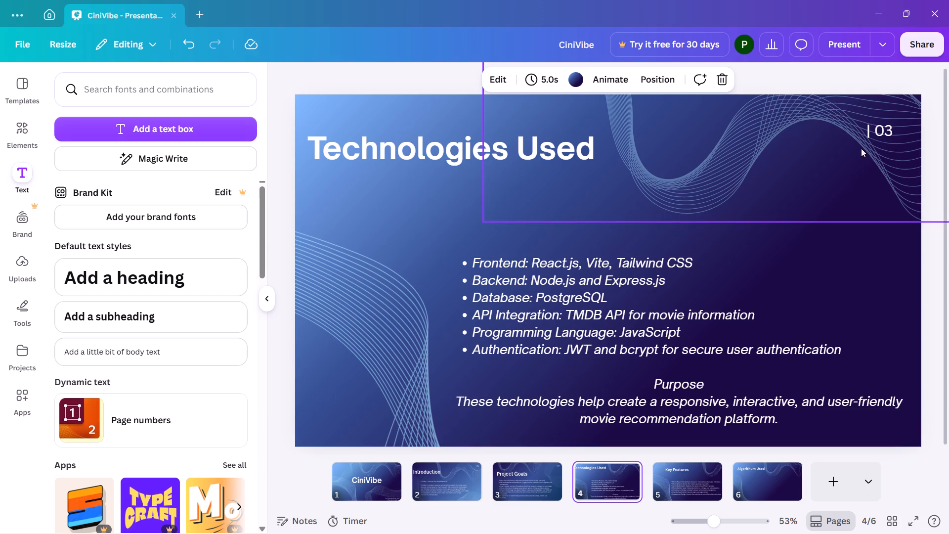
left_click(872, 136)
left_click(881, 134)
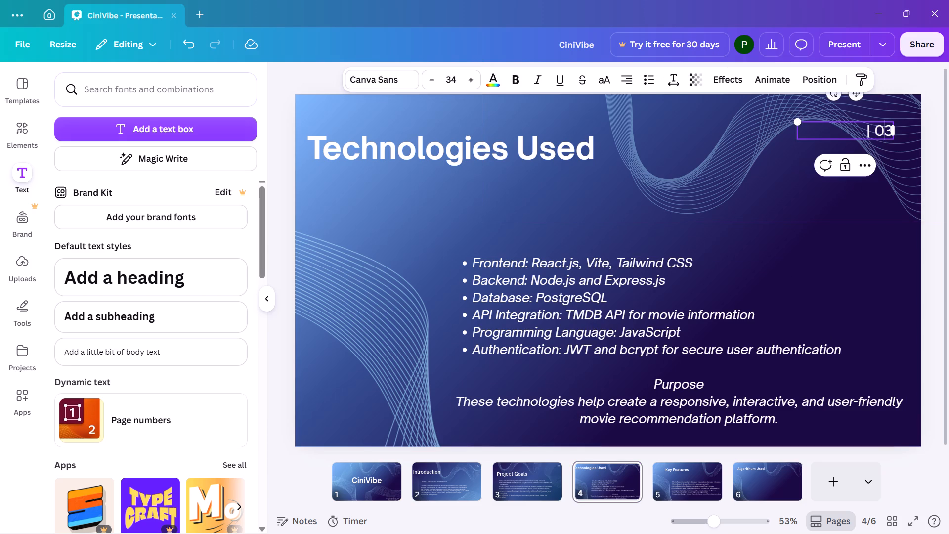
key("Right")
key("BackSpace")
key("4")
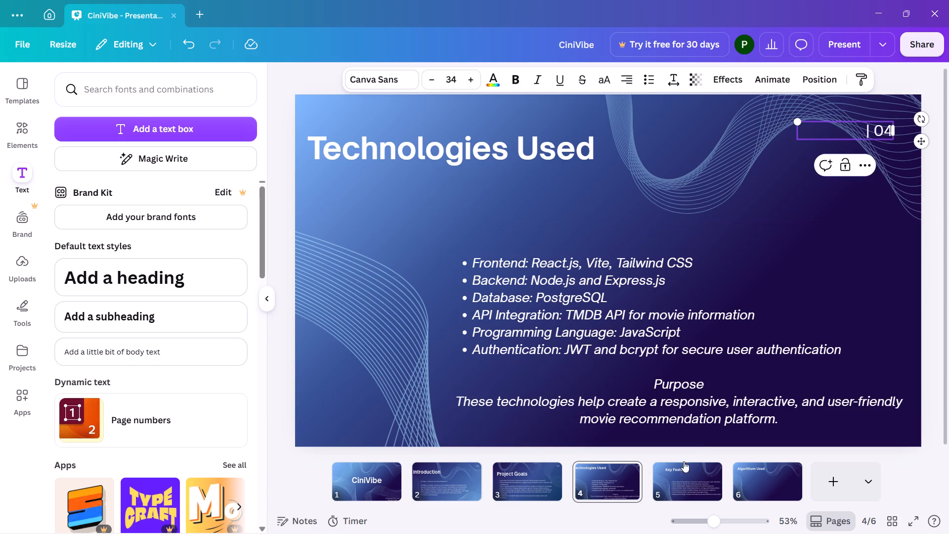
Copy slide 4's page number onto the Key Features slide and change the copy to 05.
left_click(672, 473)
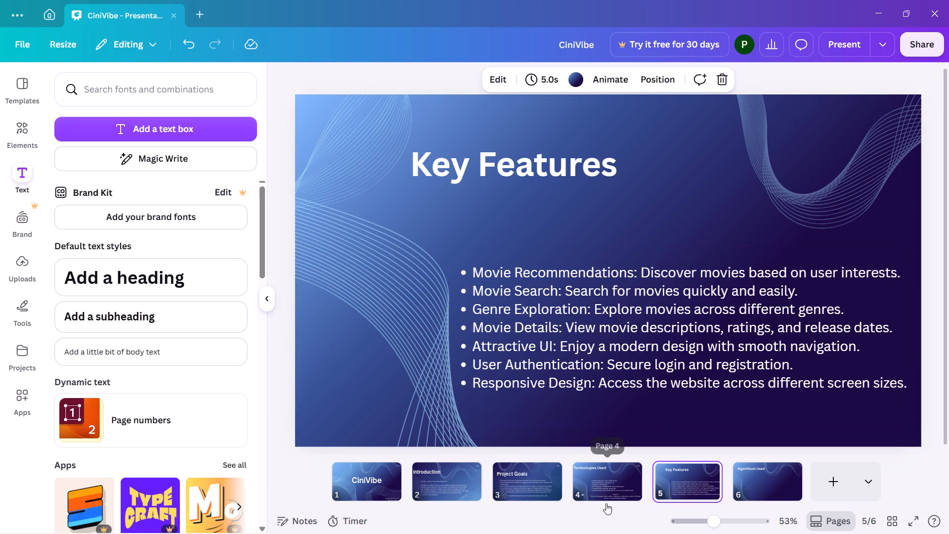
left_click(604, 493)
left_click(867, 132)
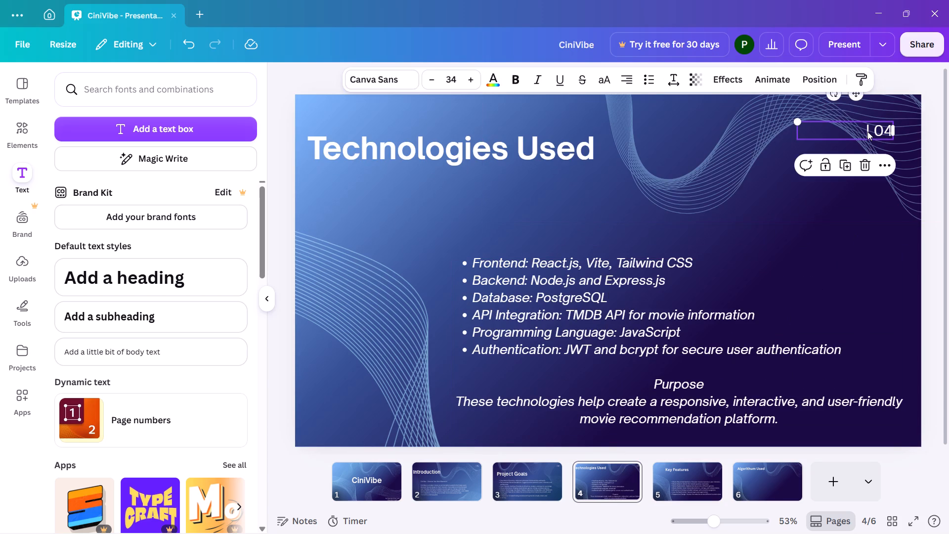
key("ctrl+c")
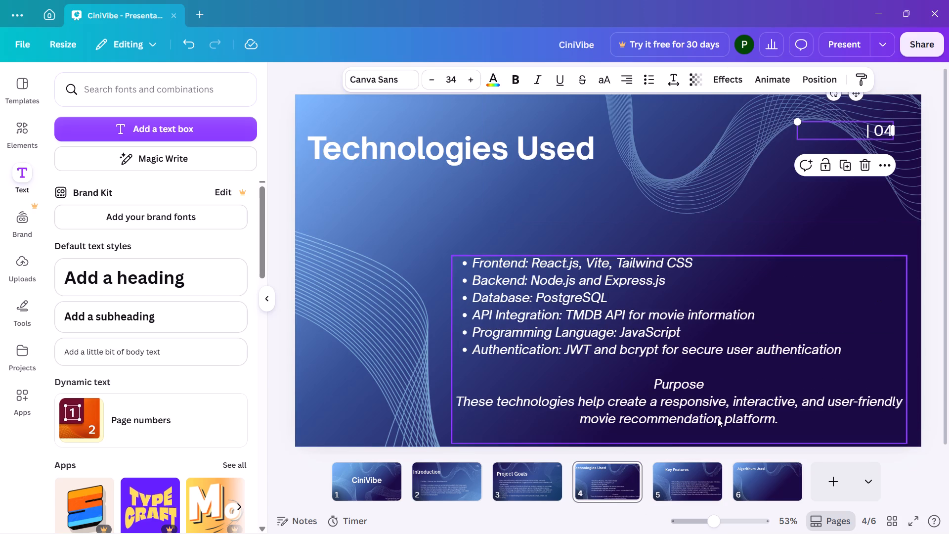
left_click(680, 473)
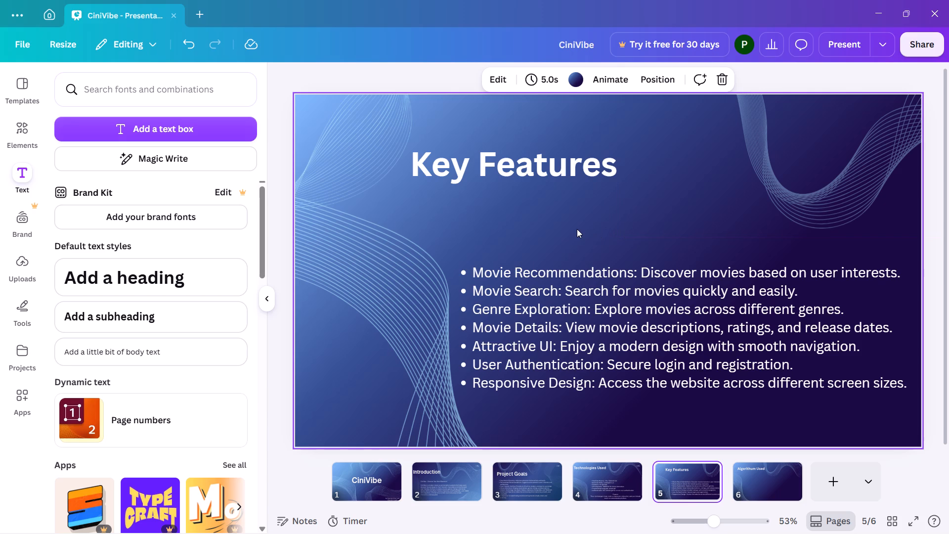
key("ctrl+v")
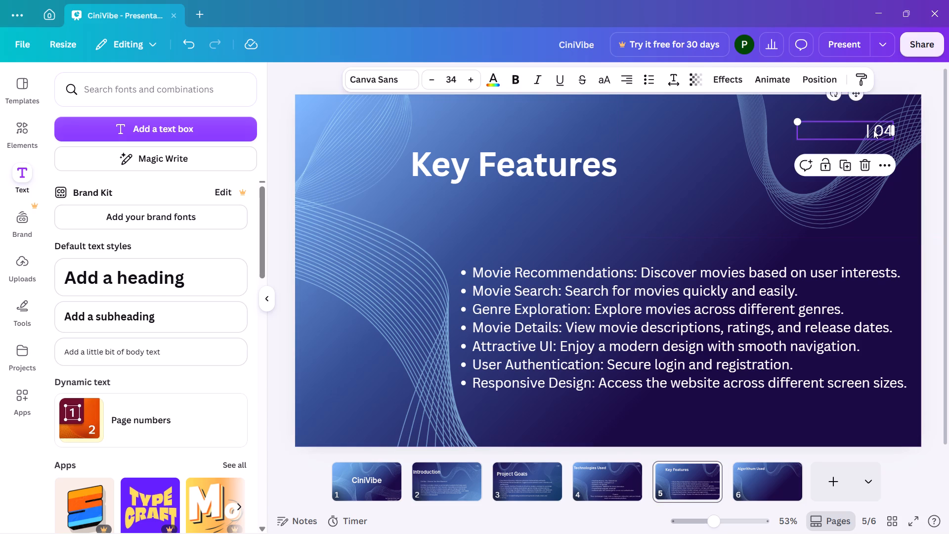
left_click(882, 129)
left_click(885, 130)
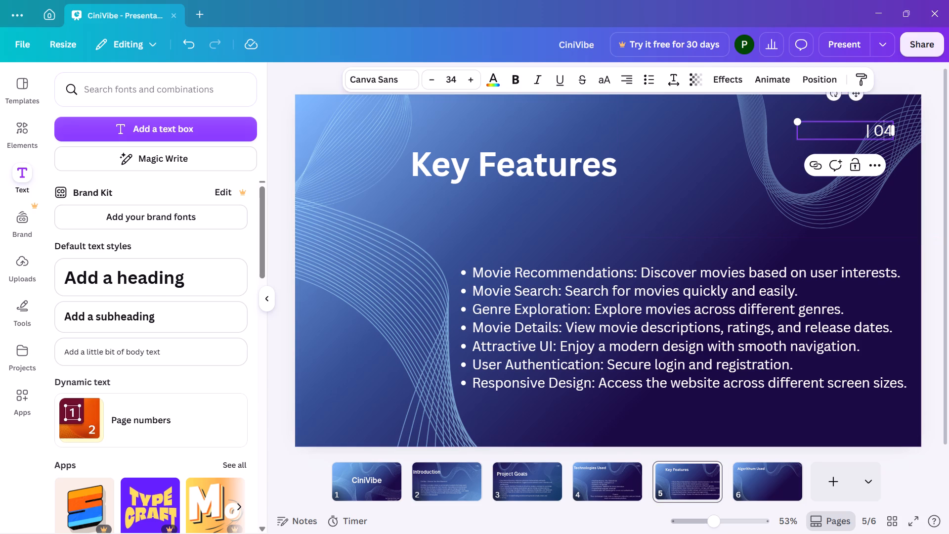
key("Right")
key("backslash")
key("BackSpace")
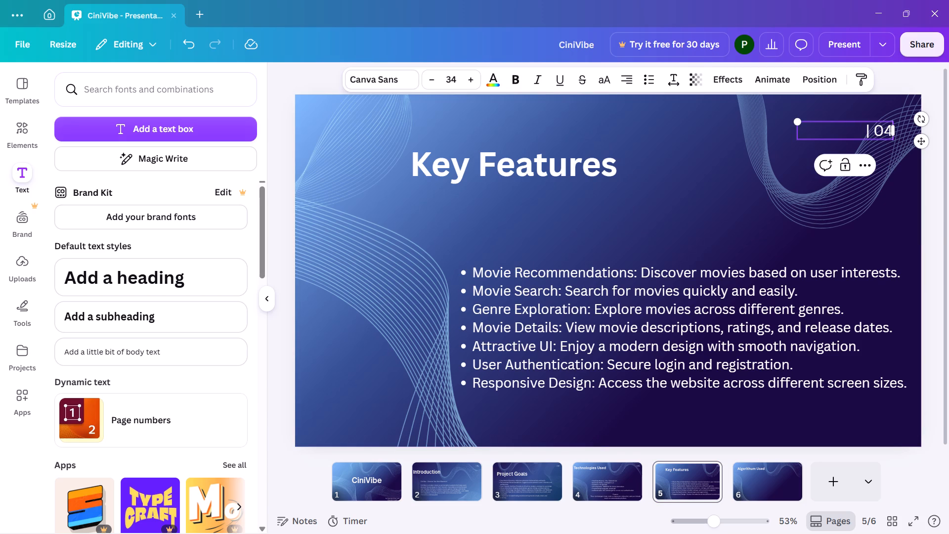
key("BackSpace")
key("5")
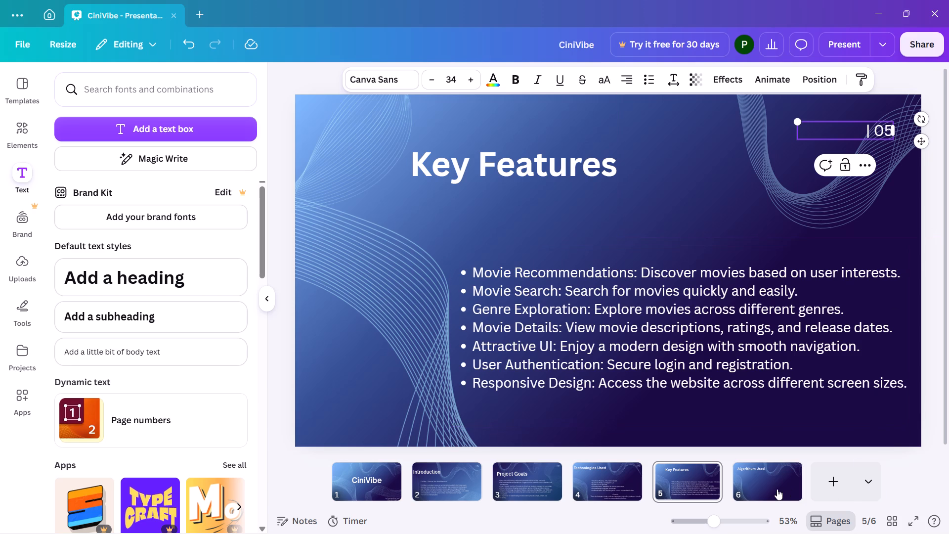
Paste the copied page number onto the Algorithum Used slide and change it to 06.
left_click(767, 485)
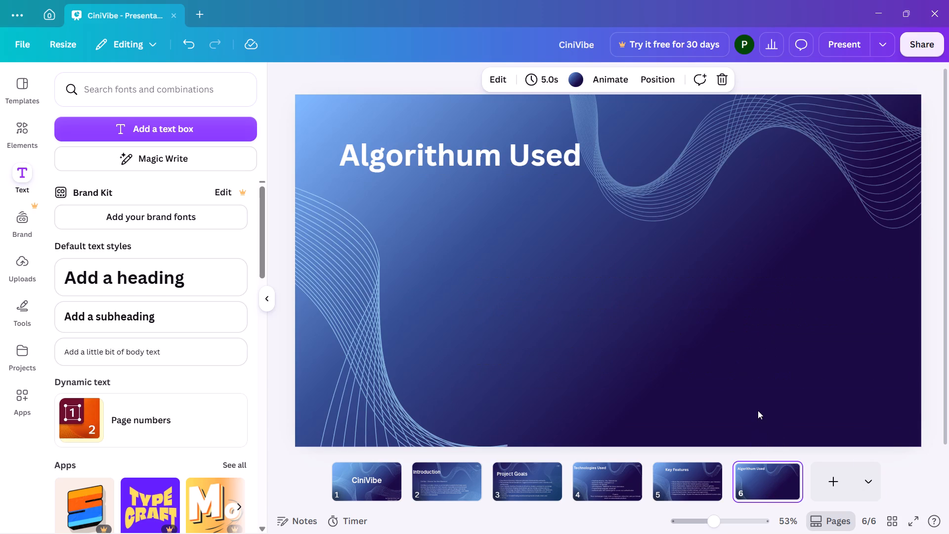
key("ctrl+v")
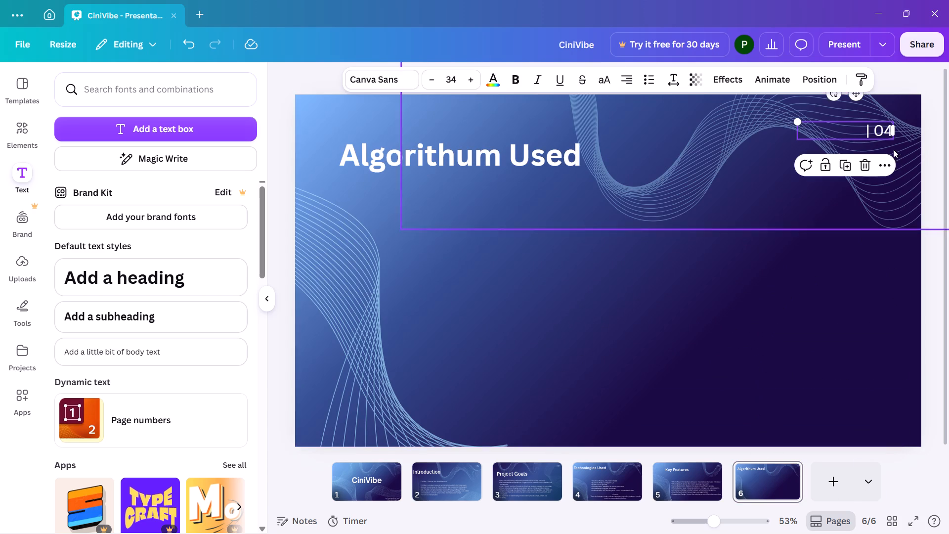
left_click(880, 133)
left_click(887, 133)
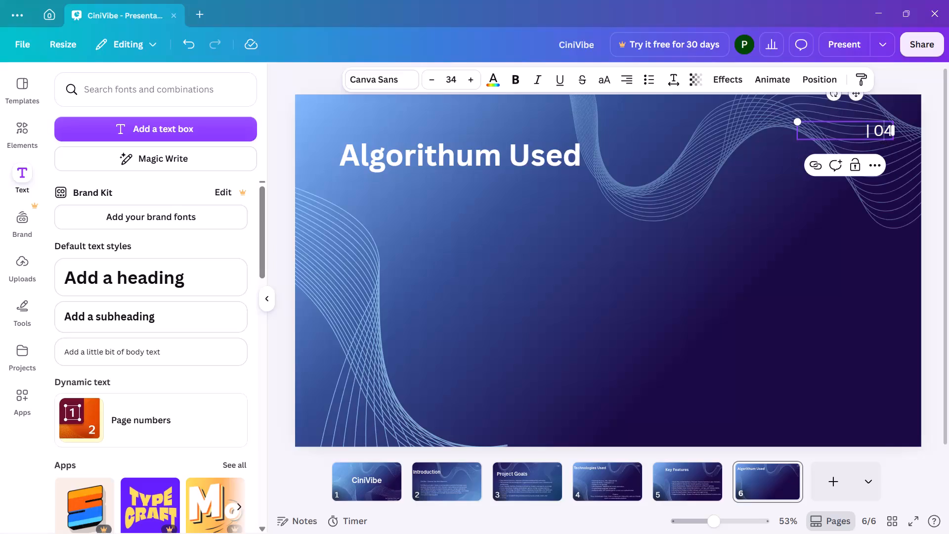
key("Right")
key("BackSpace")
key("6")
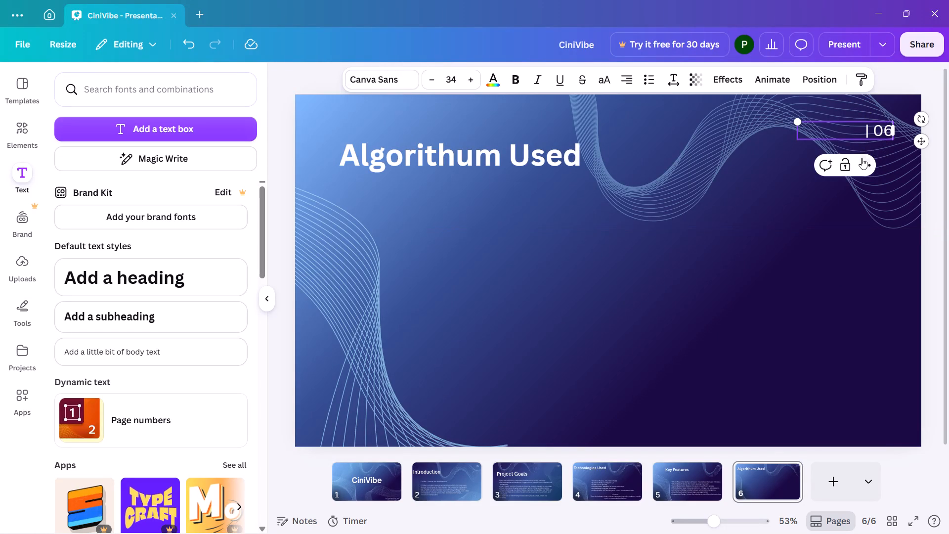
left_click(821, 287)
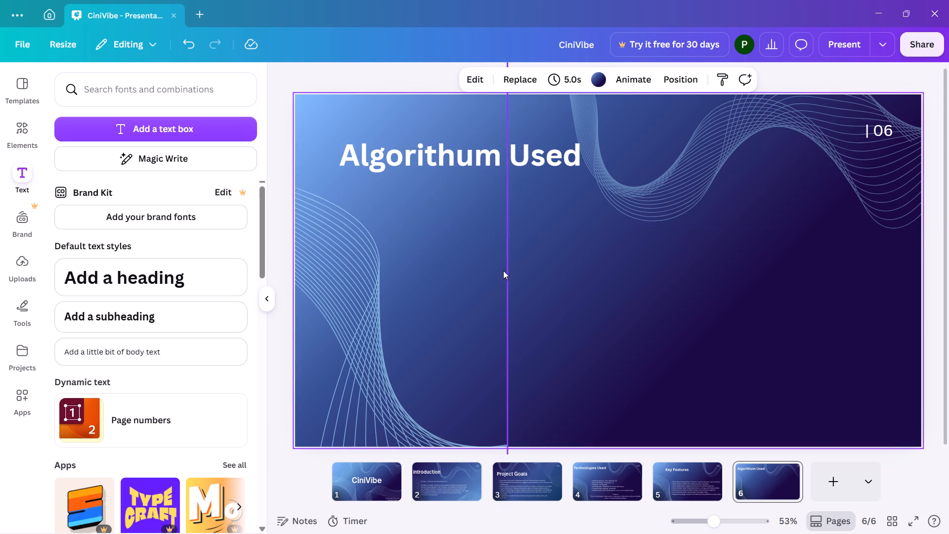
Nudge slide 6's upper-right wave graphic slightly right, away from the Algorithum Used heading.
left_click(600, 173)
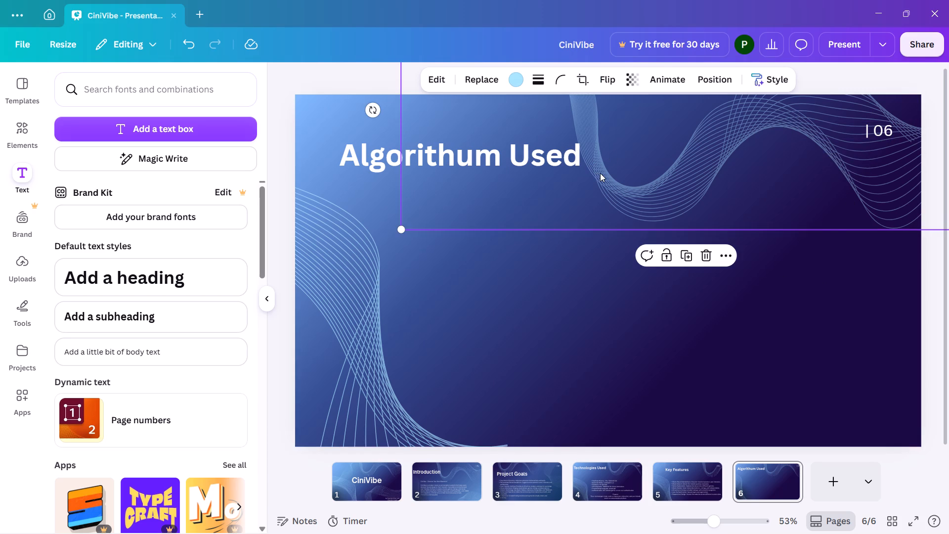
left_click_drag(600, 173, 609, 172)
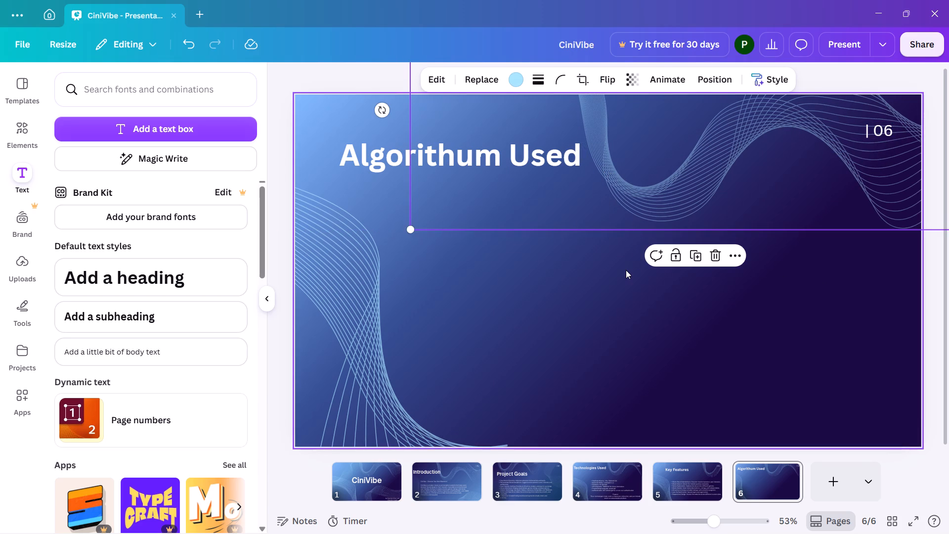
left_click(626, 270)
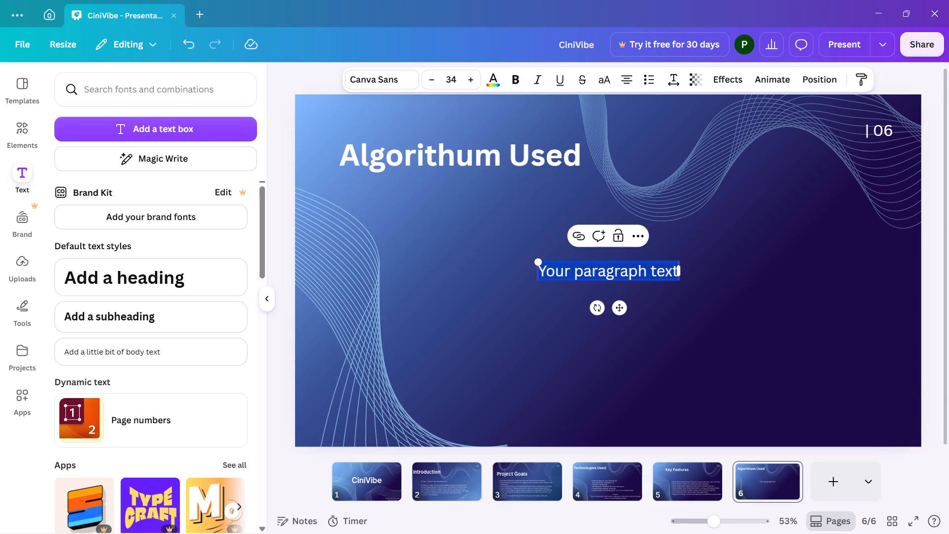
key("ctrl+v")
Move the pasted text block up and to the left so it sits beneath the Algorithum Used heading.
left_click_drag(600, 329, 568, 240)
left_click(542, 215)
left_click_drag(587, 386, 564, 301)
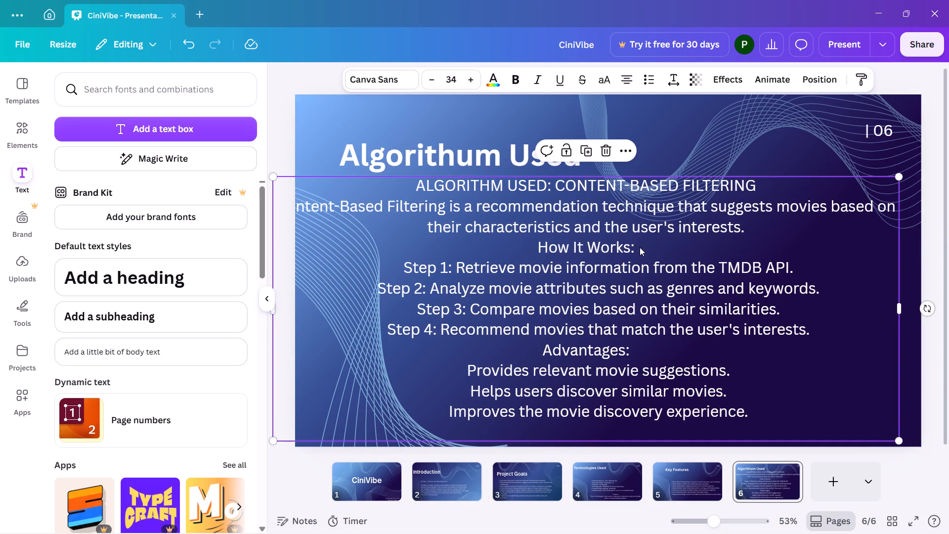
left_click_drag(768, 185, 737, 182)
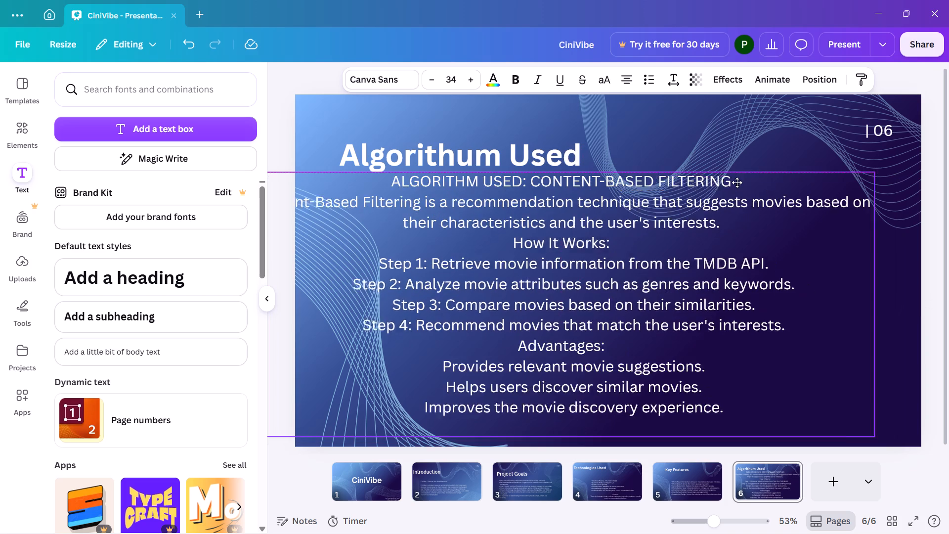
left_click_drag(737, 182, 749, 189)
Delete the "ALGORITHM USED: CONTENT-BASED FILTERING" line from the top of the pasted text.
left_click(739, 240)
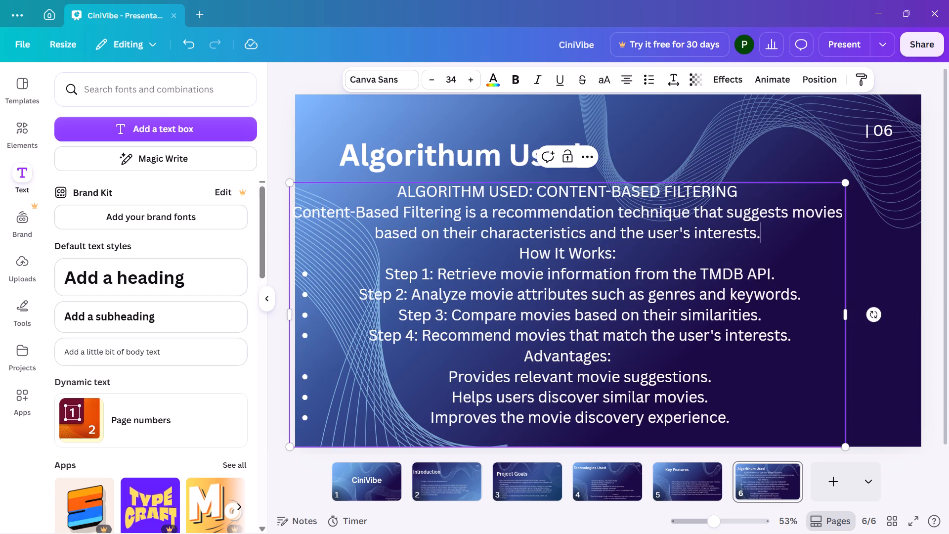
left_click_drag(737, 192, 422, 184)
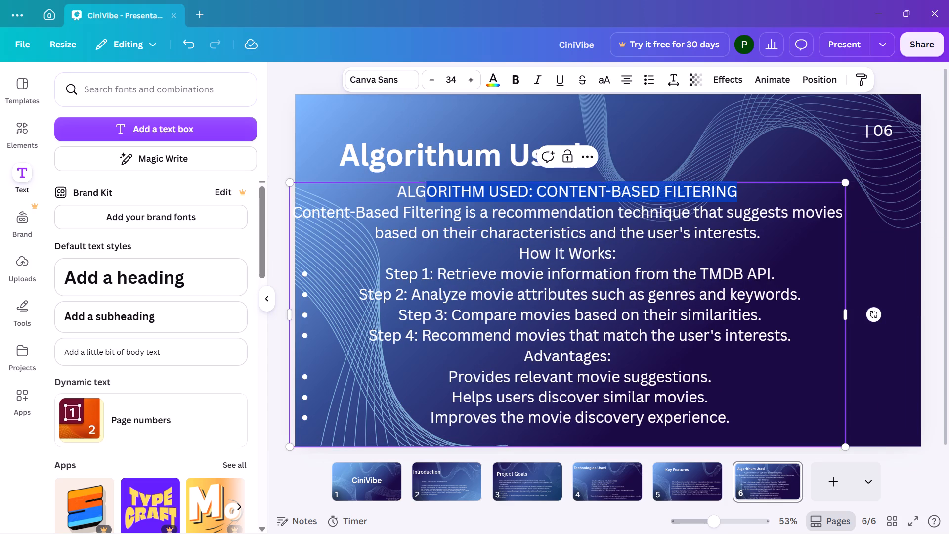
left_click_drag(422, 184, 397, 191)
key("BackSpace")
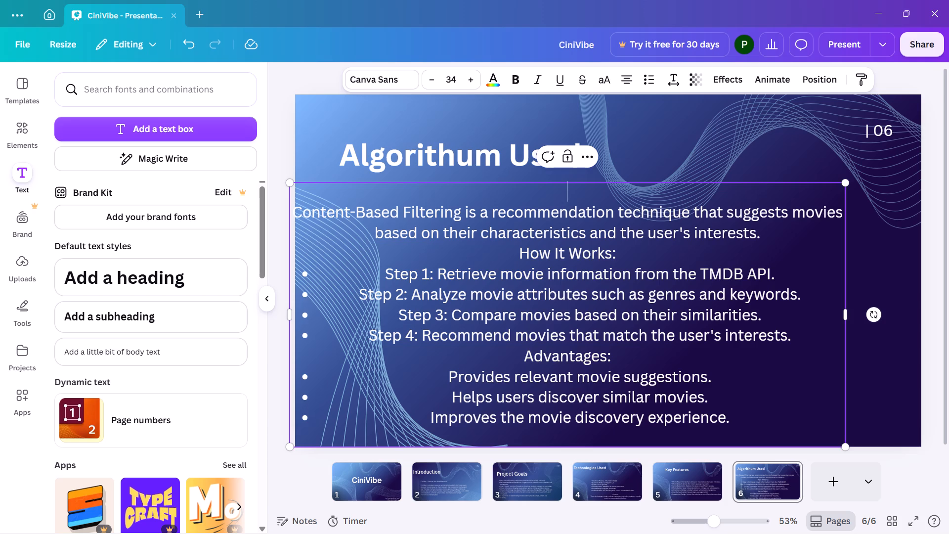
Shift the text block slightly right and up on slide 6, closer to the Algorithum Used heading.
left_click(436, 367)
left_click(436, 368)
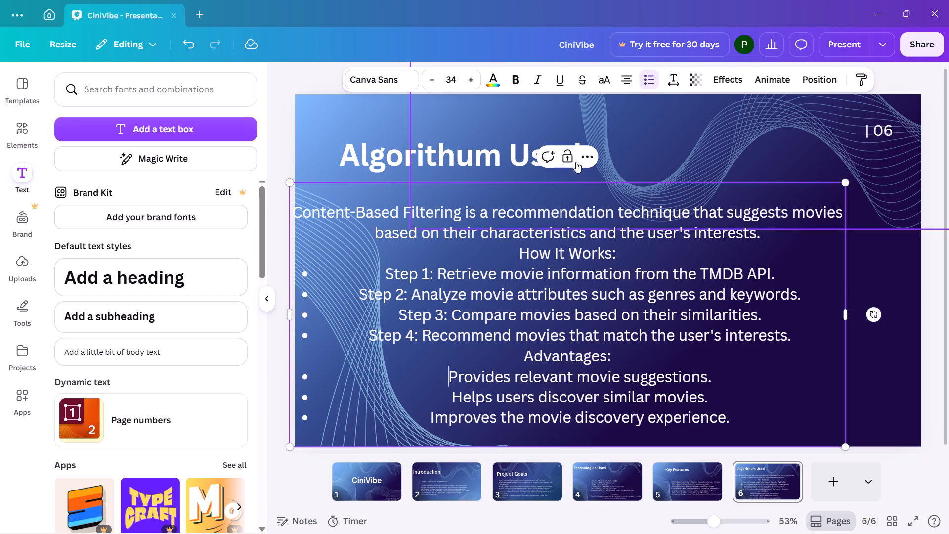
left_click(627, 138)
left_click_drag(495, 308, 539, 294)
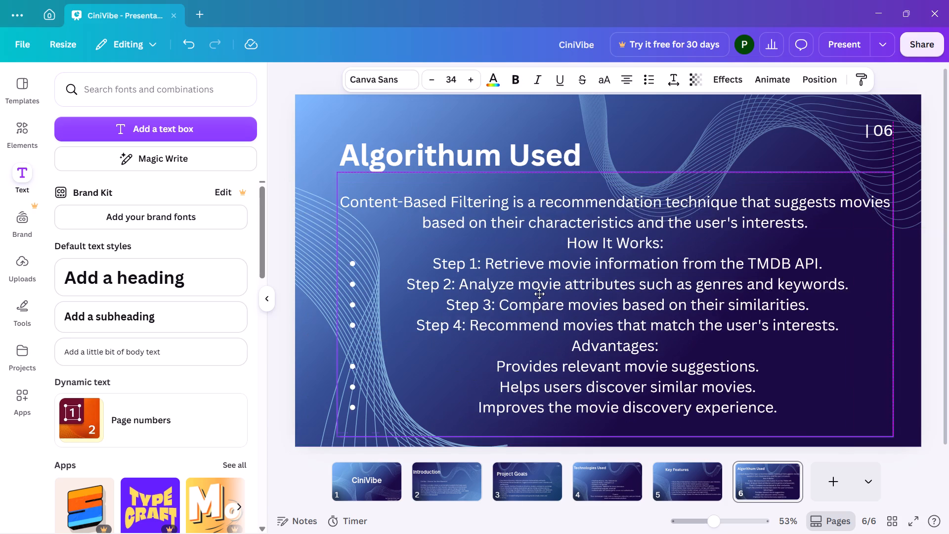
left_click_drag(539, 294, 524, 283)
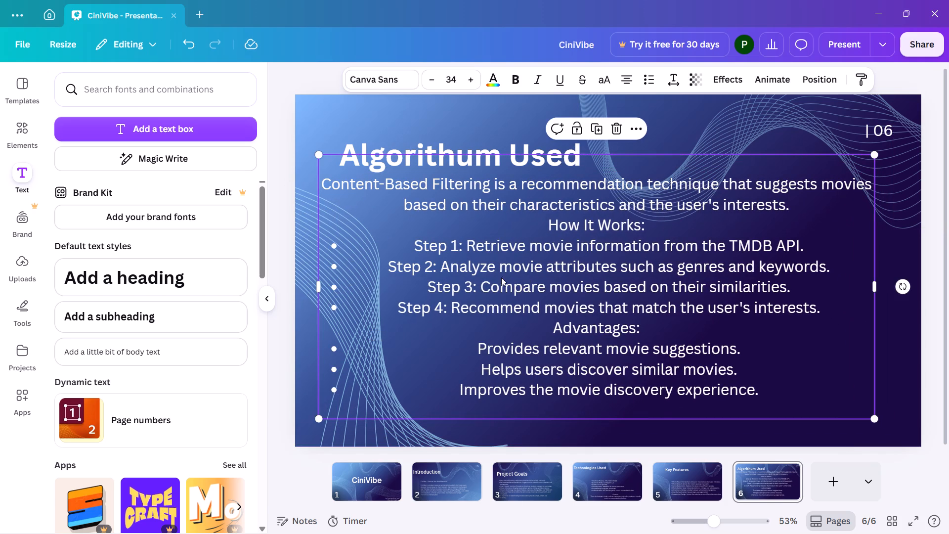
Left-align the Step 1 to Step 4 lines under How It Works, keeping them as bullets.
left_click(418, 246)
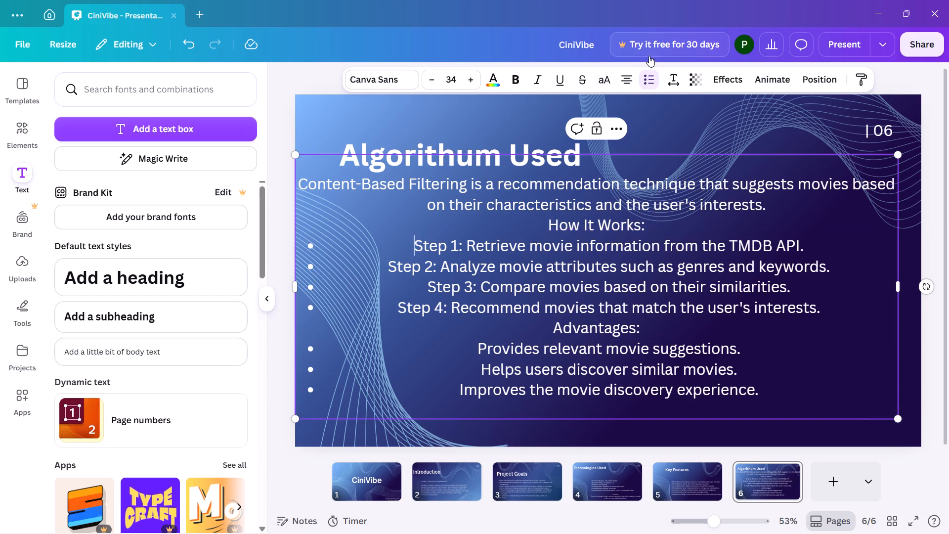
double_click(649, 81)
left_click(649, 81)
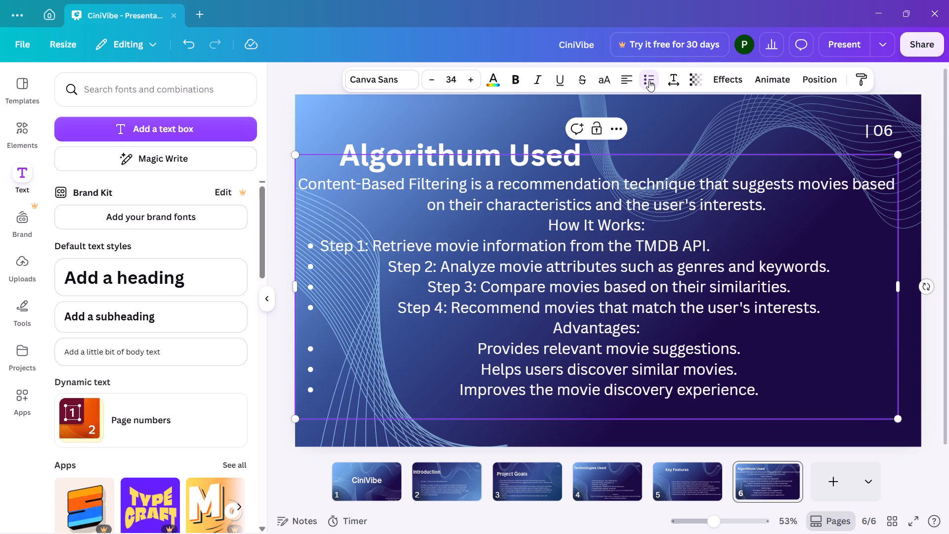
key("Down")
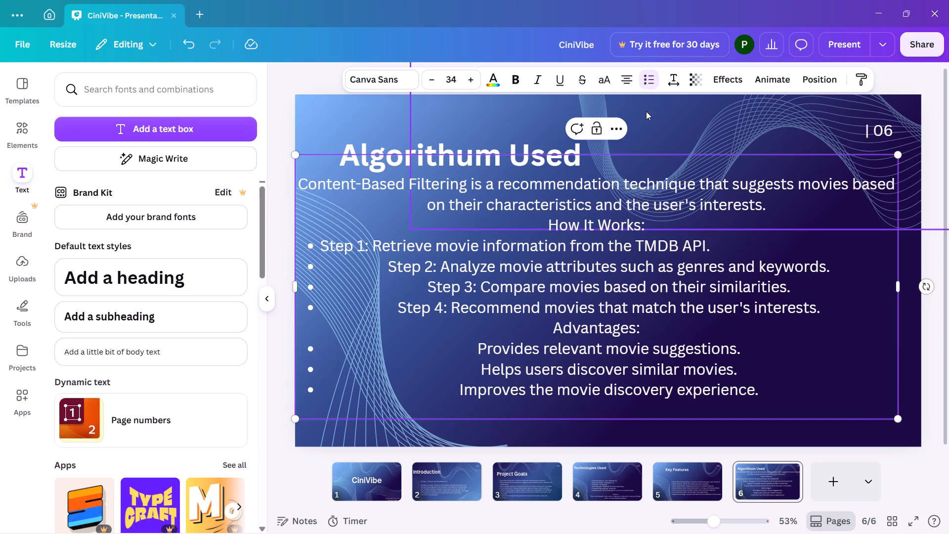
triple_click(647, 77)
left_click(647, 77)
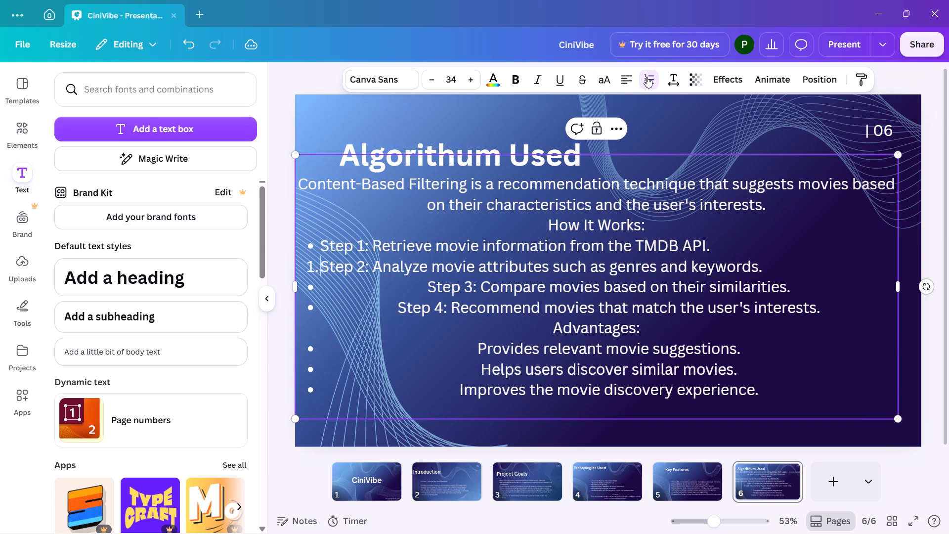
triple_click(647, 77)
left_click(647, 77)
left_click(647, 77)
left_click(430, 284)
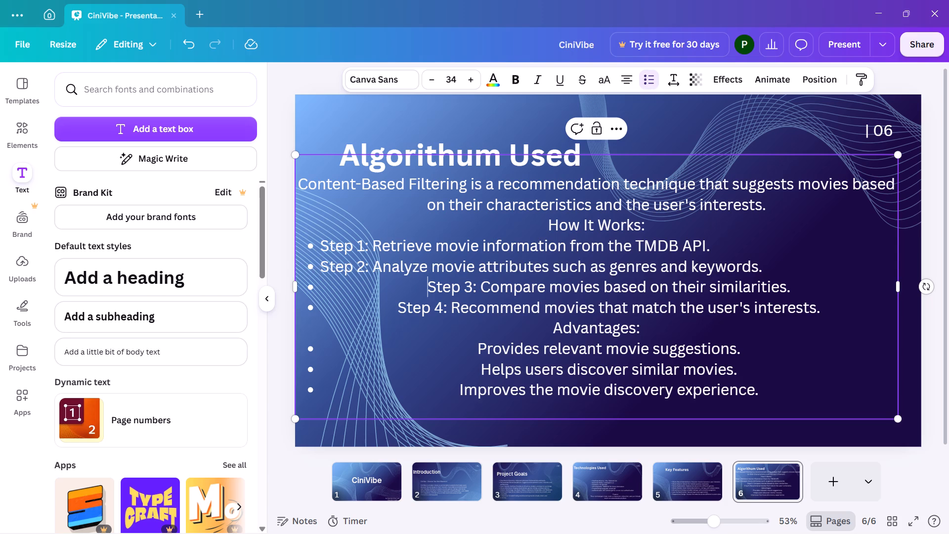
triple_click(650, 84)
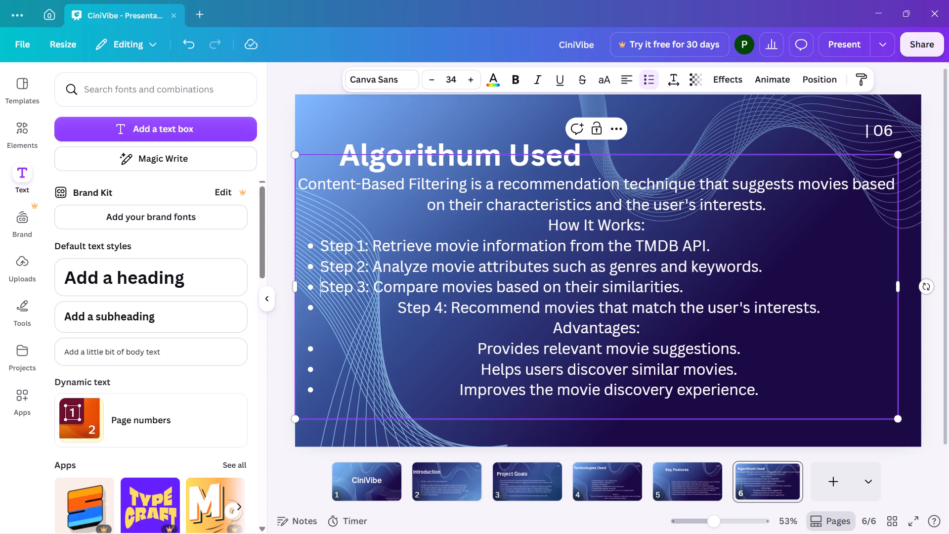
left_click(397, 310)
triple_click(644, 83)
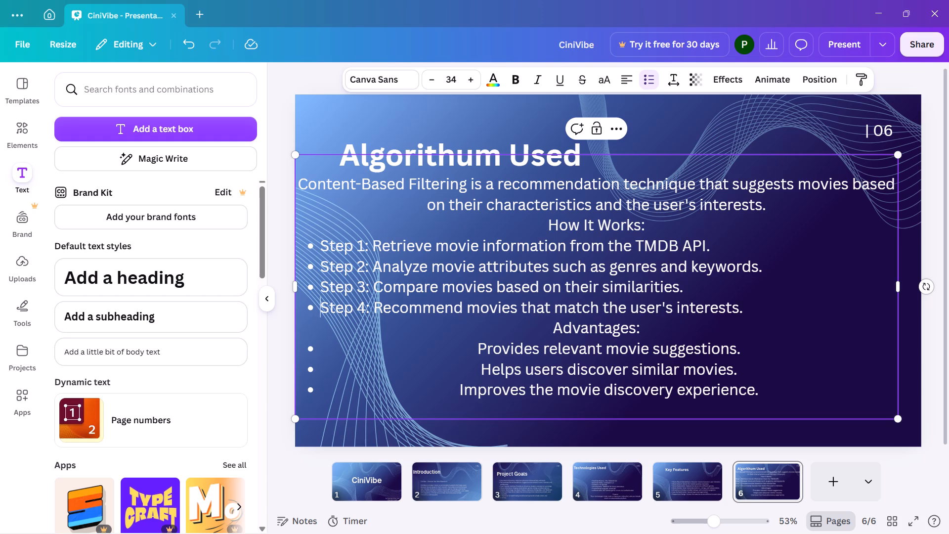
Insert a blank line above "Advantages:" in the text block.
left_click(546, 323)
key("Return")
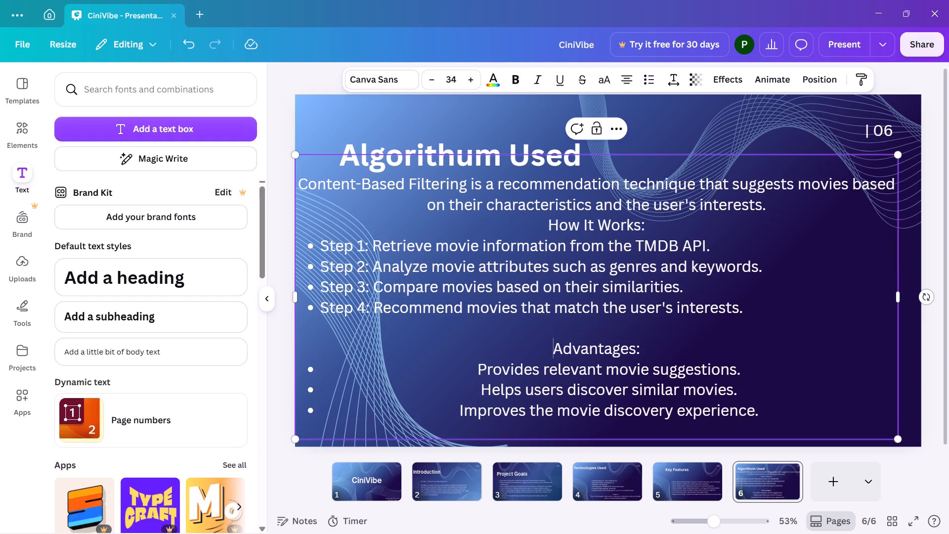
Left-align the three bulleted lines under Advantages, keeping their bullets.
left_click(475, 366)
triple_click(653, 86)
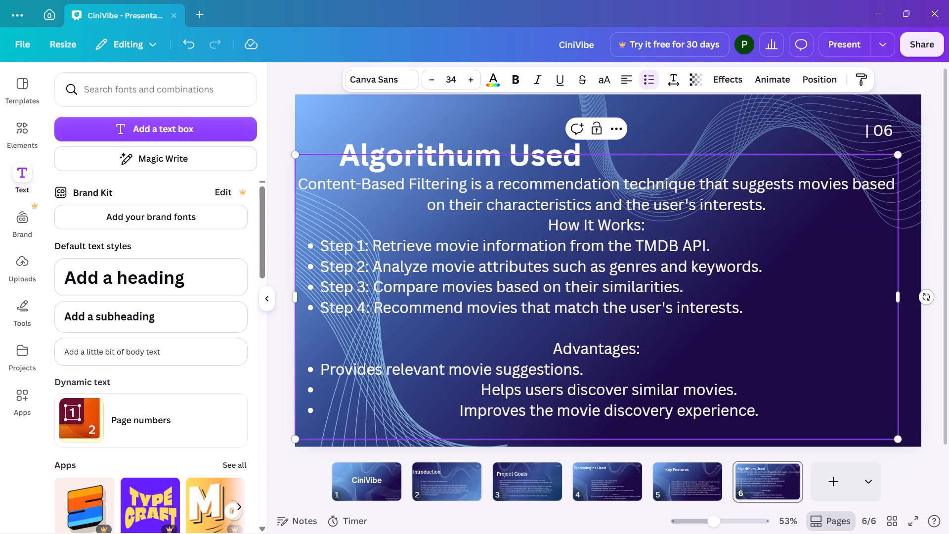
left_click(481, 382)
double_click(650, 83)
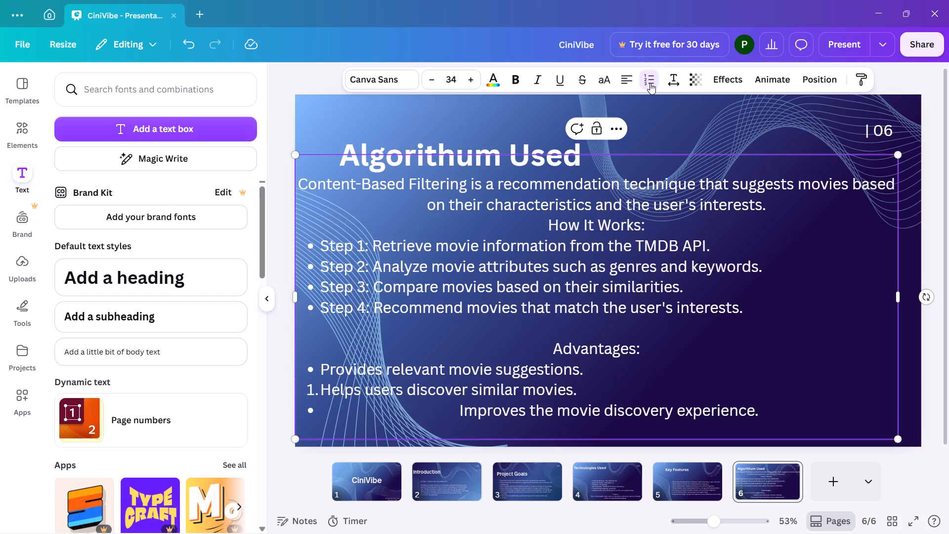
left_click(650, 83)
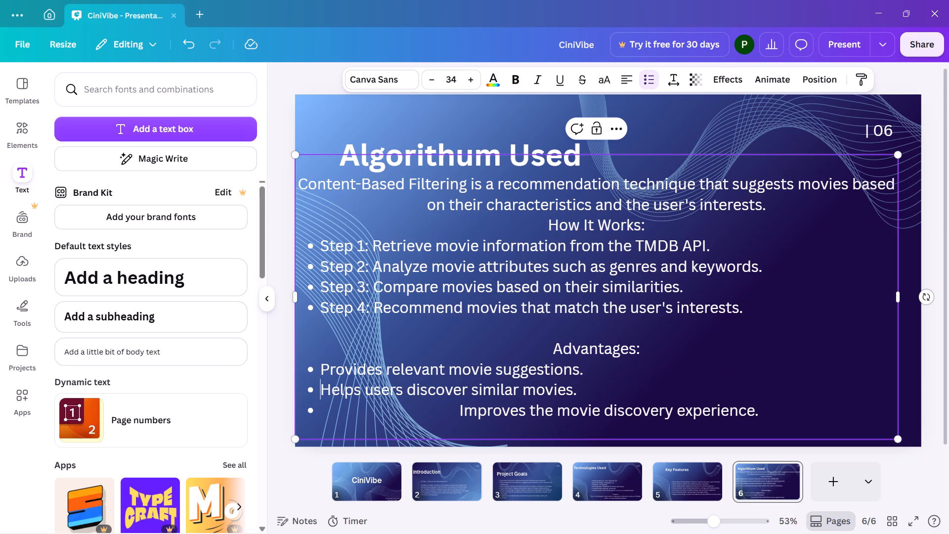
left_click(457, 412)
double_click(652, 80)
left_click(652, 80)
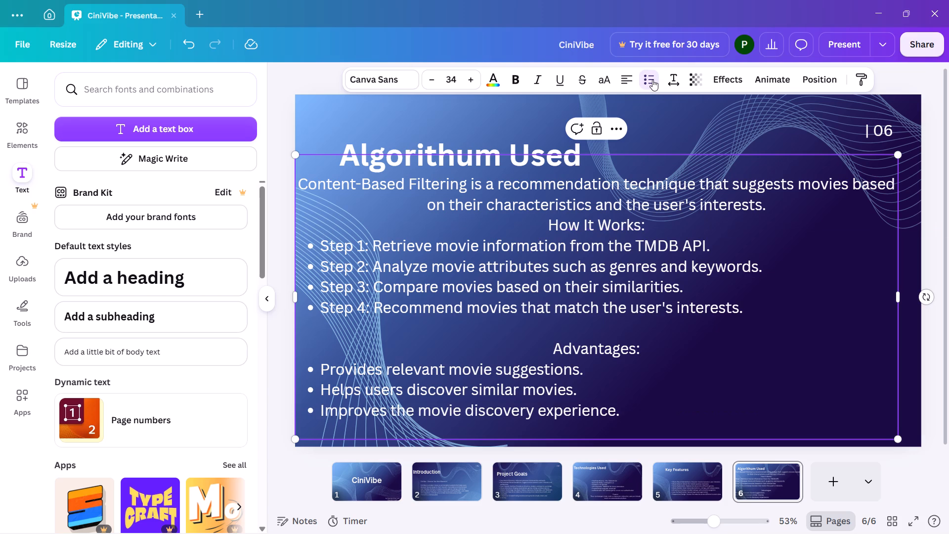
Move the text block up and to the right, lining its left edge up with the Algorithum Used heading.
left_click_drag(671, 346, 701, 339)
left_click_drag(701, 339, 713, 337)
left_click(689, 123)
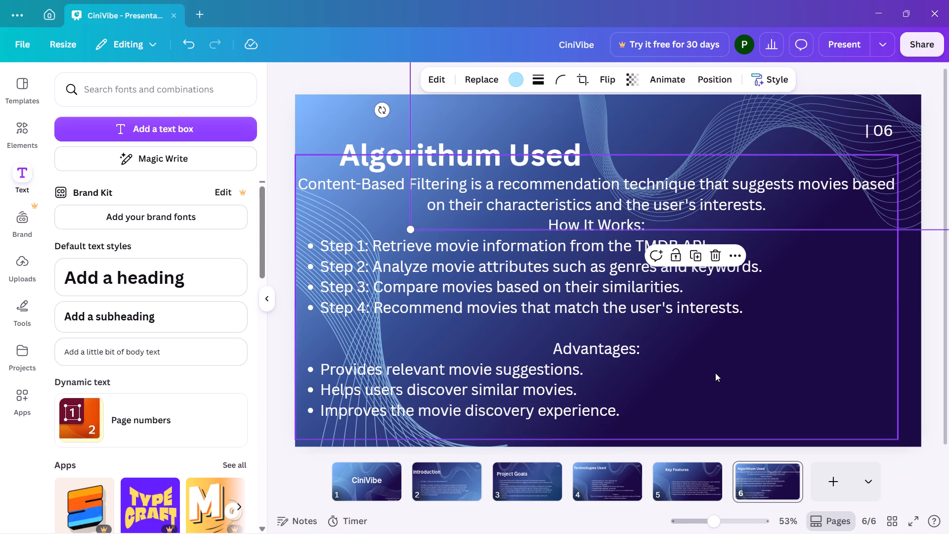
left_click_drag(715, 373, 761, 348)
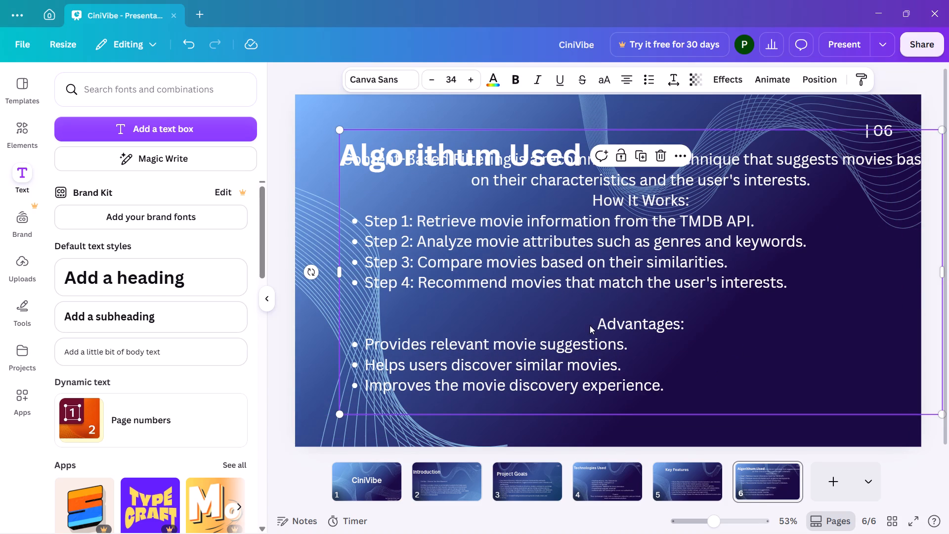
Left-align the "Advantages:" line without a bullet or number.
left_click(589, 324)
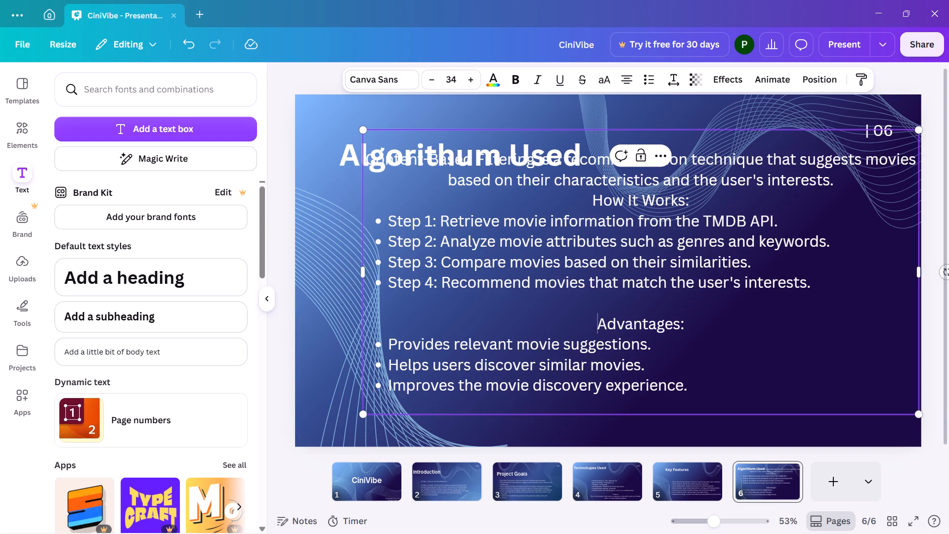
left_click(646, 79)
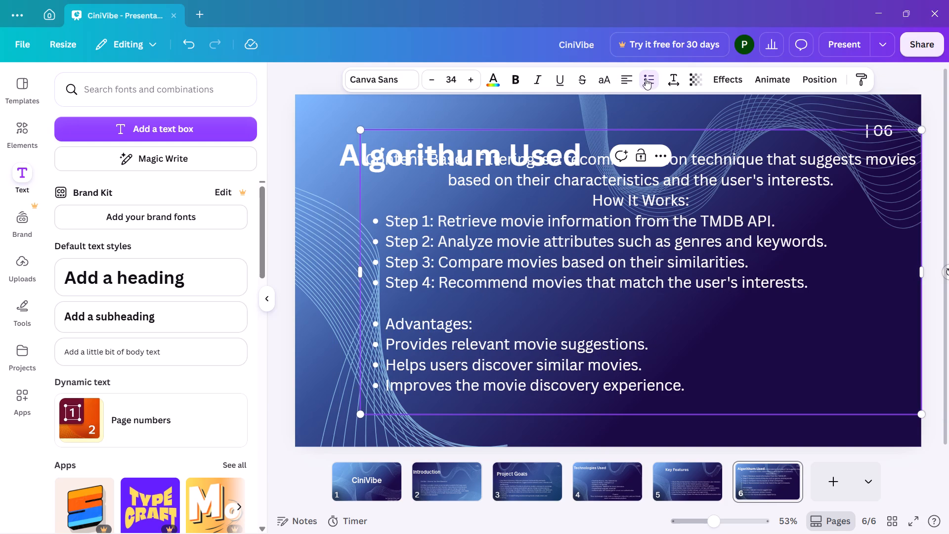
left_click(646, 79)
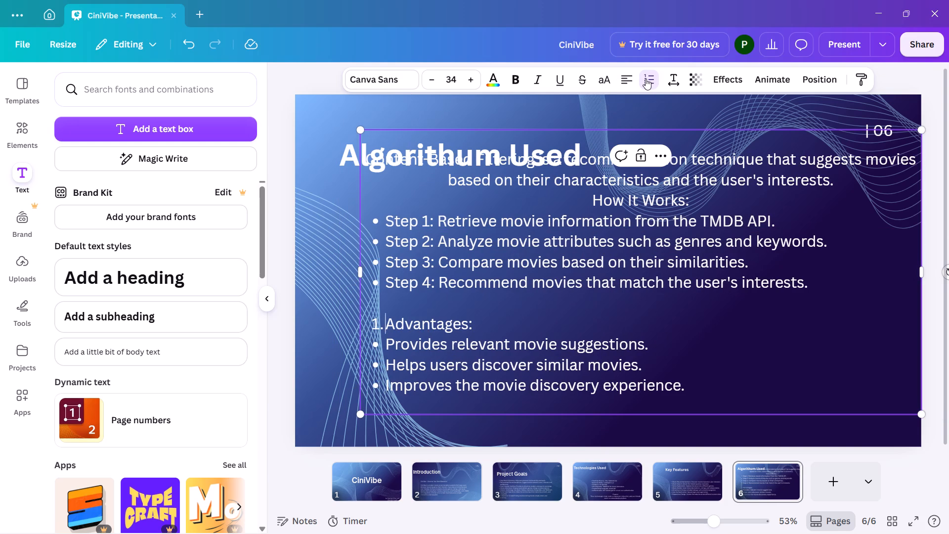
left_click(646, 79)
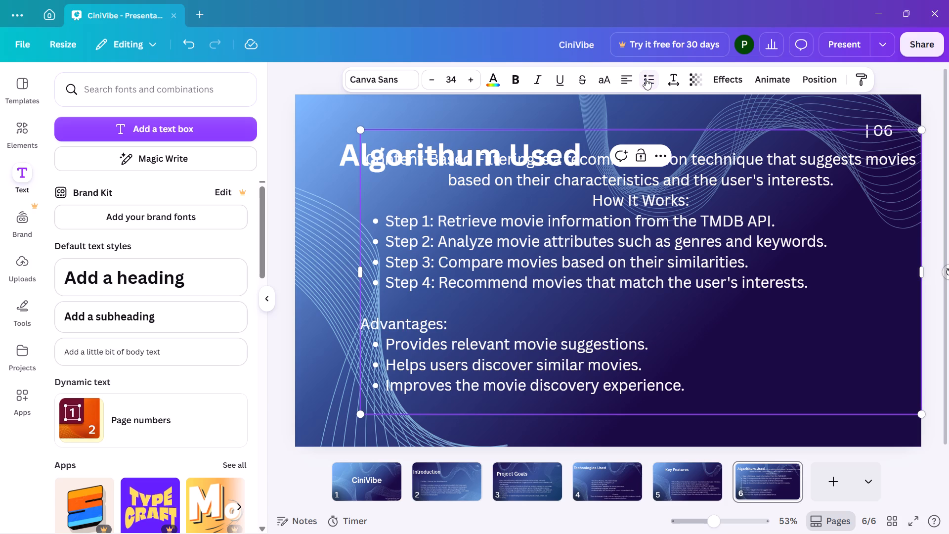
Scale down the whole algorithm text block proportionally to a font size of about 28.5.
left_click(702, 437)
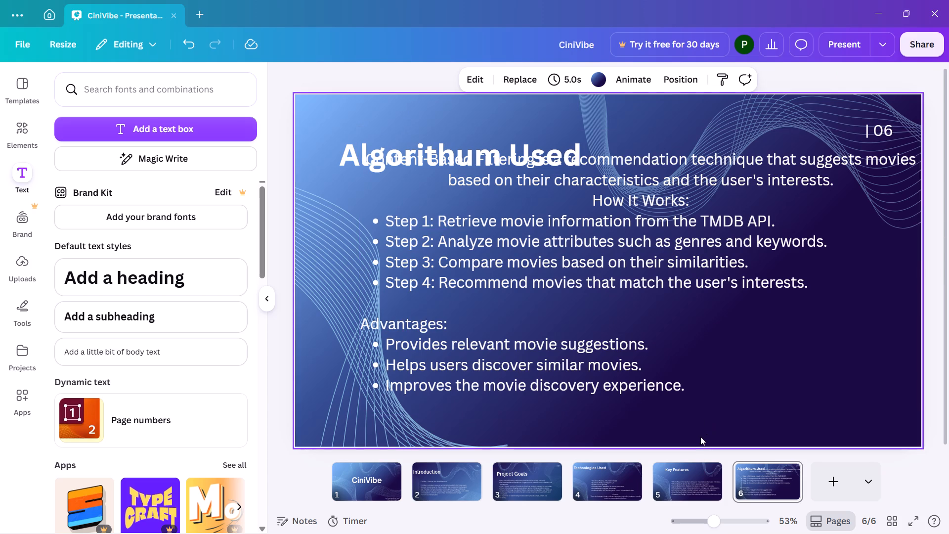
left_click_drag(519, 318, 556, 347)
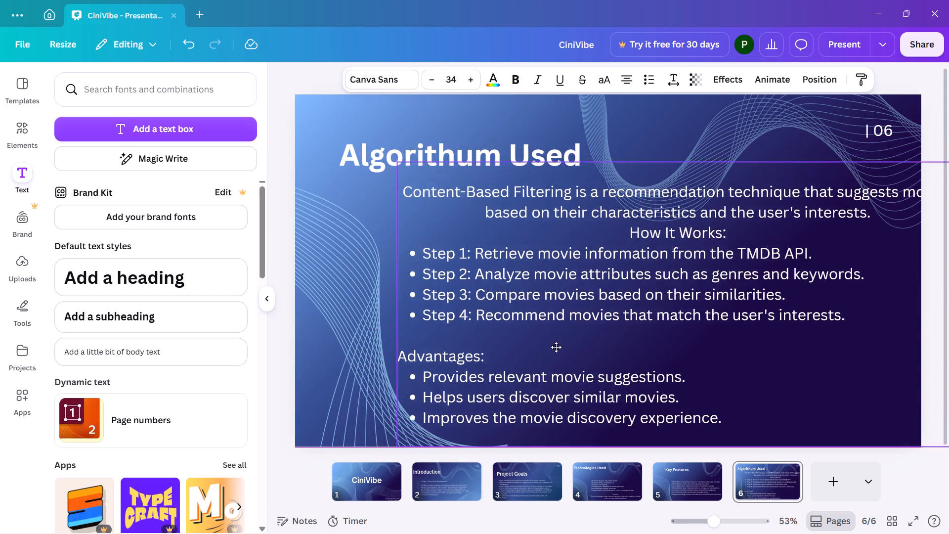
left_click_drag(556, 347, 495, 310)
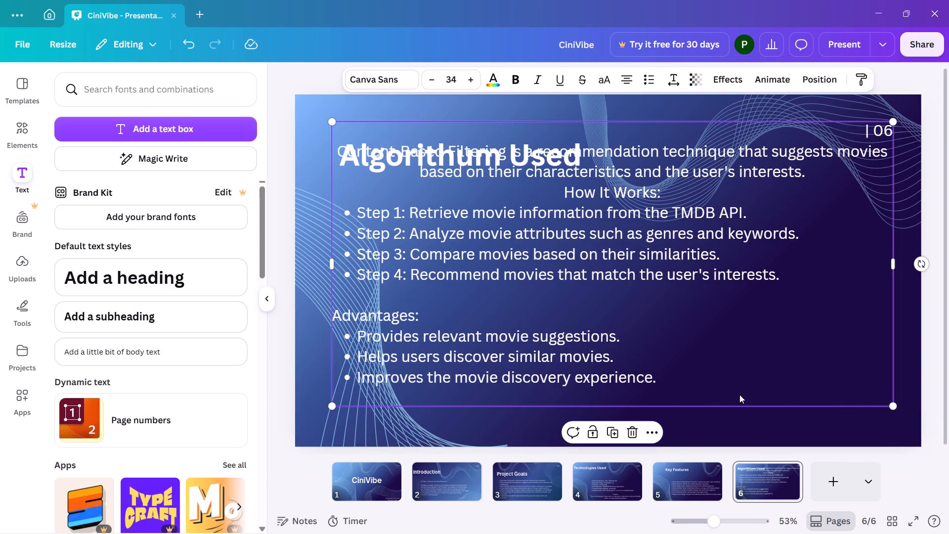
left_click_drag(891, 404, 873, 362)
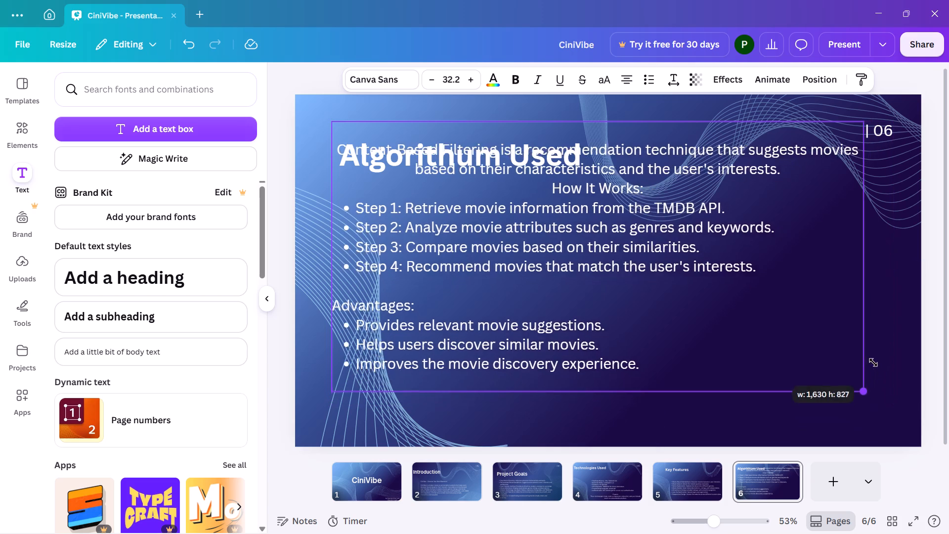
left_click_drag(873, 362, 804, 351)
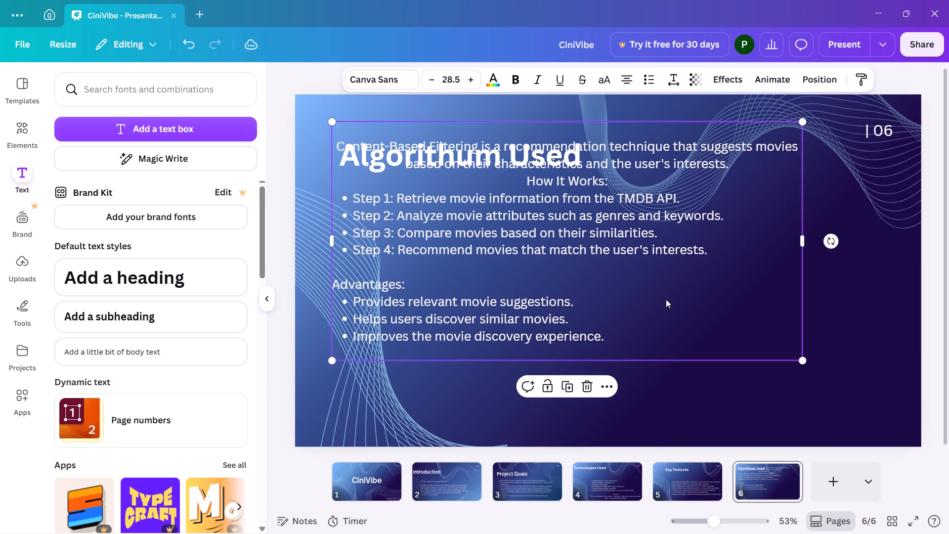
Move the text block below the Algorithum Used heading, lining its right edge up with the slide number.
left_click(691, 425)
left_click_drag(587, 299, 638, 346)
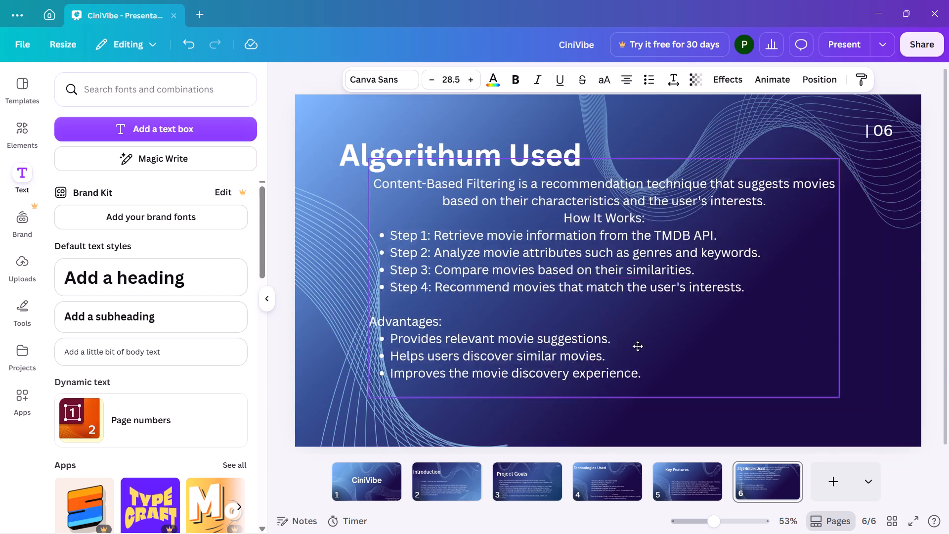
left_click_drag(638, 346, 663, 377)
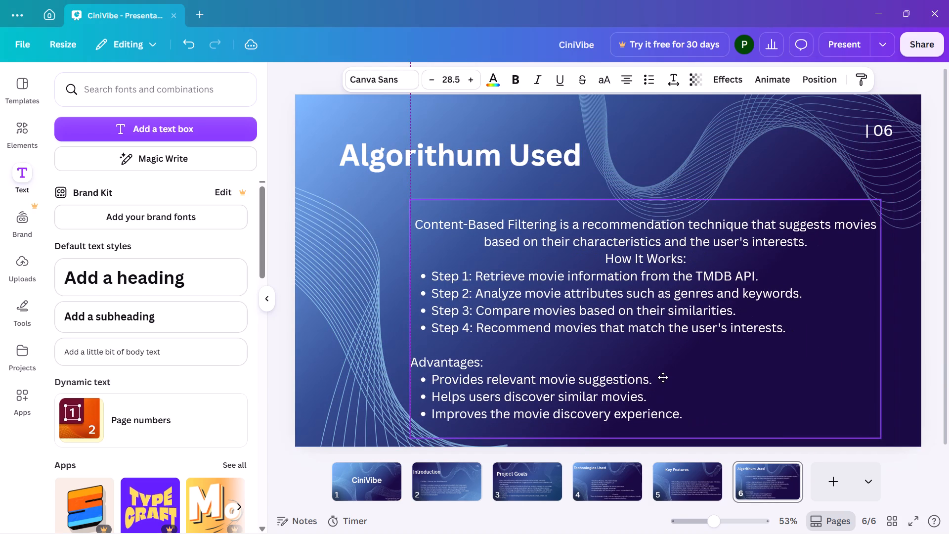
left_click_drag(663, 377, 676, 380)
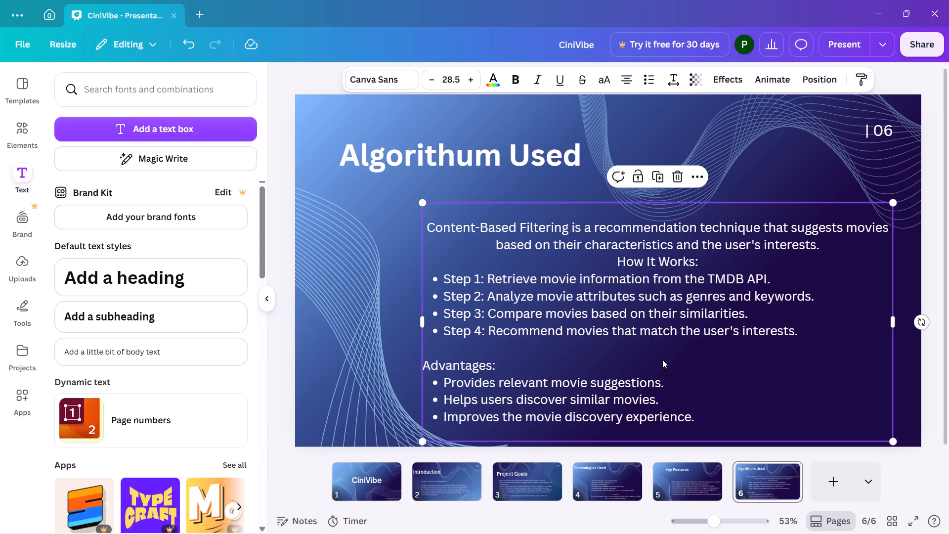
left_click(543, 193)
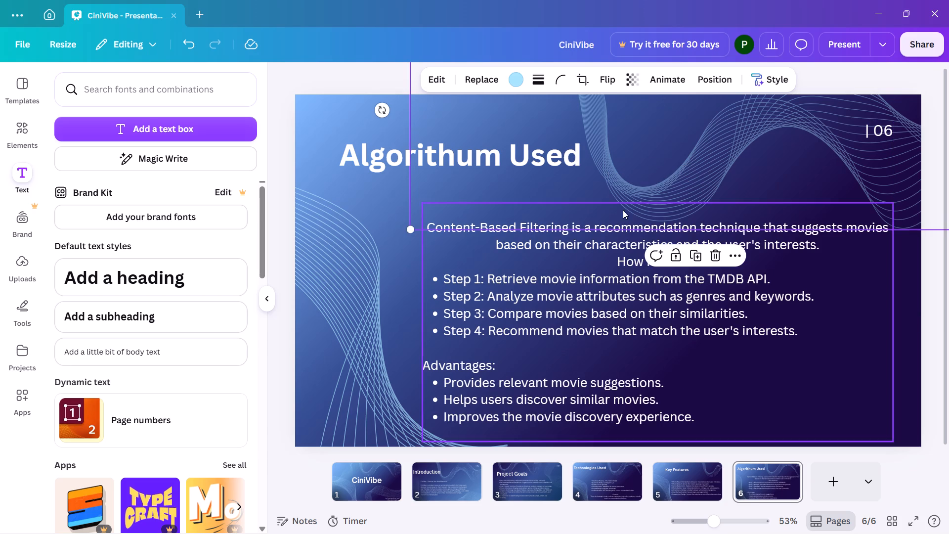
left_click(863, 422)
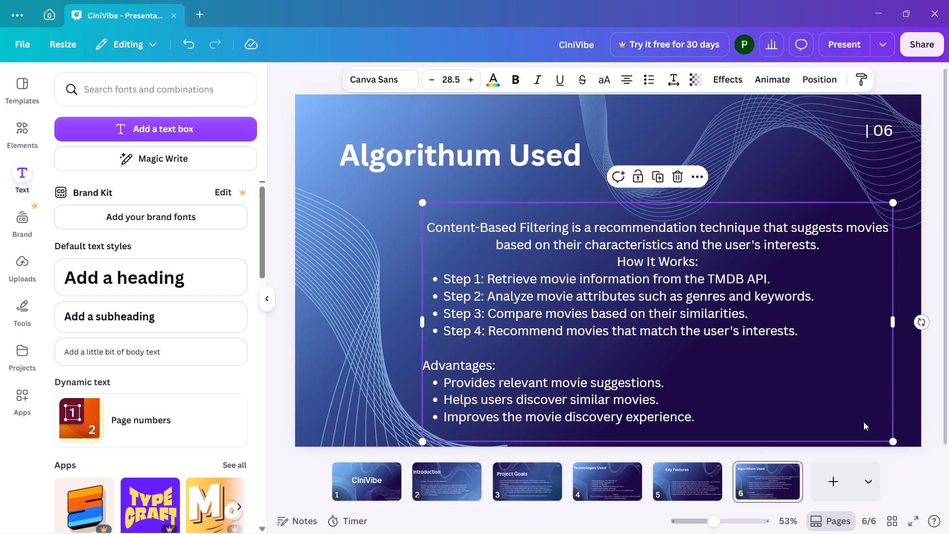
left_click(906, 408)
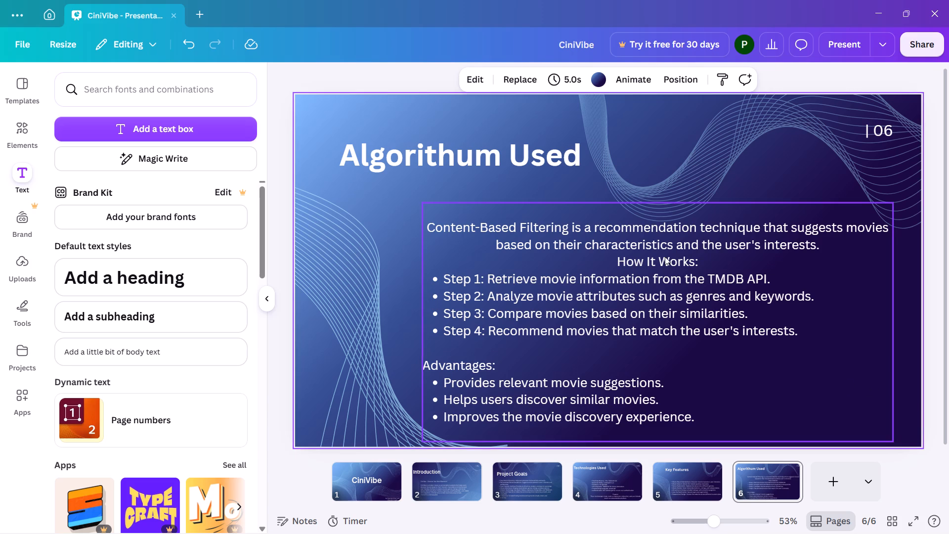
Insert a blank line above "How It Works:" in the text block.
left_click(825, 244)
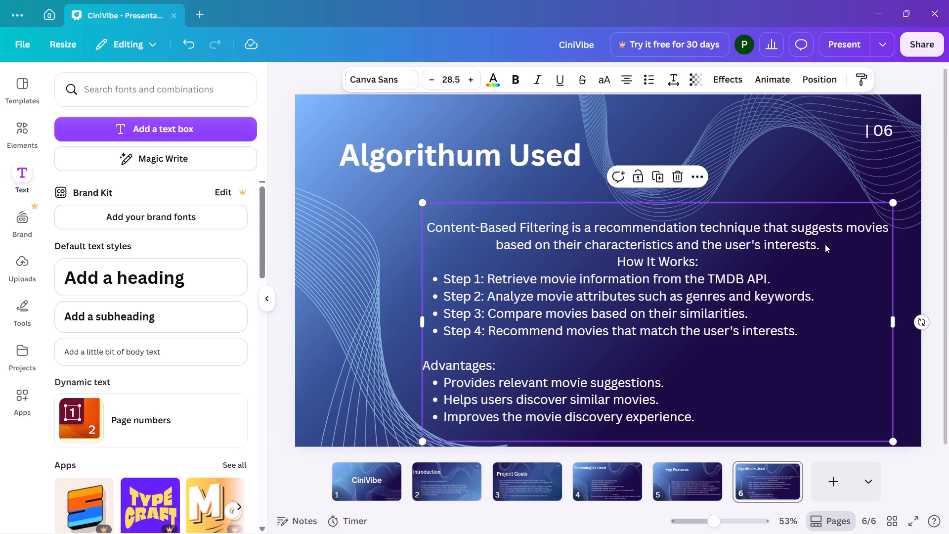
left_click(825, 244)
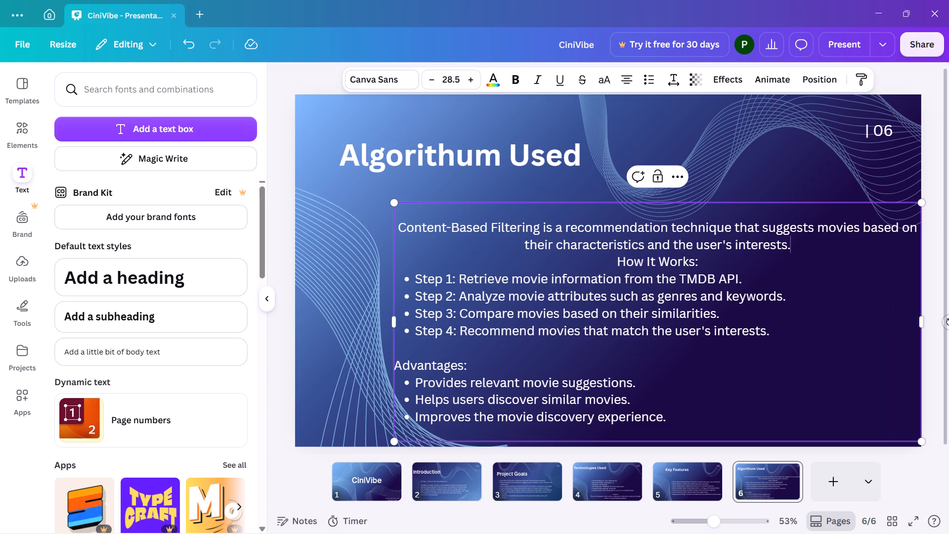
key("Return")
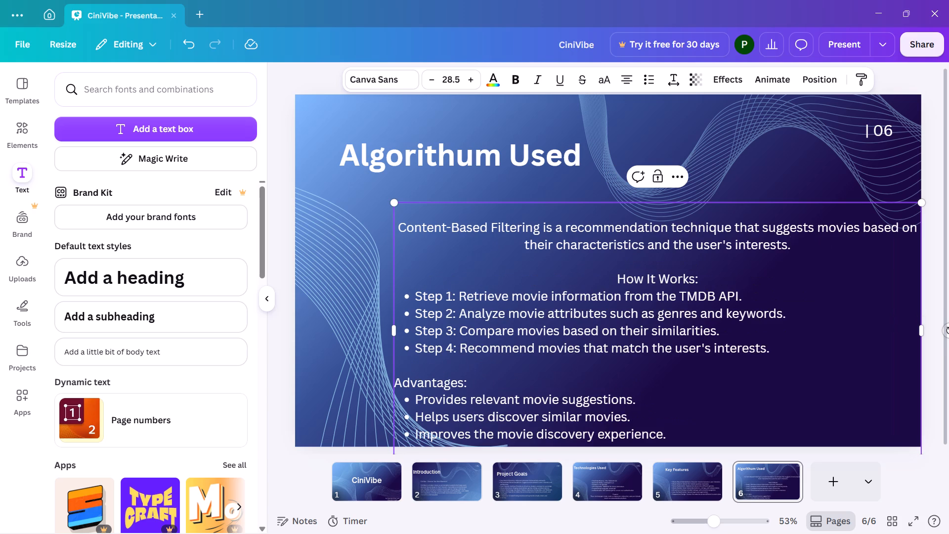
left_click(811, 181)
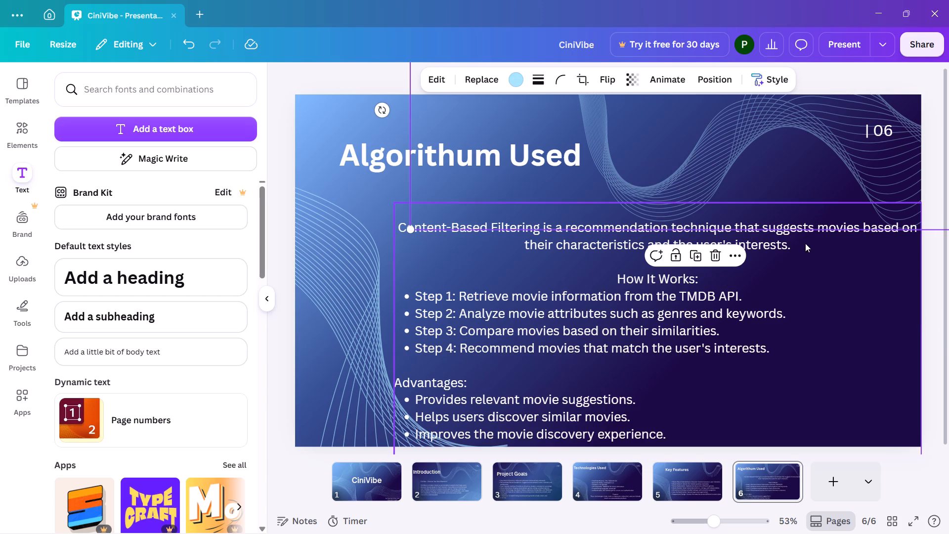
Narrow the text block from its right side until that edge lines up with the slide number.
left_click(806, 293)
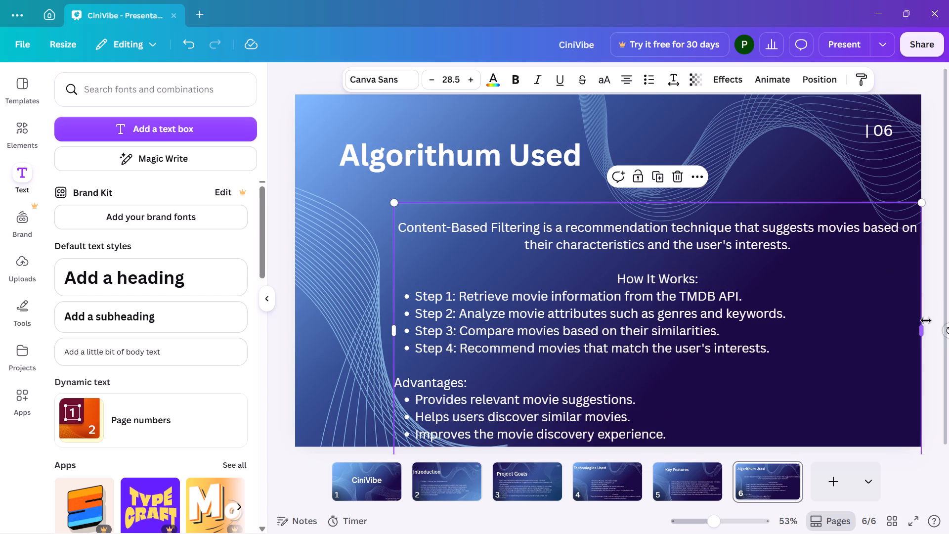
left_click_drag(921, 320, 920, 320)
left_click_drag(920, 320, 891, 322)
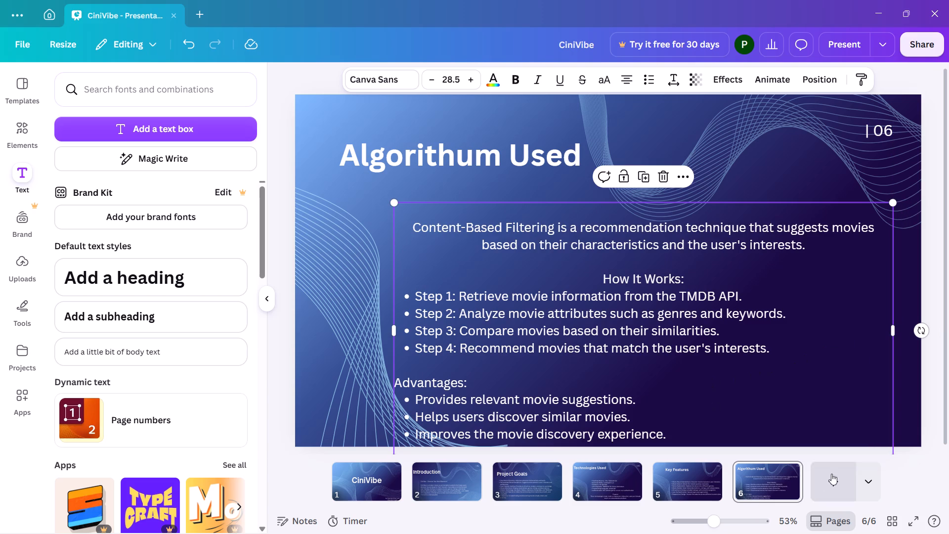
left_click(909, 421)
Shift the text block slightly to the right, keeping it at the same height below the heading.
left_click_drag(657, 405, 687, 401)
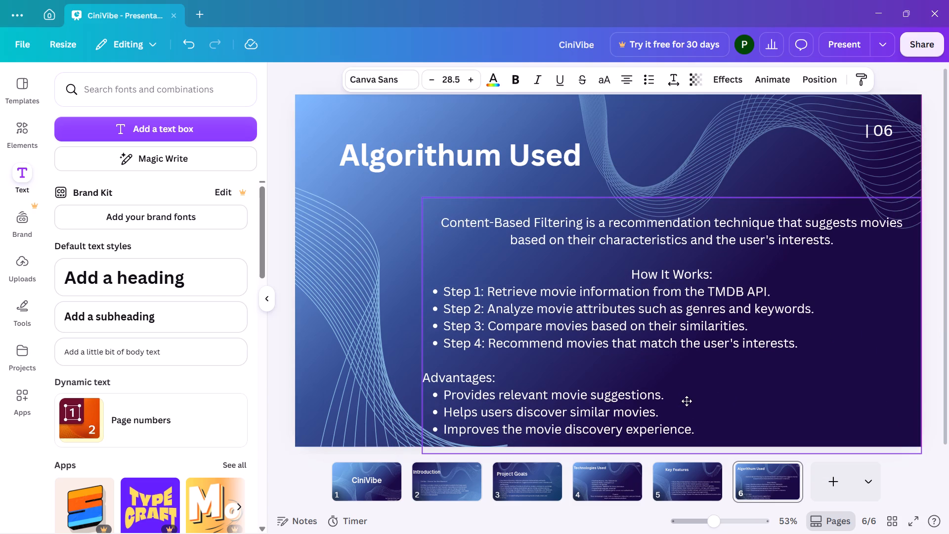
left_click_drag(687, 401, 689, 402)
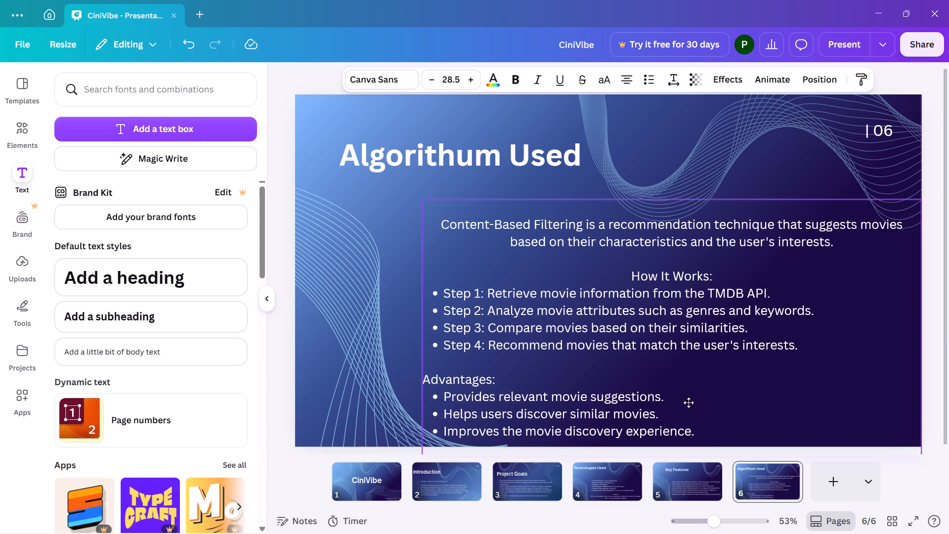
left_click_drag(689, 402, 689, 406)
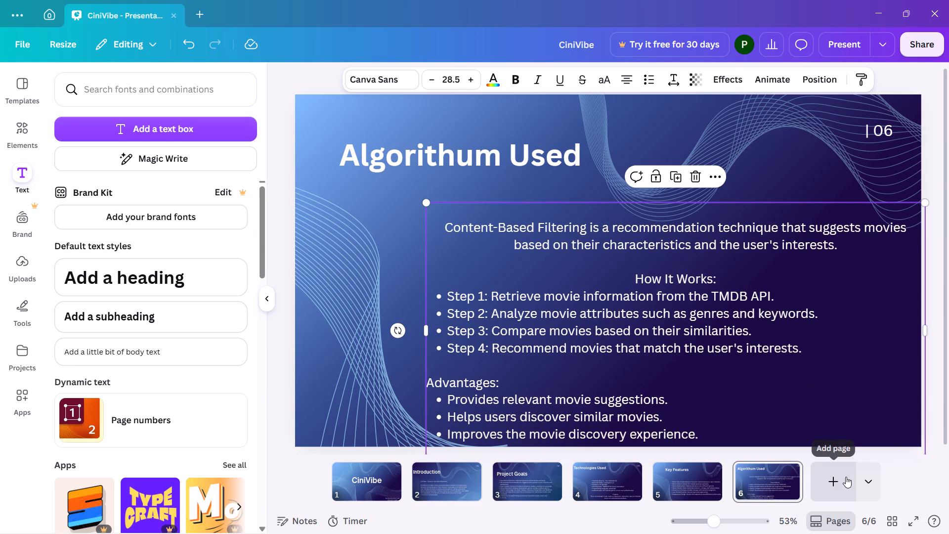
left_click(410, 299)
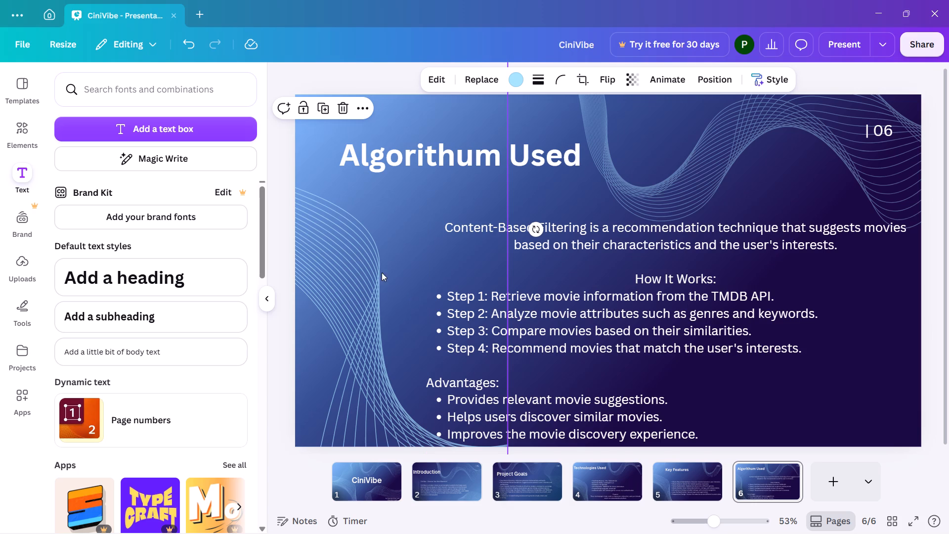
left_click(900, 463)
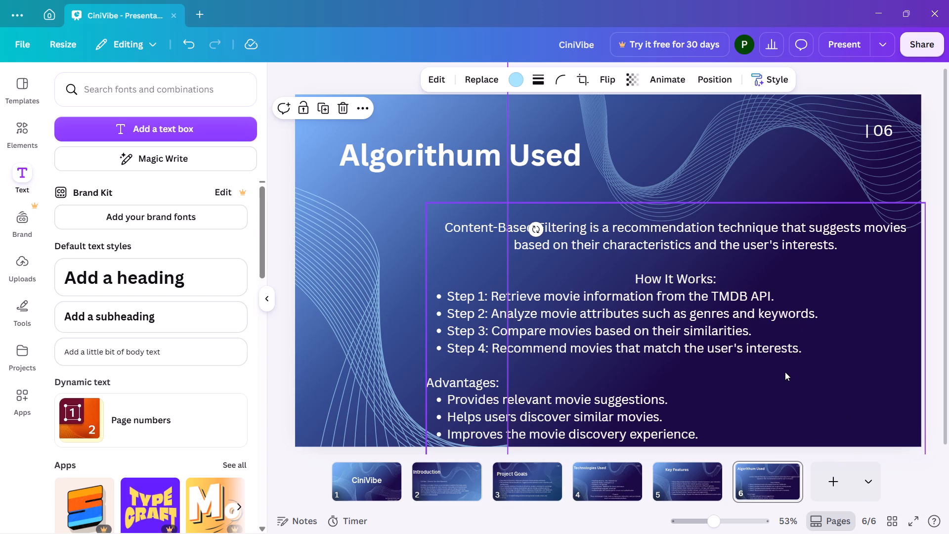
left_click(731, 379)
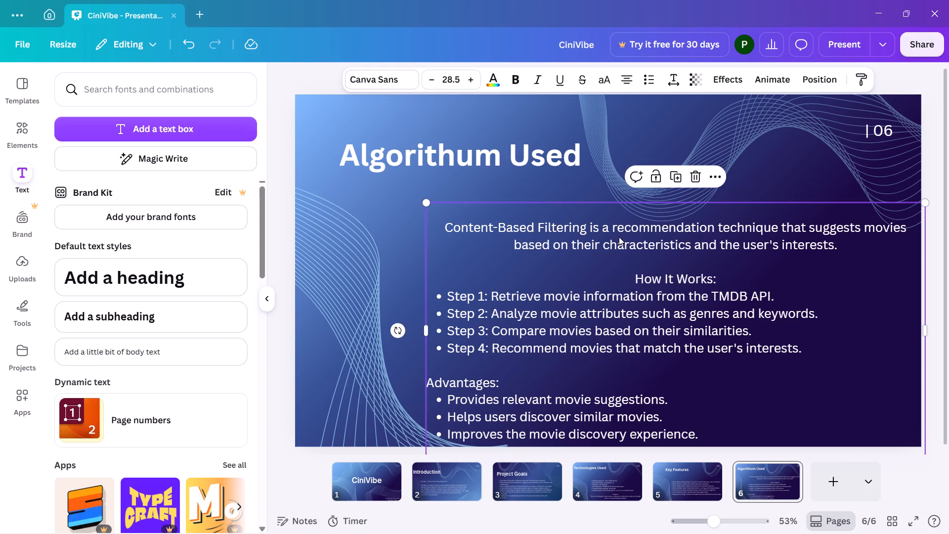
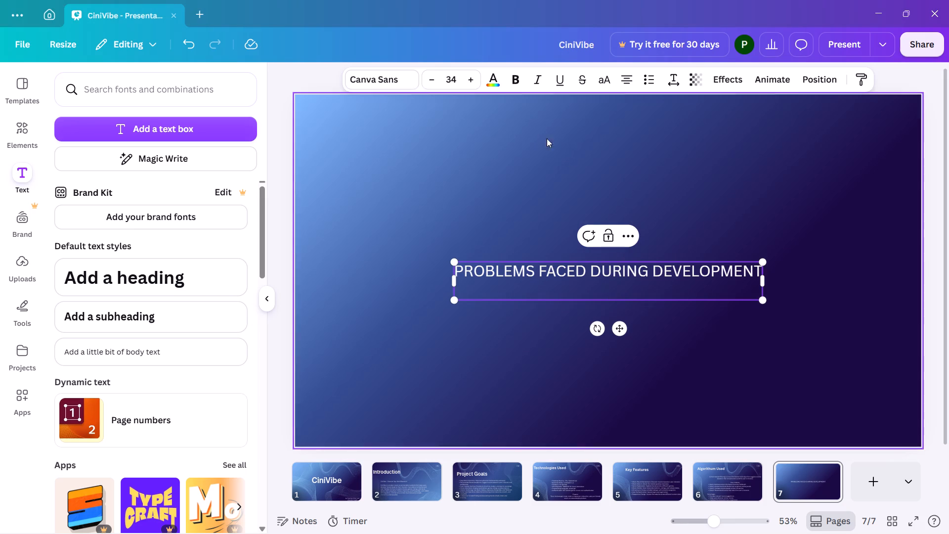
Make the whole "PROBLEMS FACED DURING DEVELOPMENT" heading on slide 7 bold.
left_click(516, 81)
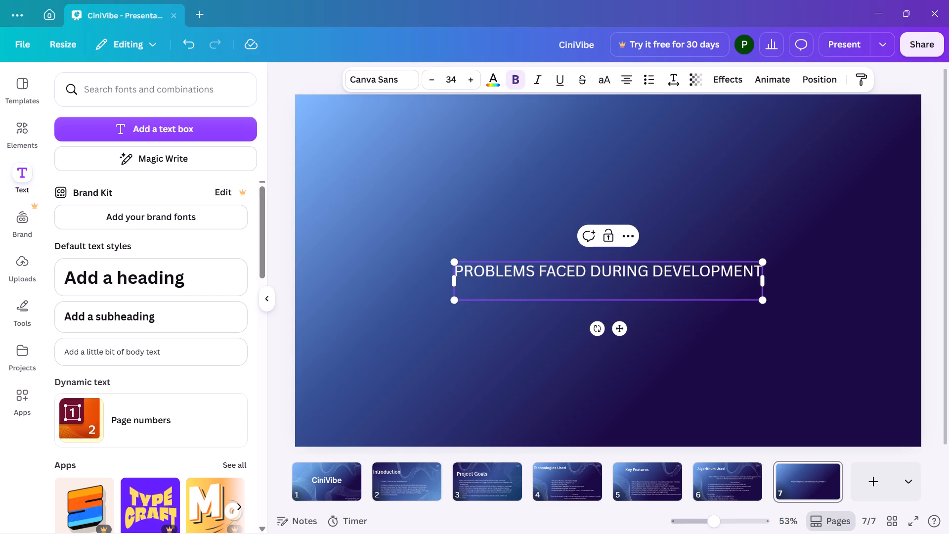
left_click(791, 273)
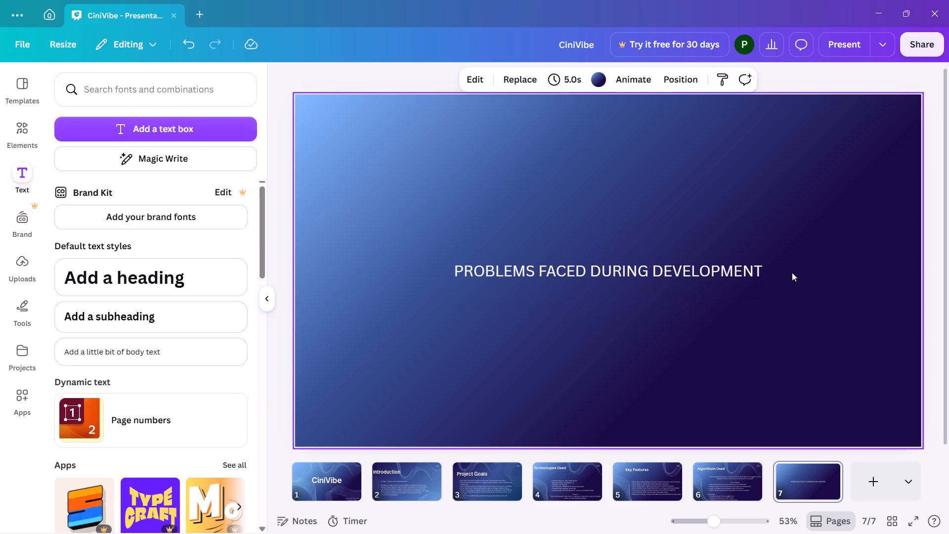
left_click(724, 272)
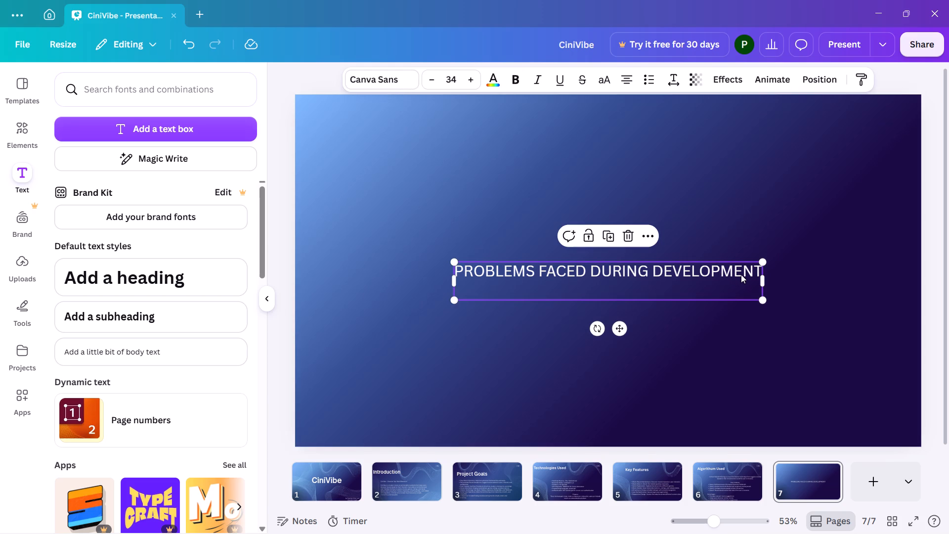
double_click(741, 274)
left_click(741, 274)
double_click(741, 274)
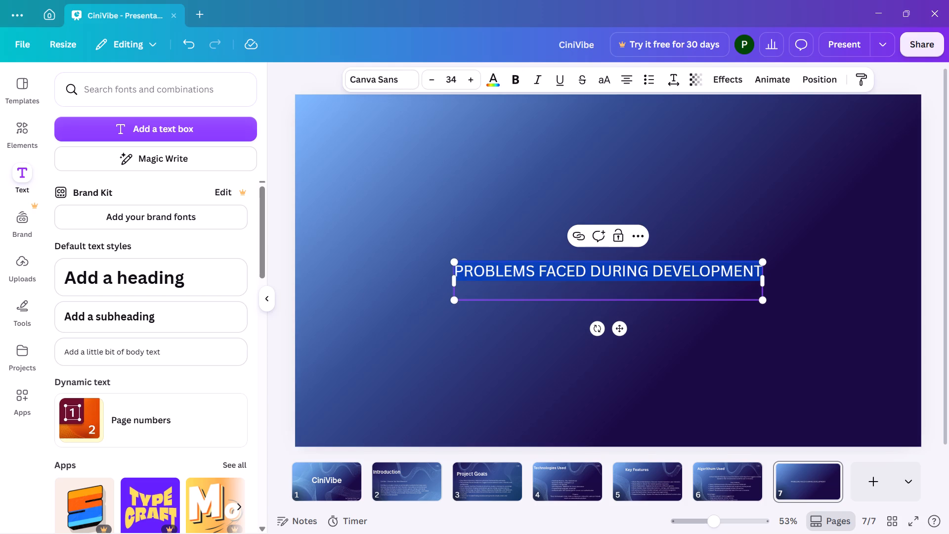
left_click(517, 74)
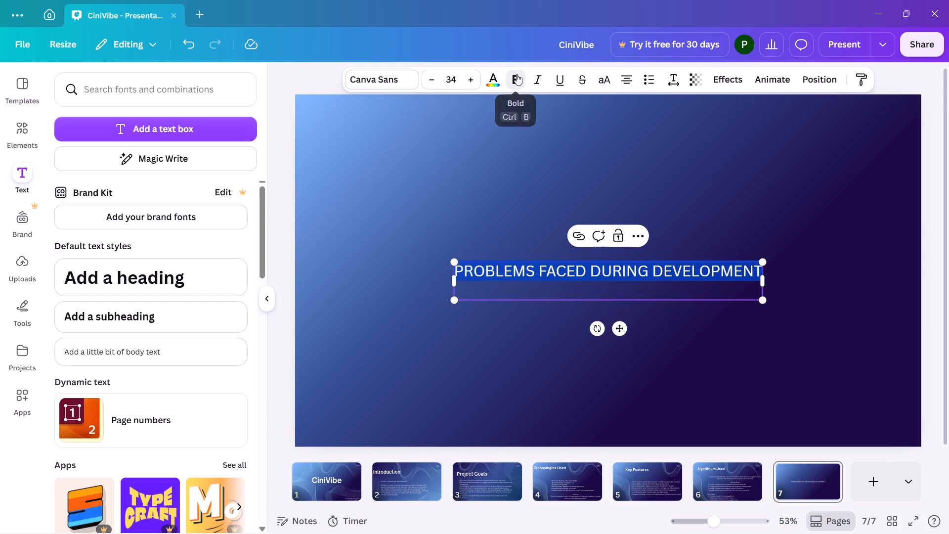
left_click(736, 209)
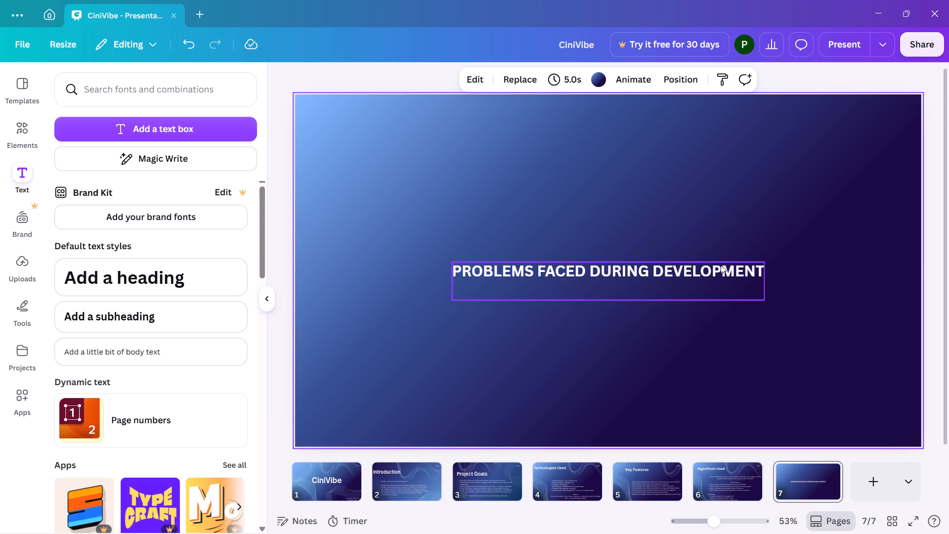
Increase the slide 7 heading's font size to 51.
left_click(716, 267)
left_click(473, 85)
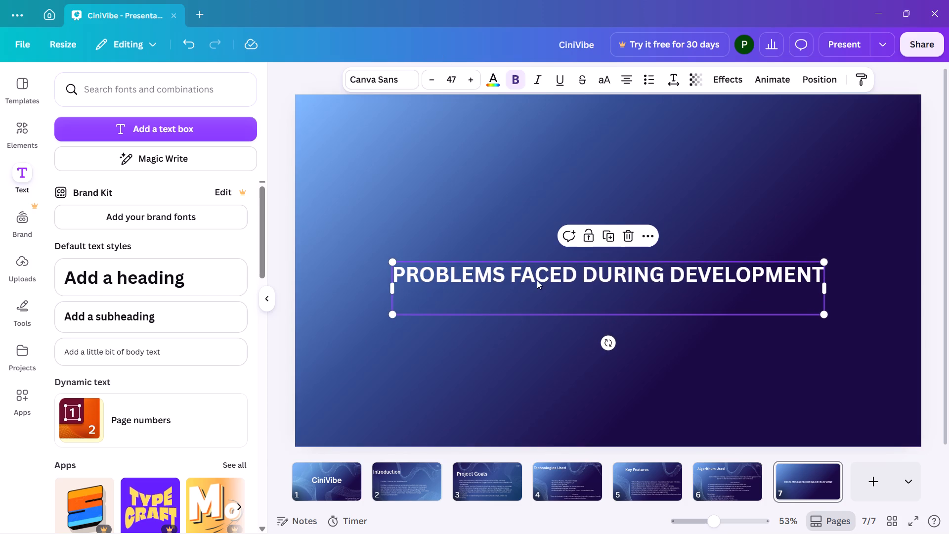
left_click(545, 290)
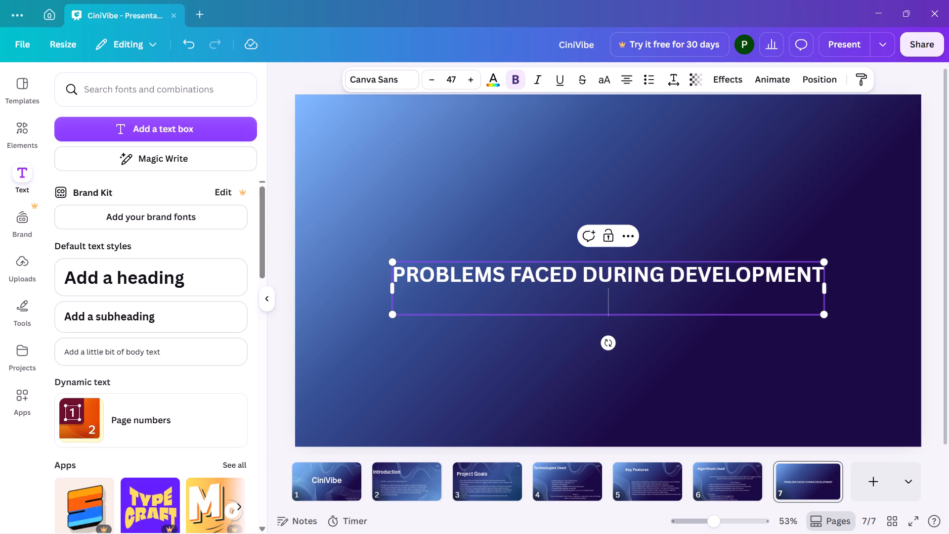
left_click(468, 80)
left_click(468, 80)
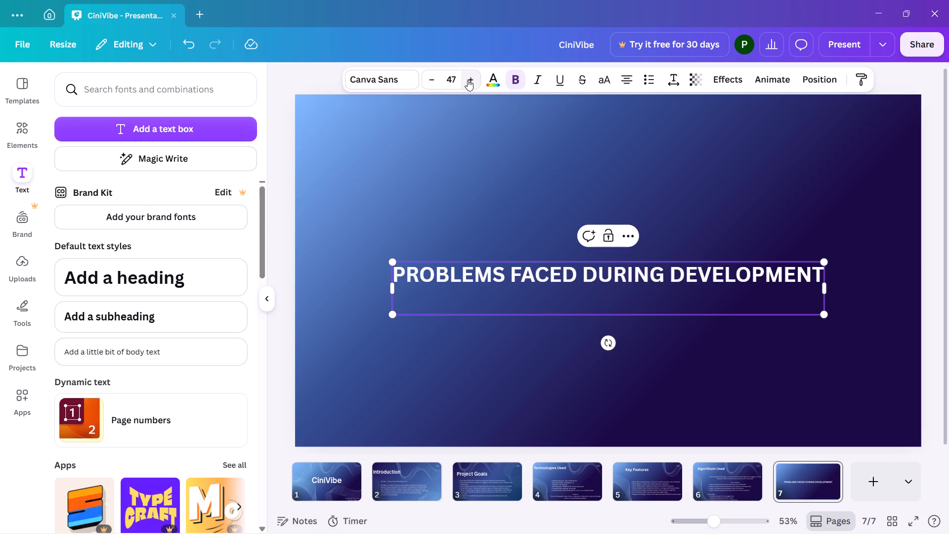
triple_click(468, 80)
double_click(468, 80)
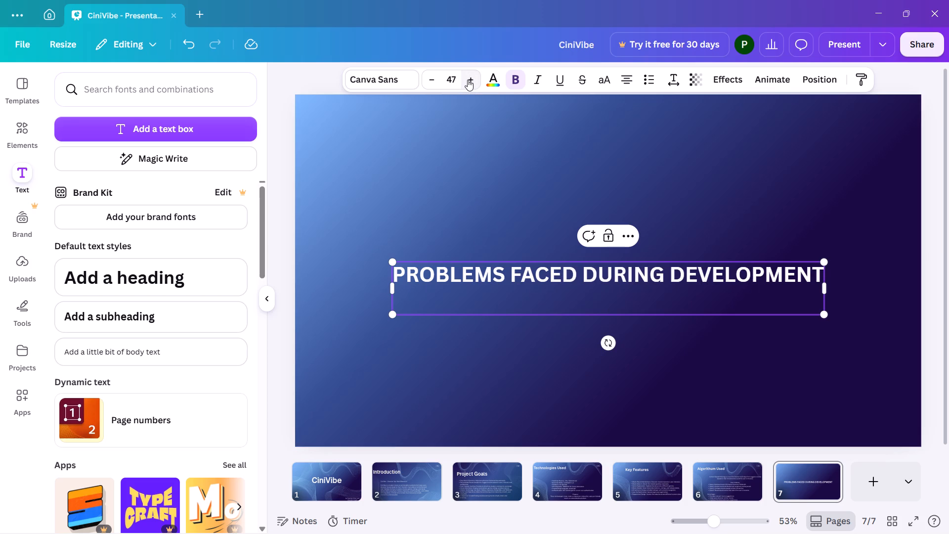
triple_click(468, 80)
left_click(457, 174)
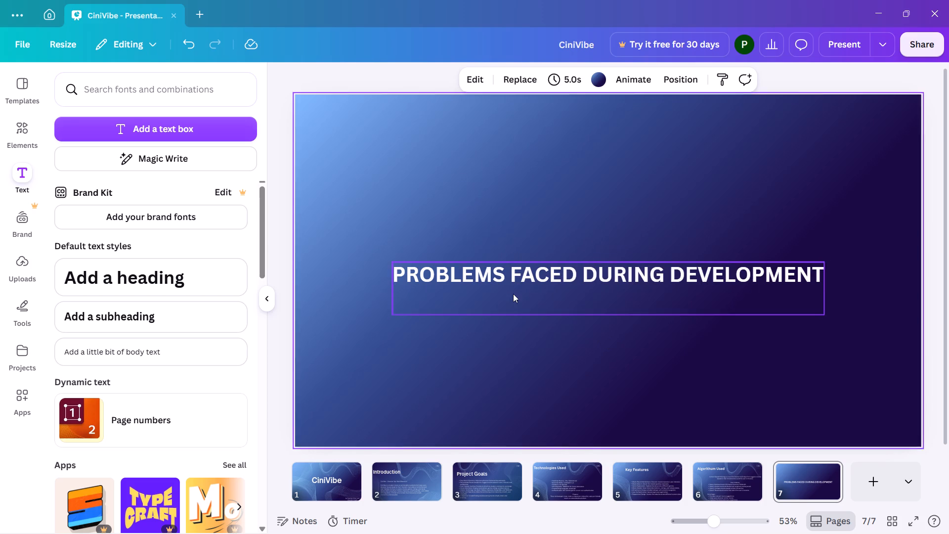
left_click(513, 294)
triple_click(469, 79)
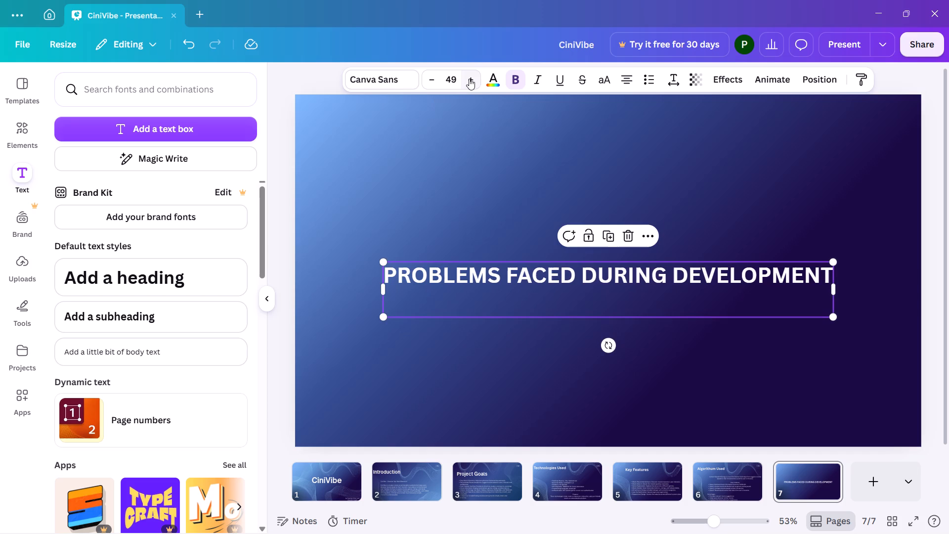
left_click(469, 79)
Move the heading to the upper-left area of slide 7, just inside the slide's edges.
left_click_drag(566, 304, 541, 233)
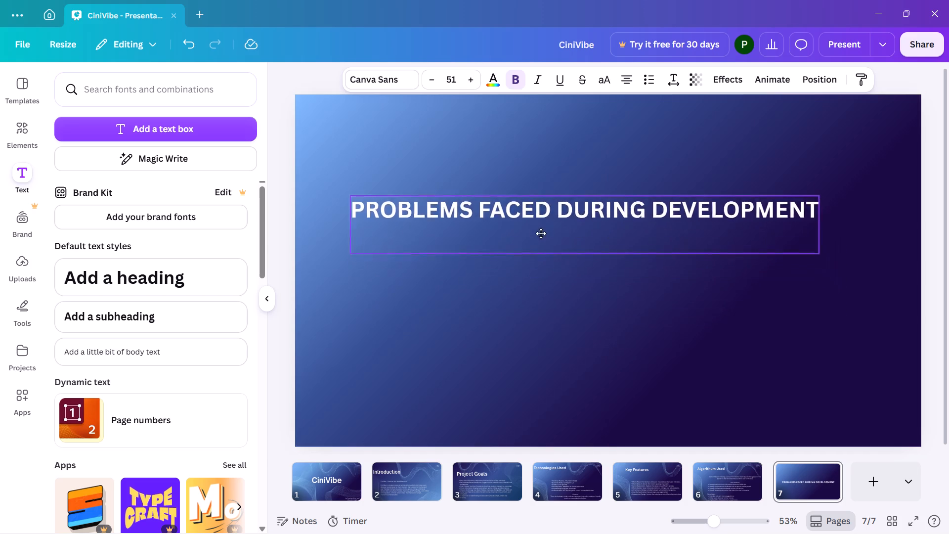
left_click_drag(541, 233, 507, 151)
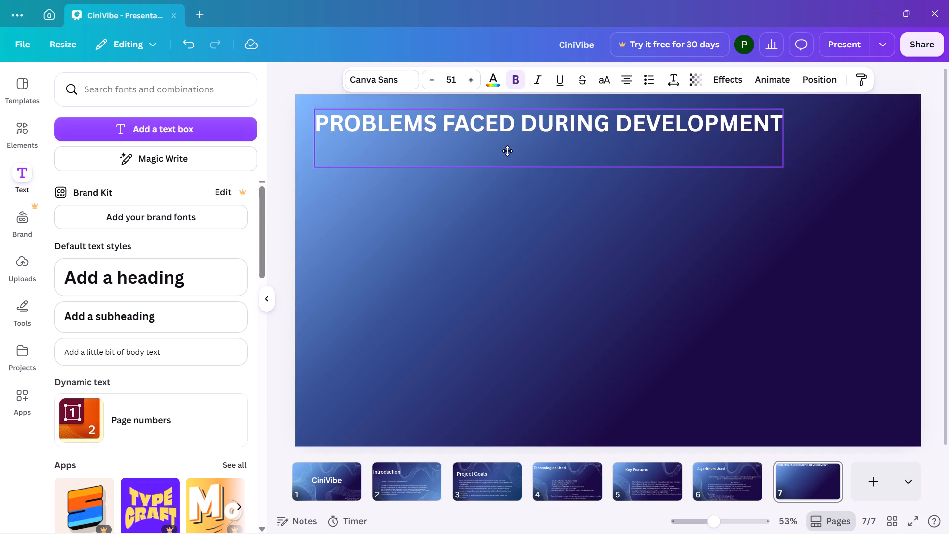
left_click_drag(507, 151, 503, 159)
left_click(542, 235)
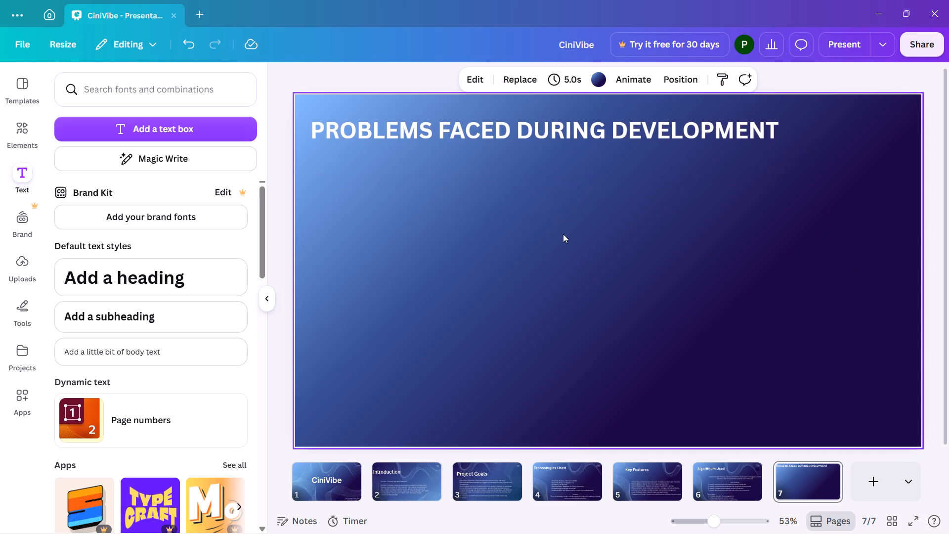
Copy the lower-left wavy line graphic from the title slide onto slide 7 and position it against the slide's lower-left edge.
left_click(318, 473)
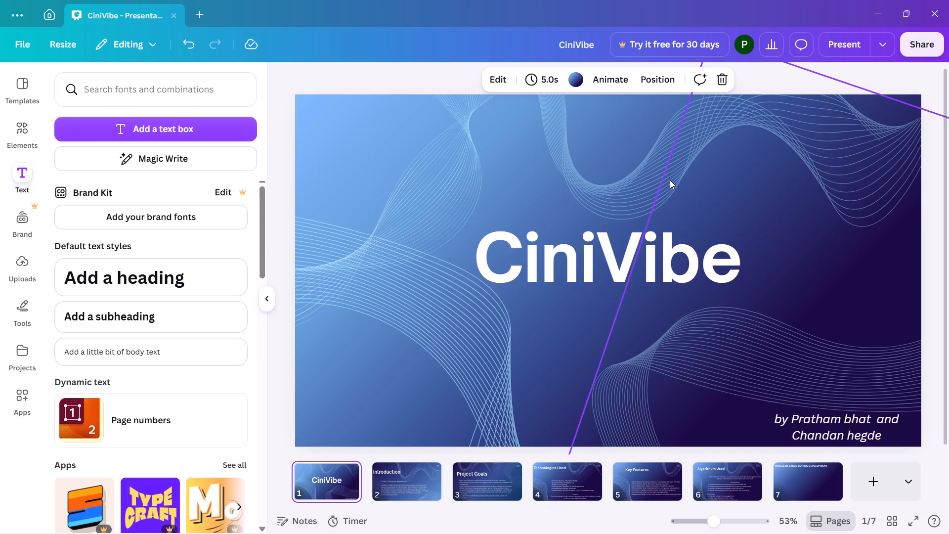
left_click(451, 392)
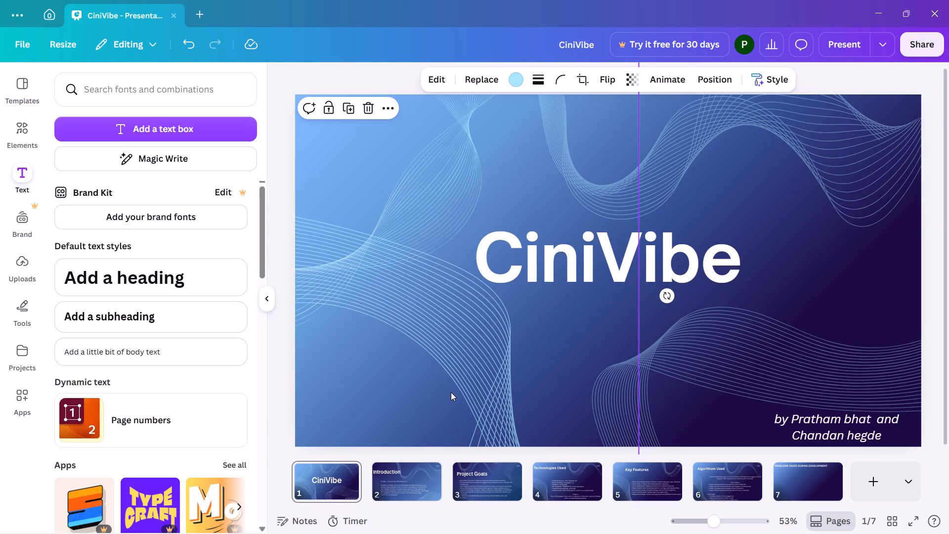
key("ctrl+c")
left_click(813, 489)
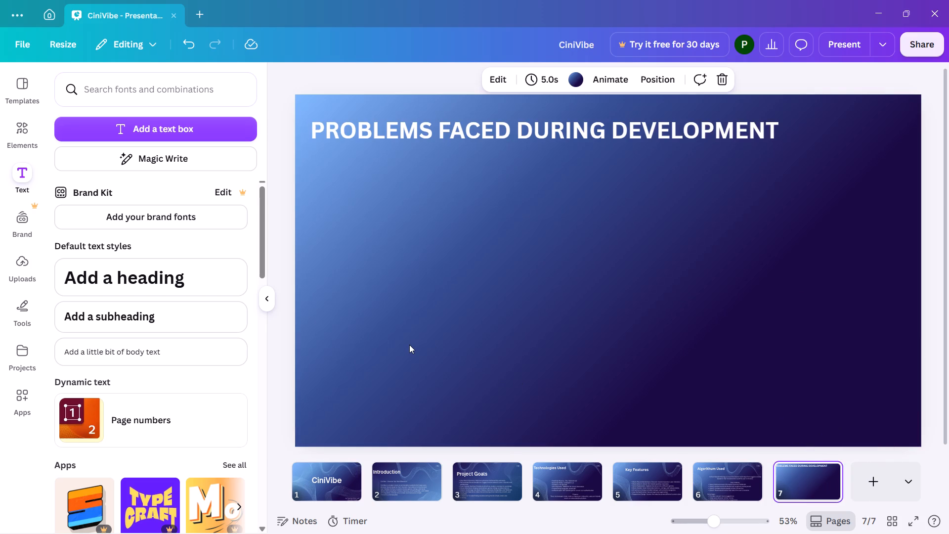
key("ctrl+v")
left_click_drag(496, 343, 466, 330)
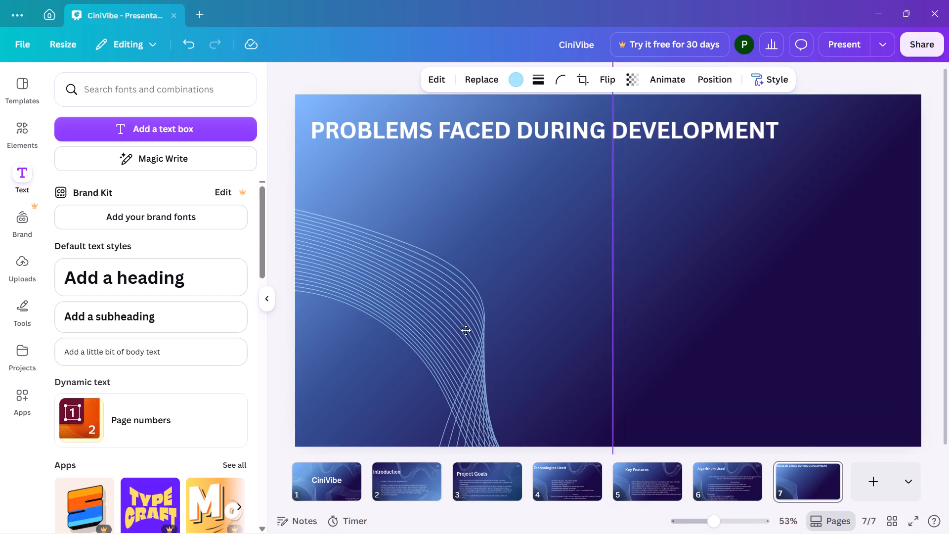
left_click_drag(466, 330, 442, 330)
left_click(410, 315)
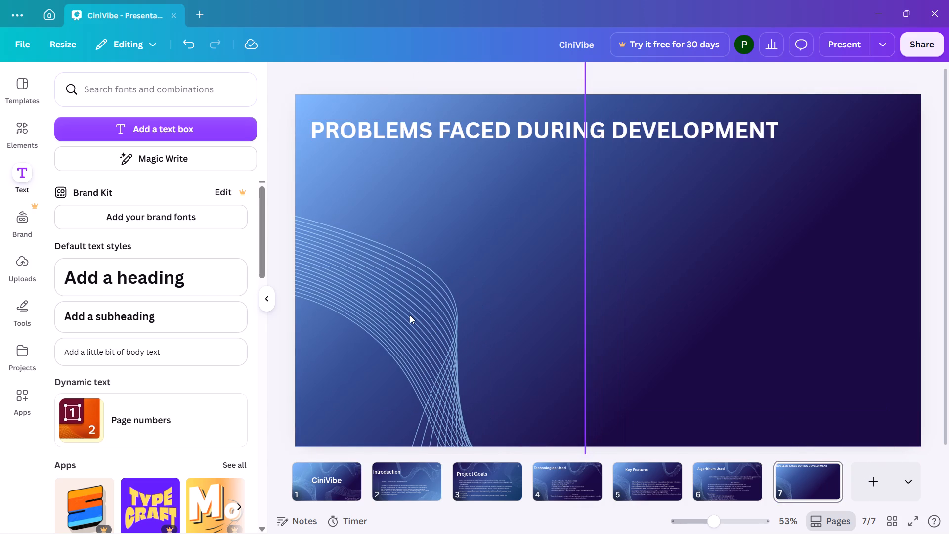
left_click_drag(406, 306, 367, 252)
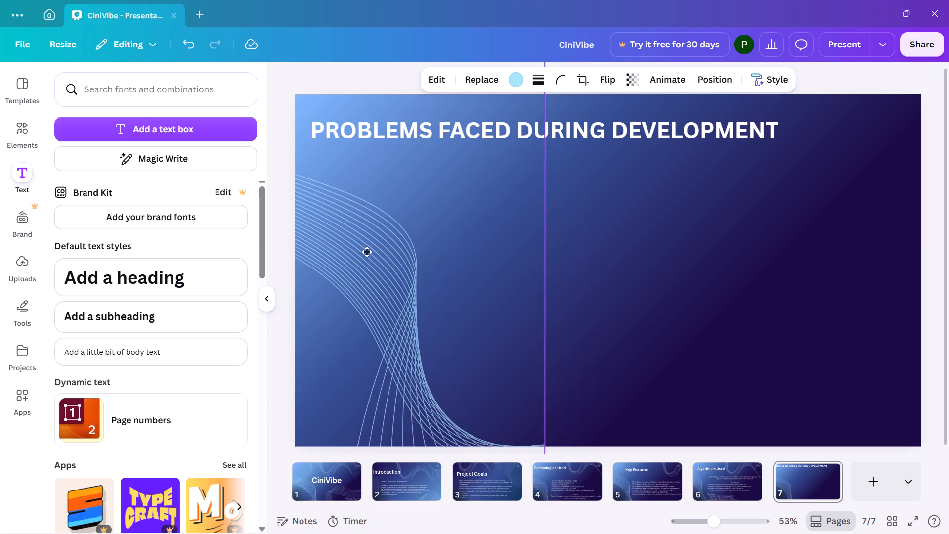
left_click_drag(367, 252, 341, 252)
left_click(619, 341)
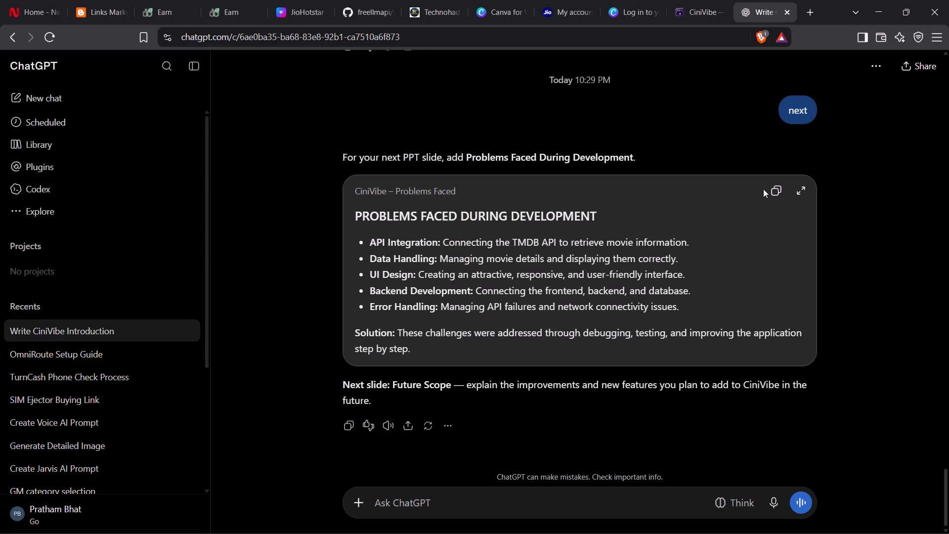
left_click(775, 192)
key("alt+Tab")
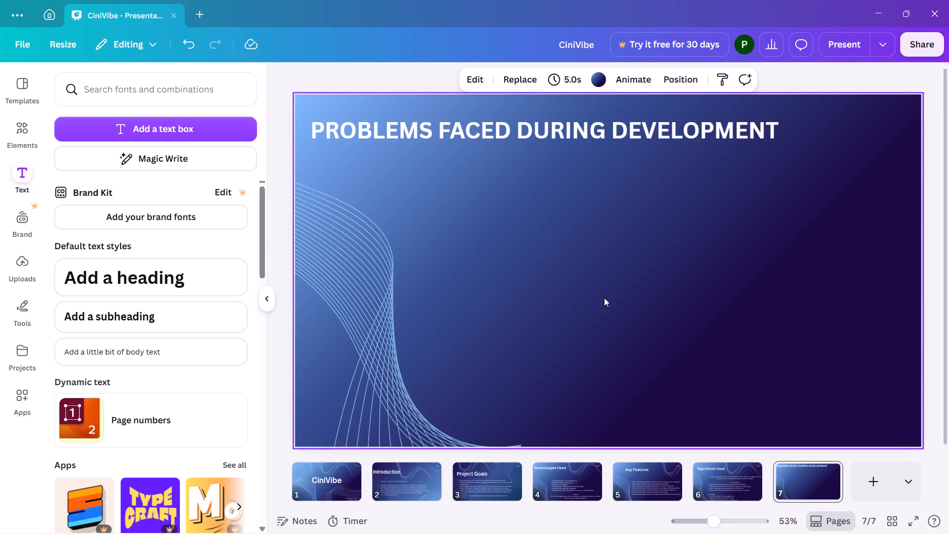
left_click(226, 129)
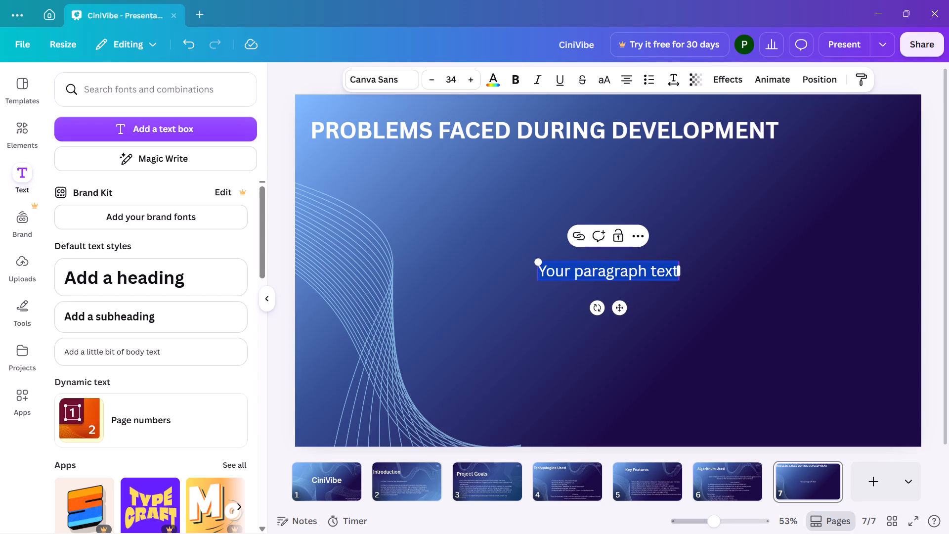
key("ctrl+v")
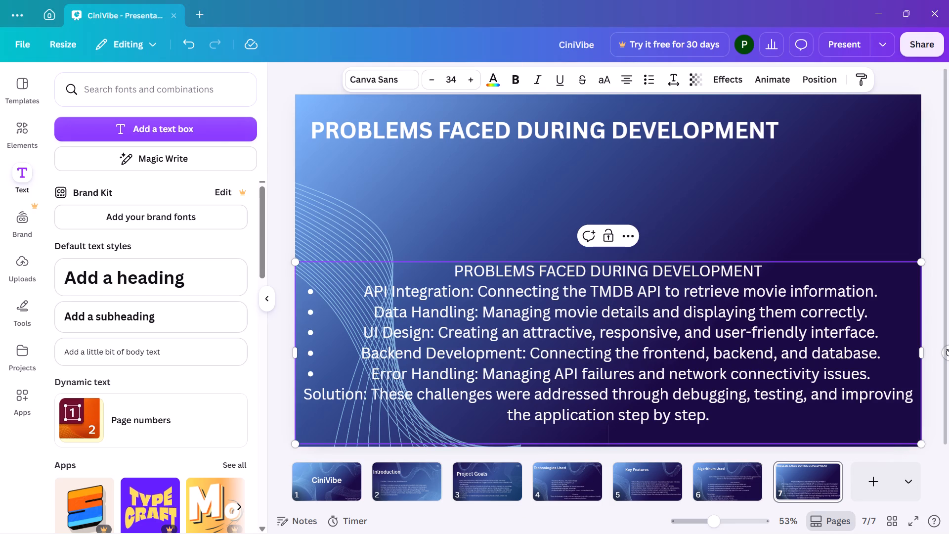
Delete the duplicate "PROBLEMS FACED DURING DEVELOPMENT" line from the top of the pasted body text.
left_click_drag(767, 273, 459, 264)
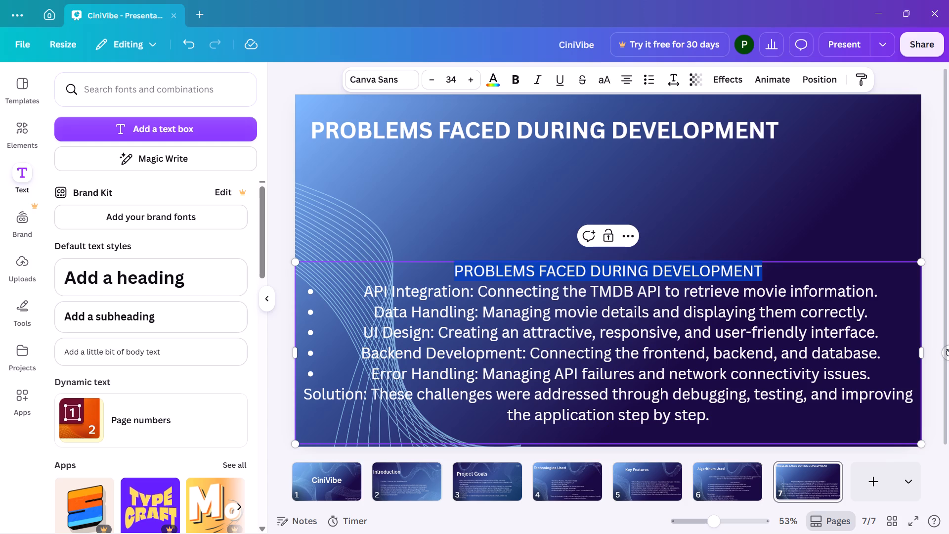
left_click_drag(459, 264, 450, 267)
key("BackSpace")
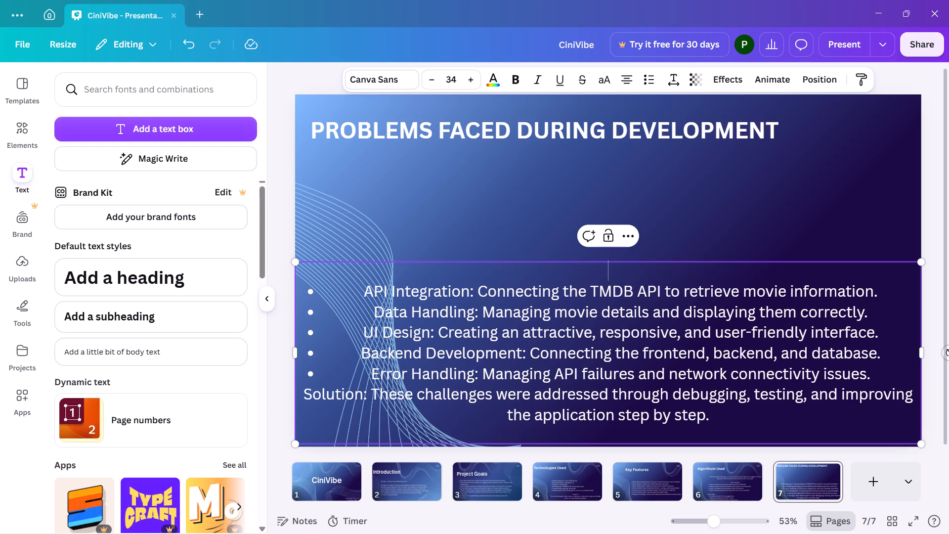
Reapply bullet formatting to each of the five problem lines, API Integration through Error Handling, so they are left-aligned bullets.
left_click(364, 292)
double_click(648, 81)
left_click(648, 81)
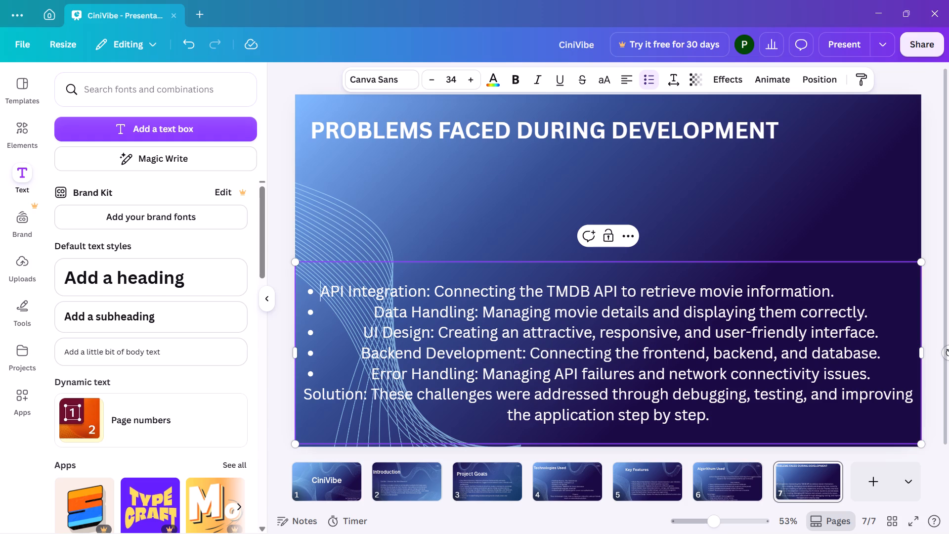
left_click(373, 312)
left_click(648, 87)
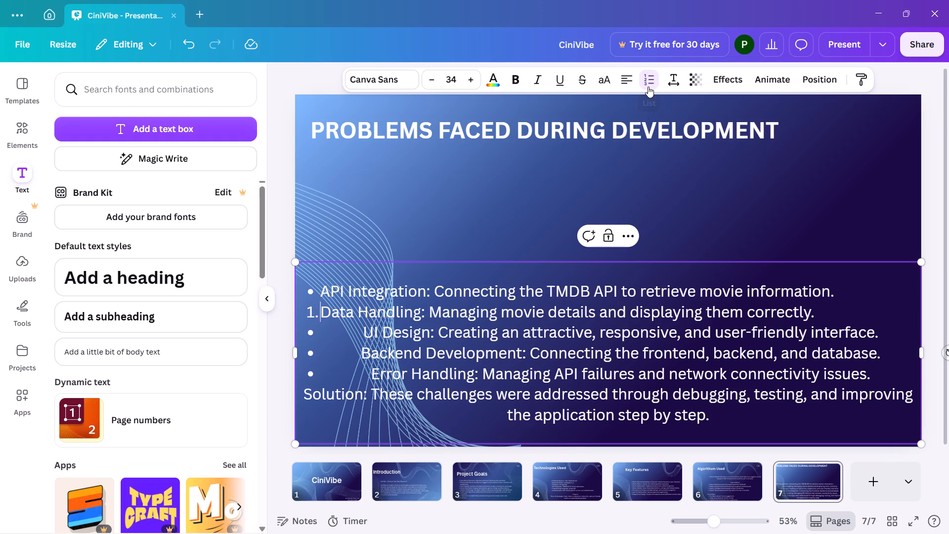
left_click(648, 87)
left_click(648, 87)
left_click(360, 336)
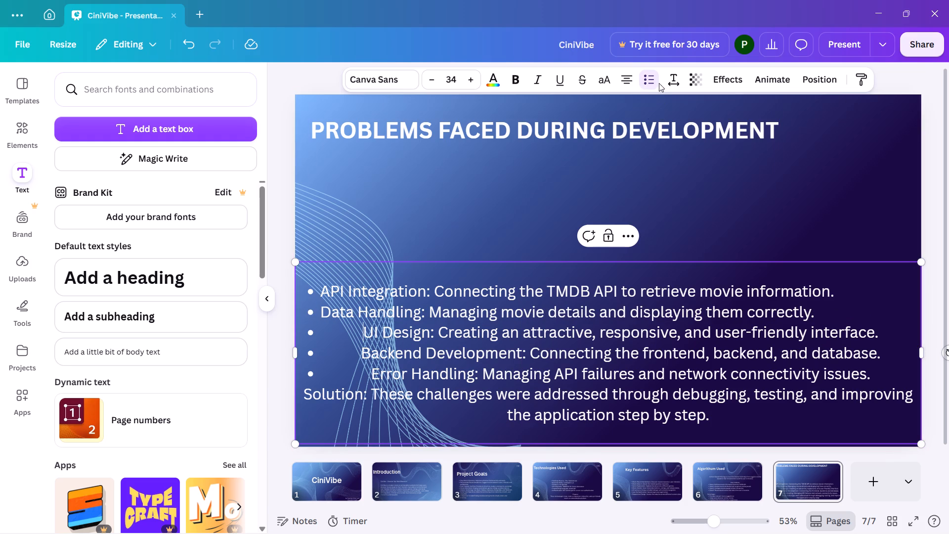
triple_click(650, 80)
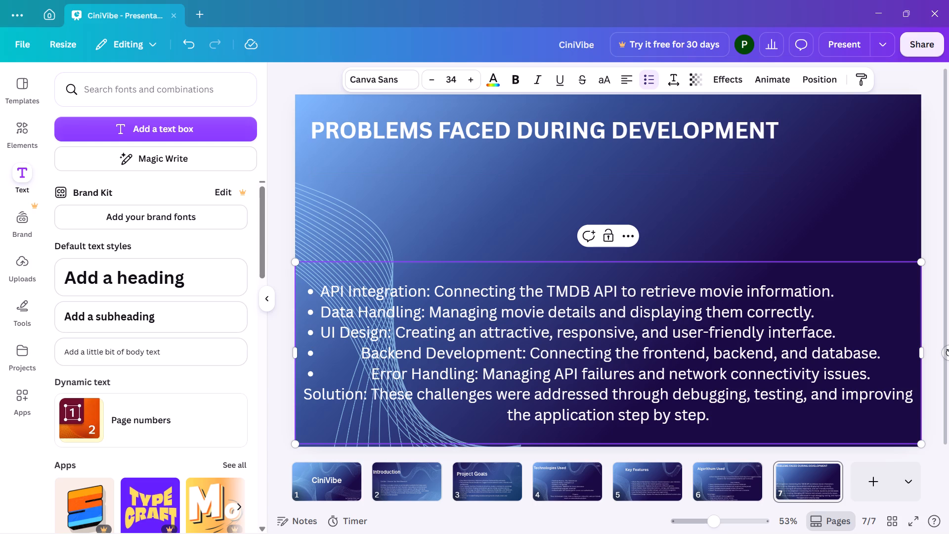
left_click(362, 348)
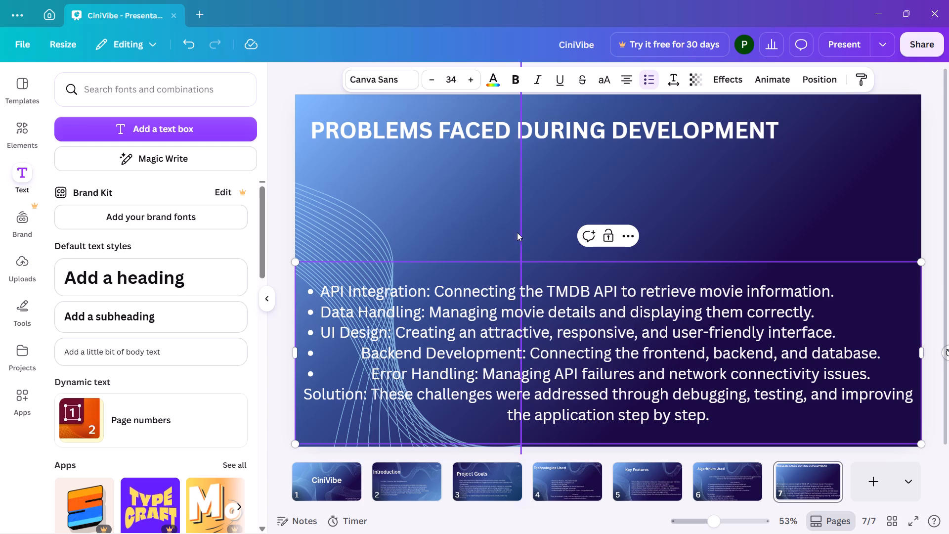
triple_click(642, 75)
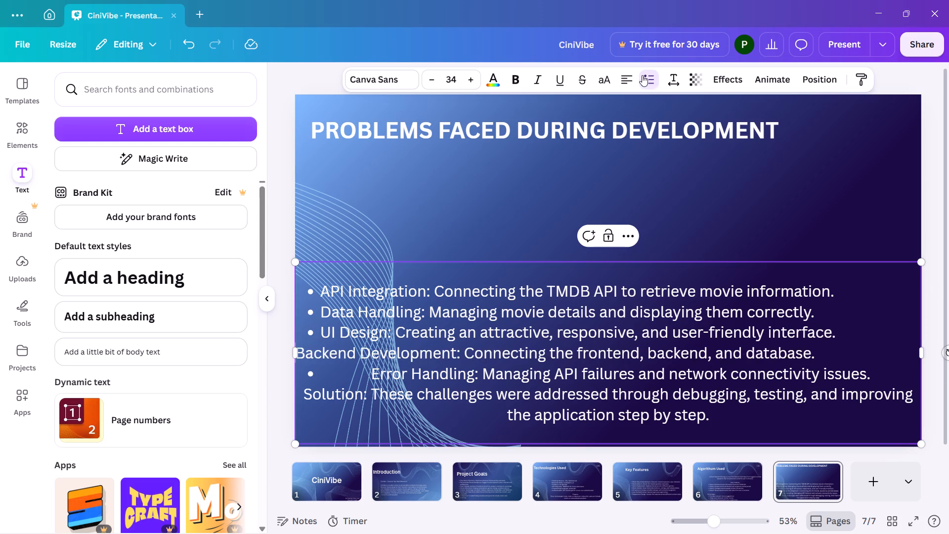
left_click(369, 379)
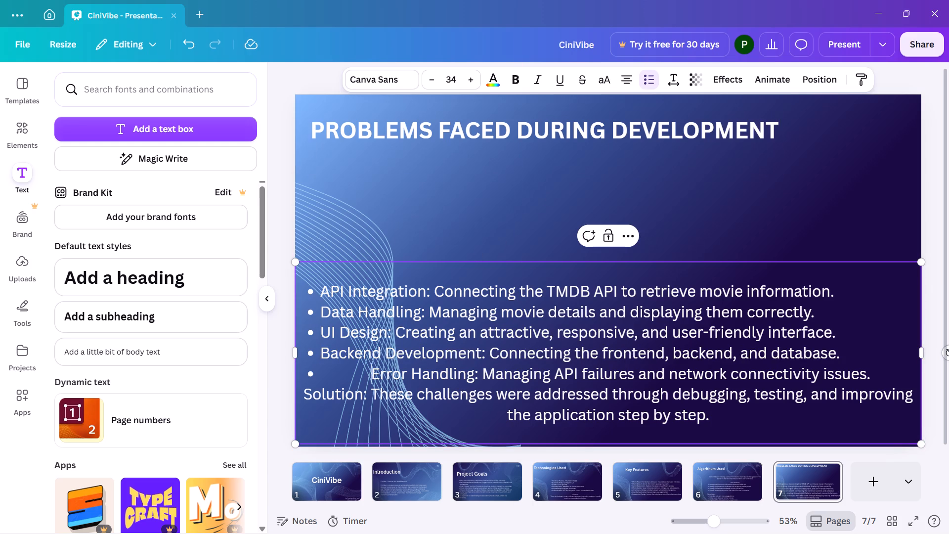
triple_click(646, 82)
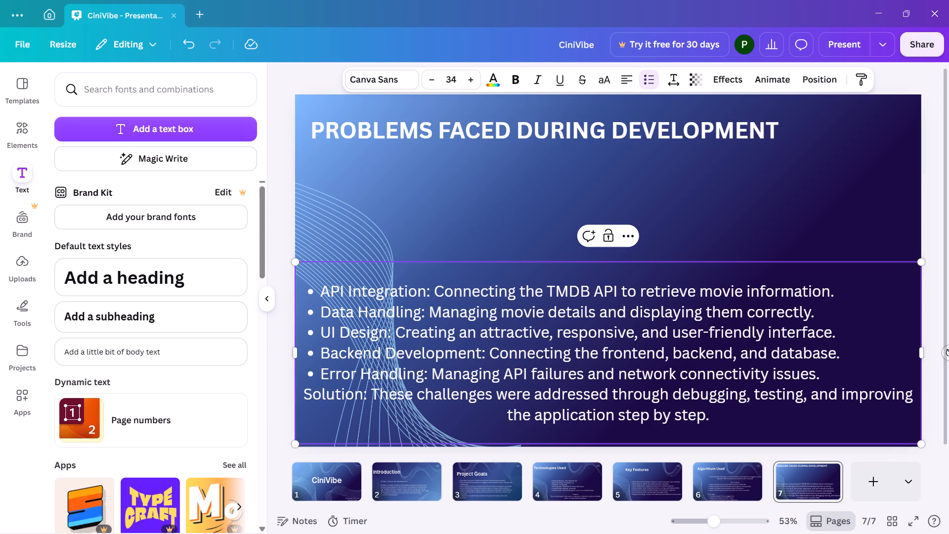
Scale the body text box down to a font size of about 25.4 and place it in slide 7's lower-right area.
left_click_drag(616, 358, 609, 305)
left_click(711, 207)
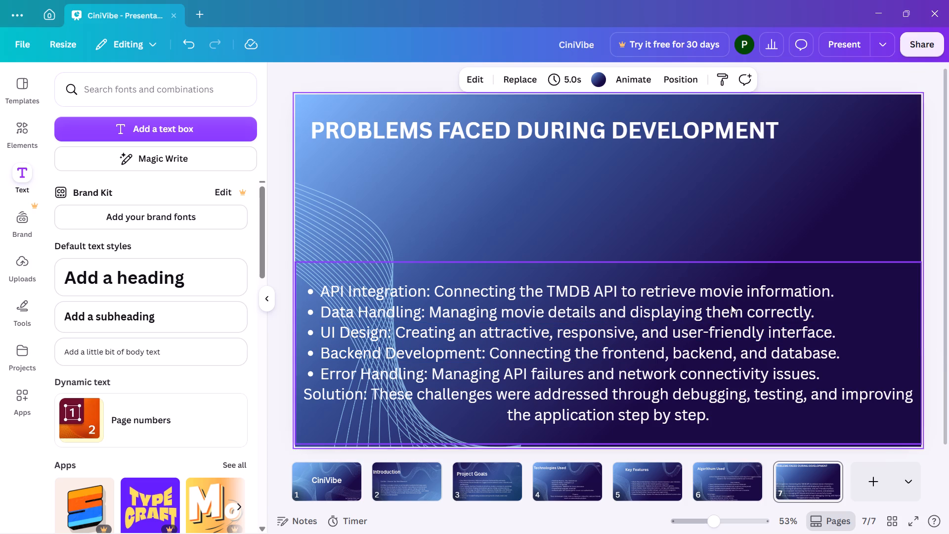
left_click(723, 309)
left_click_drag(711, 380, 711, 302)
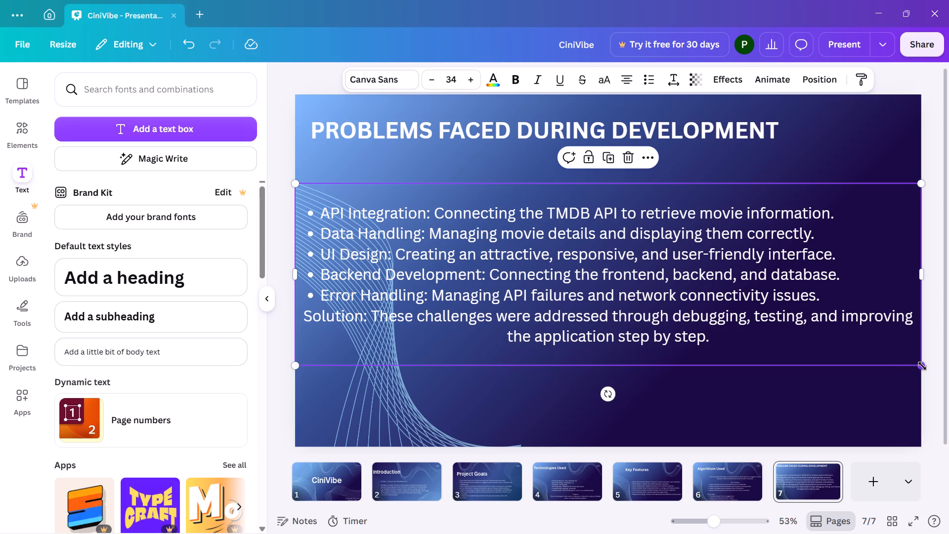
left_click_drag(922, 366, 778, 303)
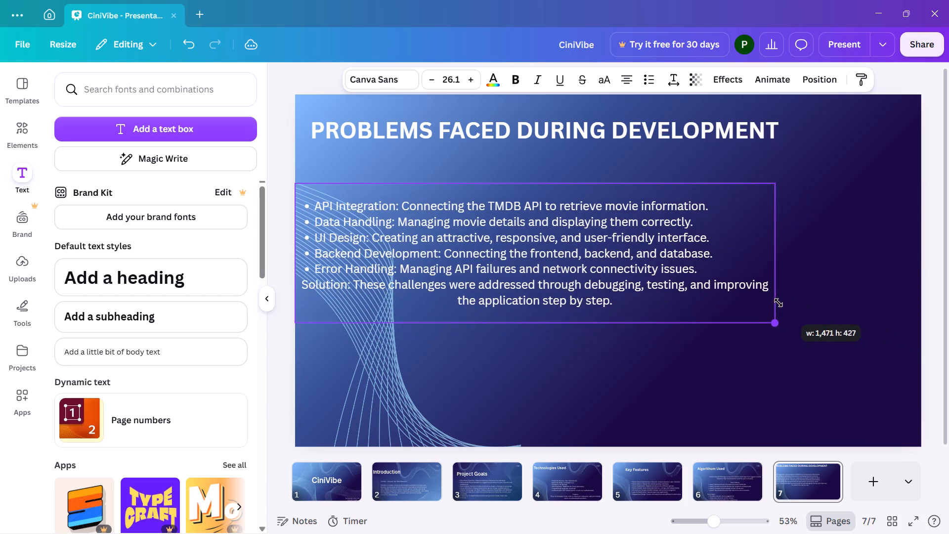
left_click_drag(778, 303, 769, 303)
left_click_drag(557, 263, 684, 350)
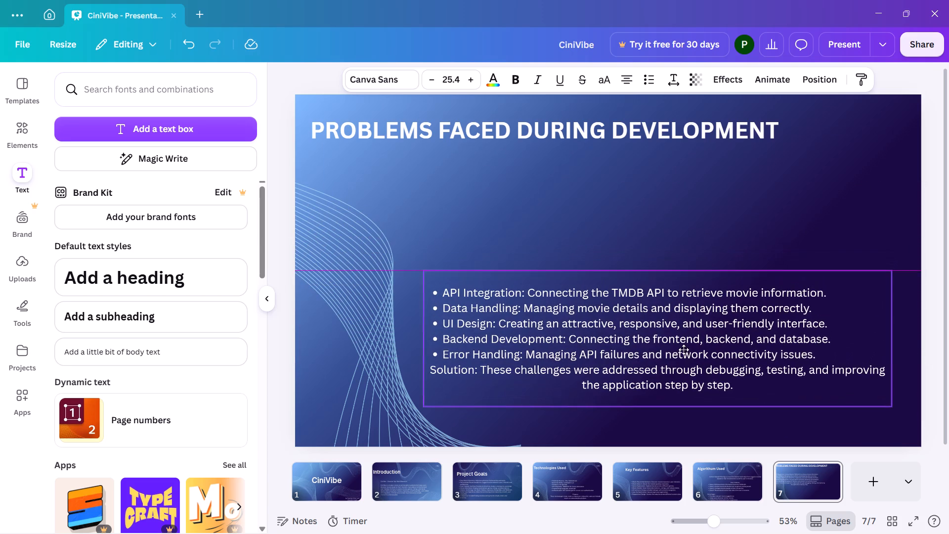
left_click_drag(684, 350, 683, 354)
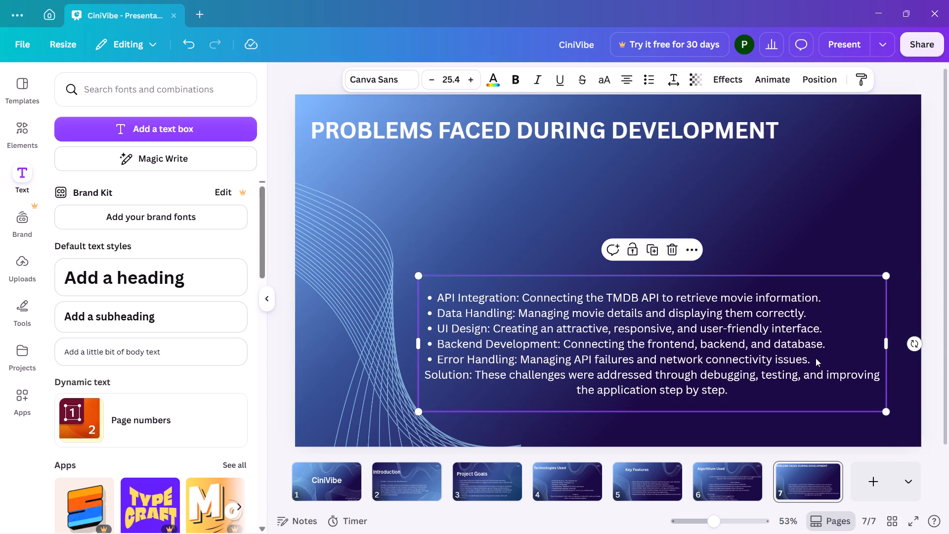
Insert a blank, unbulleted line between the Error Handling bullet and the Solution paragraph.
left_click(816, 358)
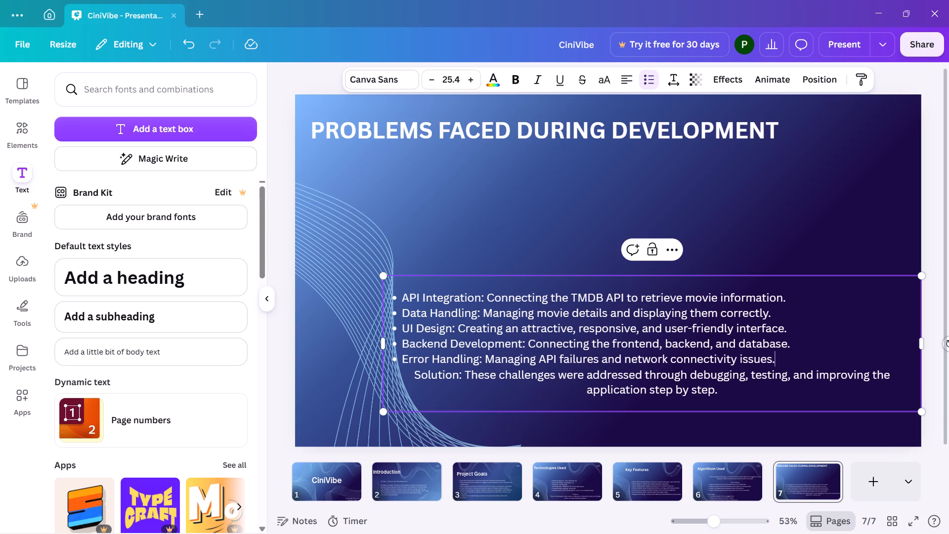
left_click(789, 359)
key("Return")
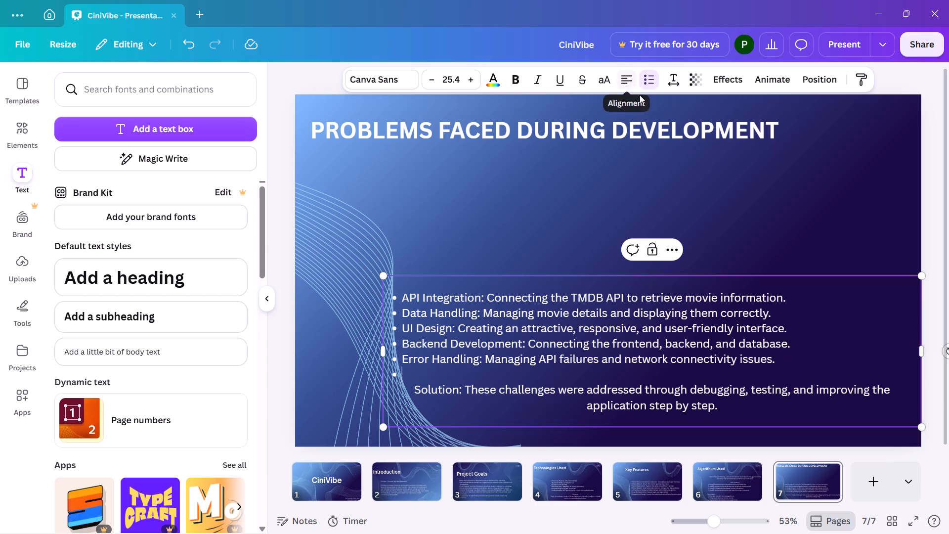
left_click(651, 84)
left_click(651, 84)
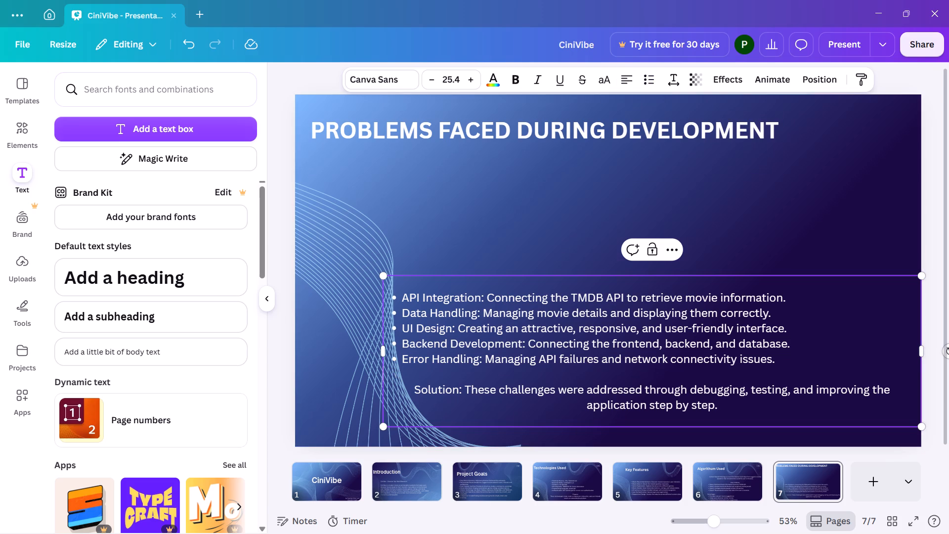
Scale the body text box down to a font size of about 23.3 and shift it clear of the wavy graphic, toward slide 7's lower-right corner.
left_click_drag(917, 425, 882, 399)
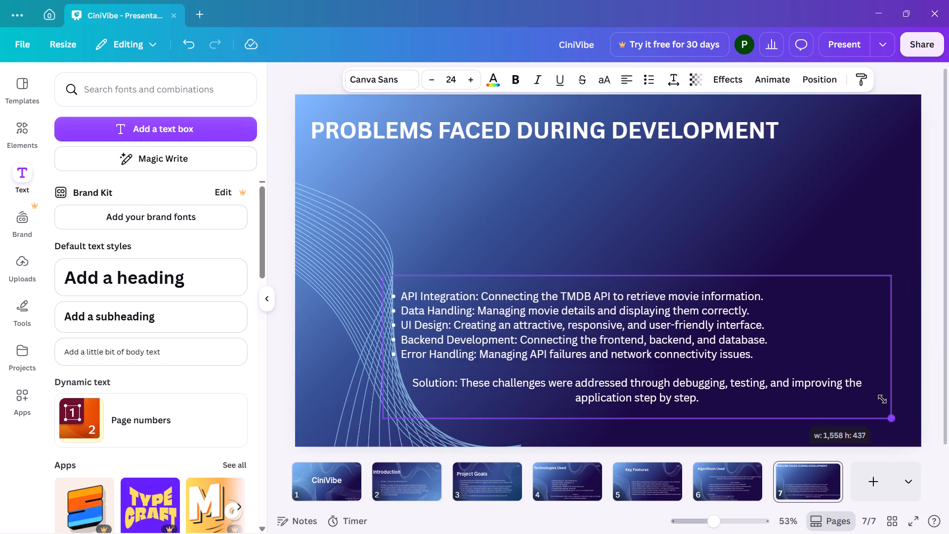
left_click_drag(882, 399, 876, 397)
left_click(728, 439)
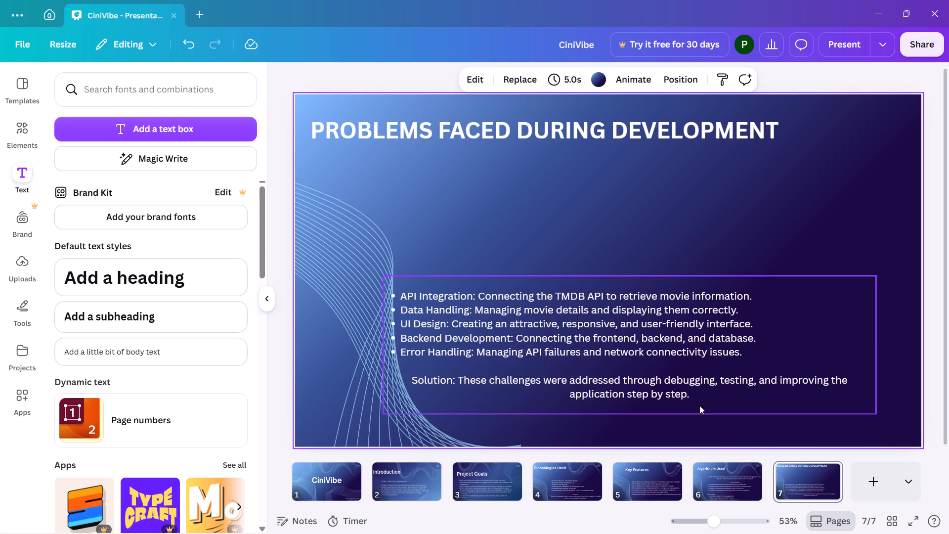
left_click_drag(688, 387, 726, 395)
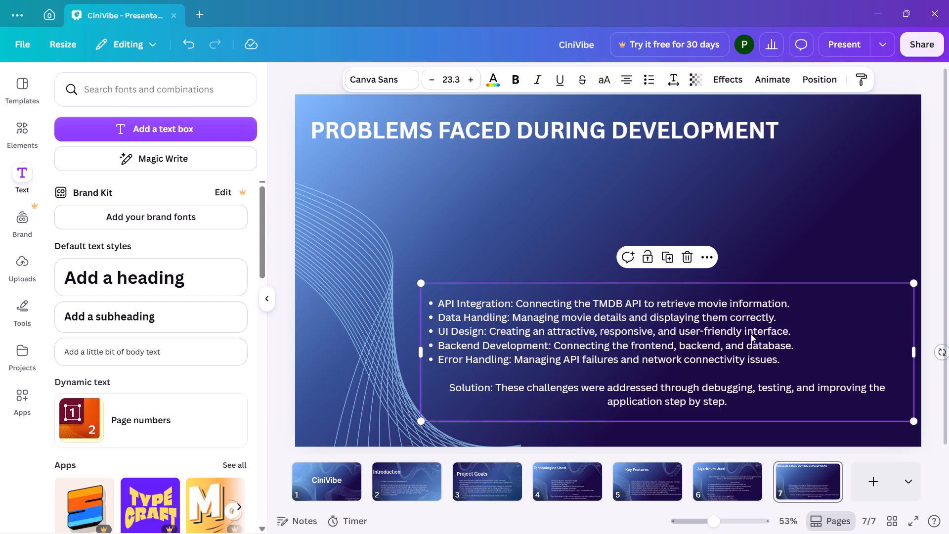
left_click(770, 274)
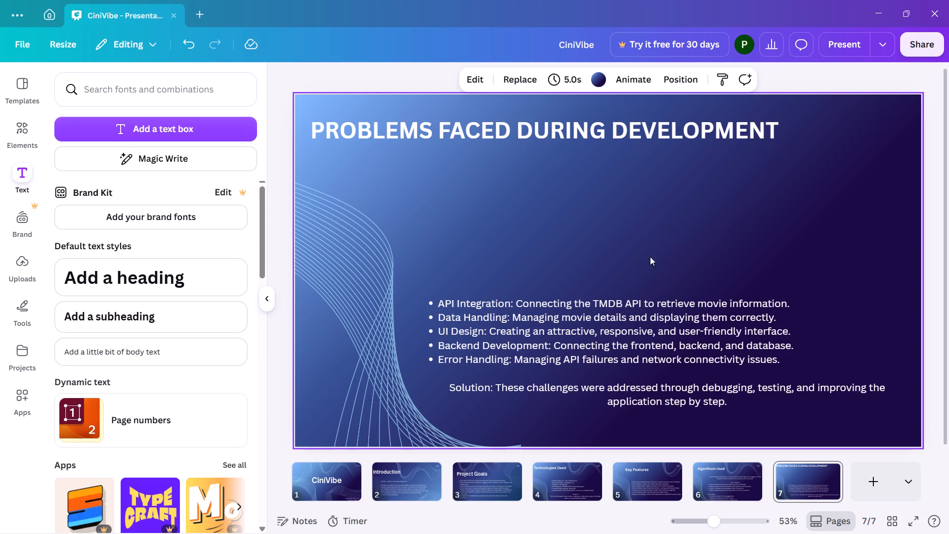
Copy the upper wave graphic from slide 1 onto slide 7 and shift it toward the slide's upper-right corner.
left_click(331, 483)
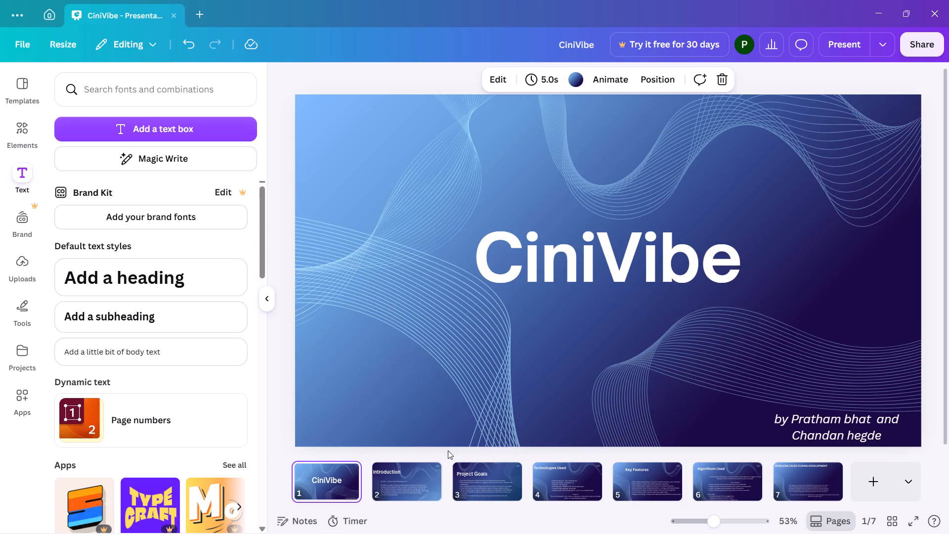
left_click(709, 156)
left_click(646, 165)
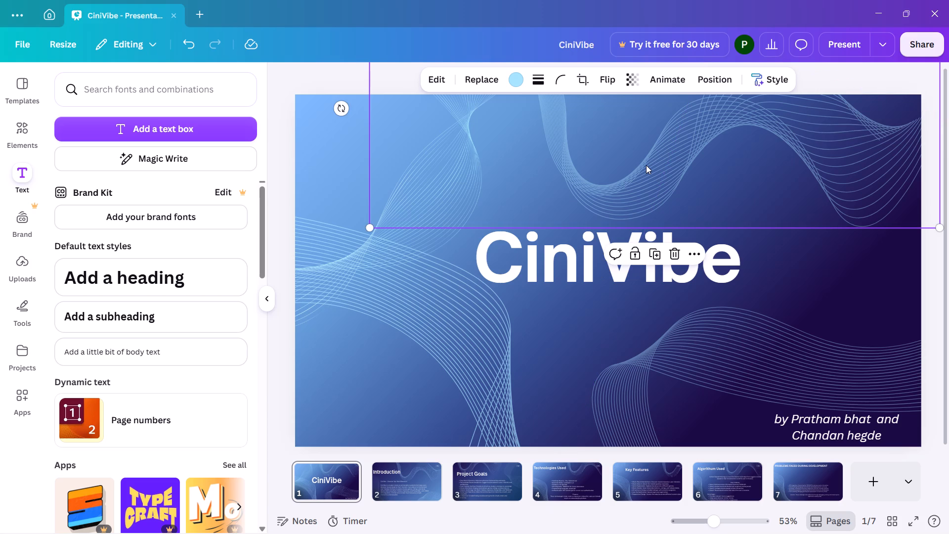
key("ctrl+c")
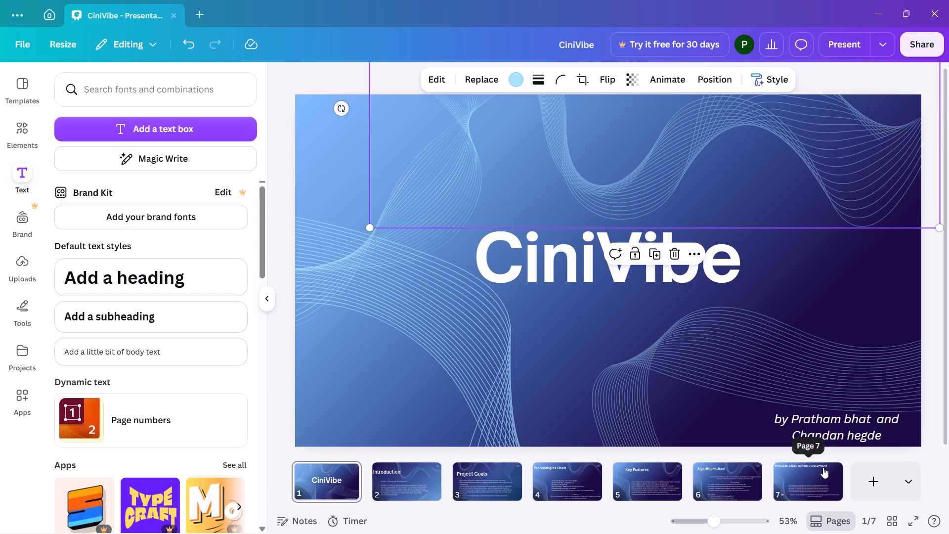
left_click(823, 467)
left_click(813, 189)
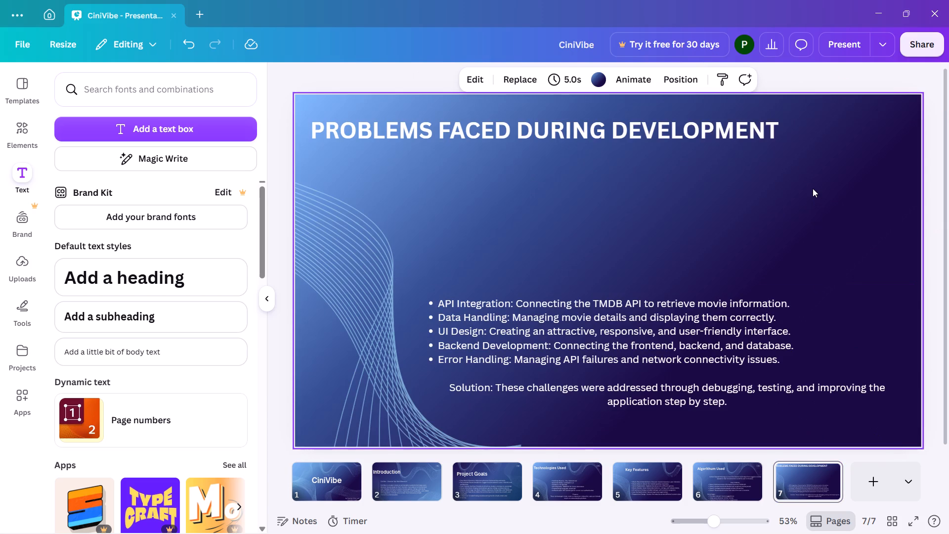
key("ctrl+v")
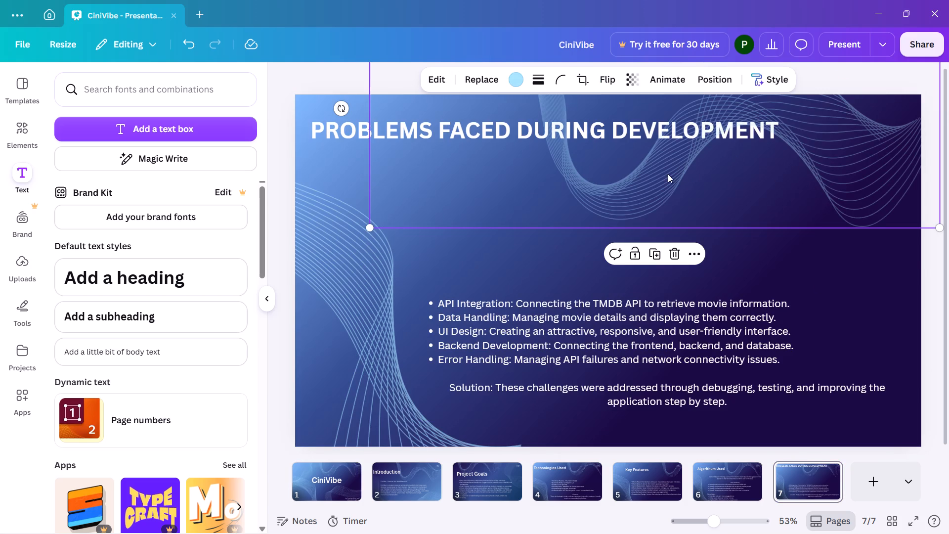
left_click_drag(666, 174, 736, 210)
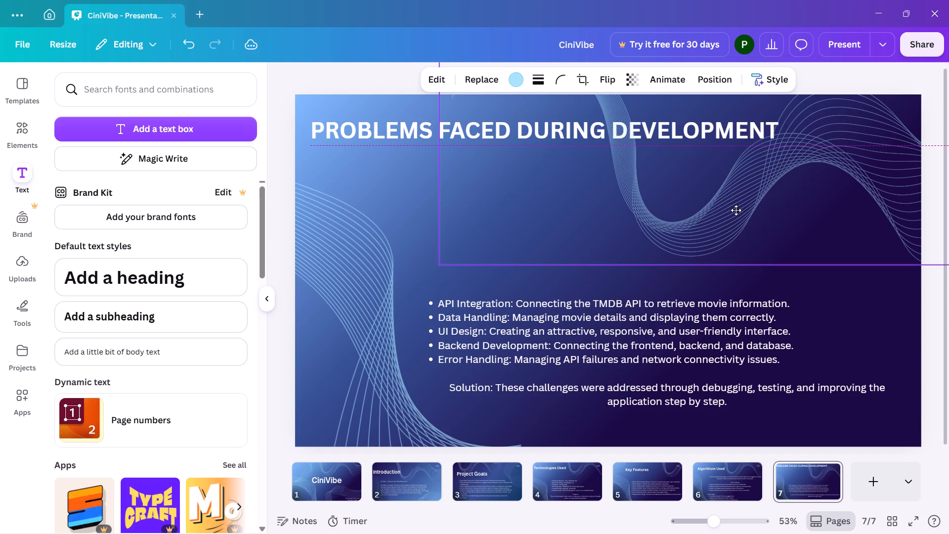
left_click_drag(736, 210, 746, 213)
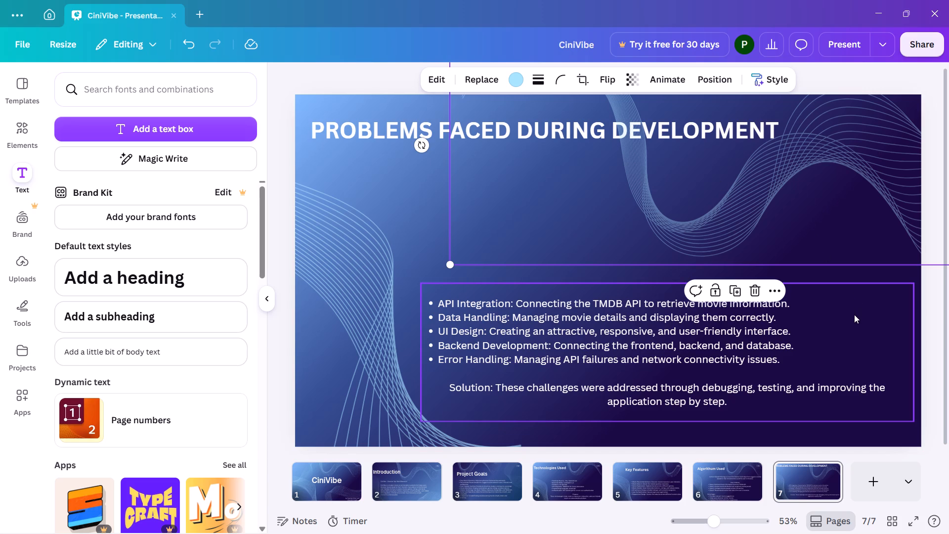
Copy the lower-right wave graphic from slide 1 onto slide 7 and tuck it into the slide's lower-right corner.
left_click(328, 476)
left_click(739, 384)
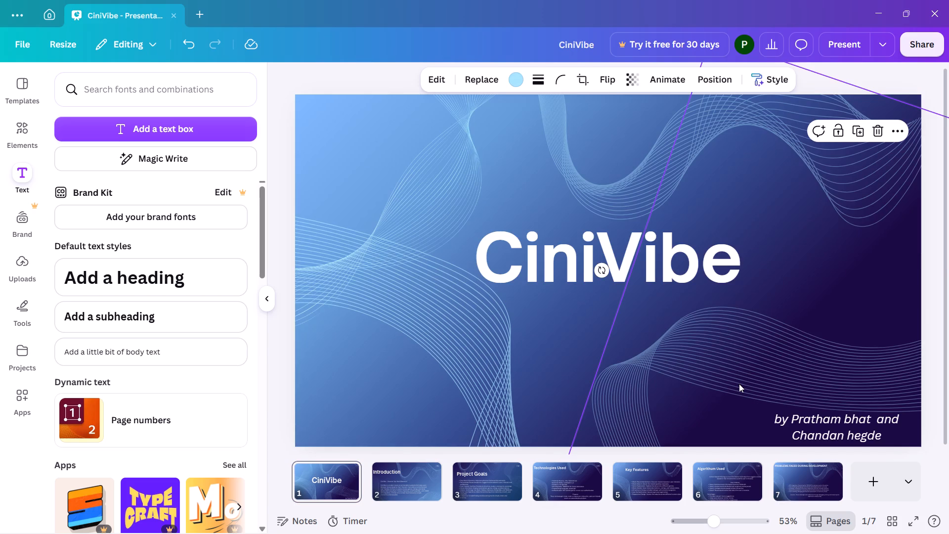
key("ctrl+c")
left_click(809, 498)
left_click(829, 411)
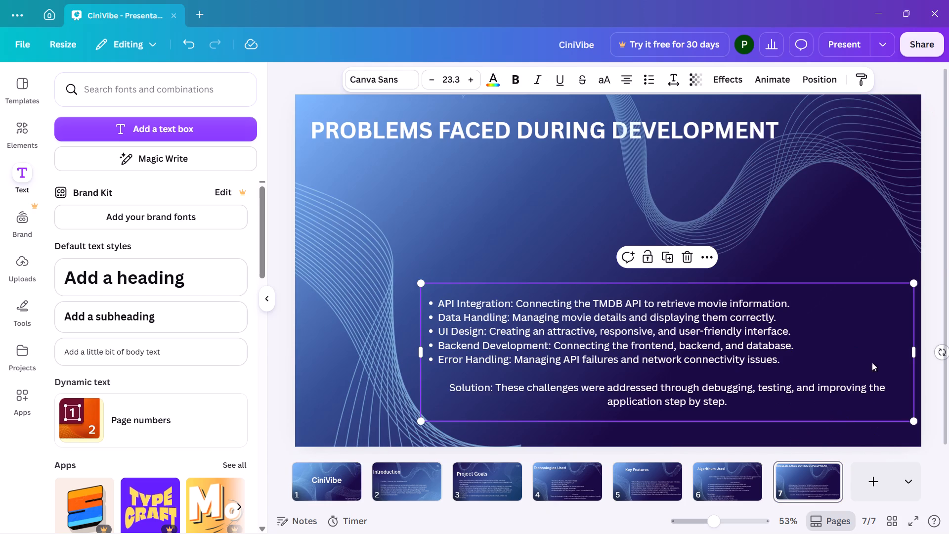
left_click(838, 259)
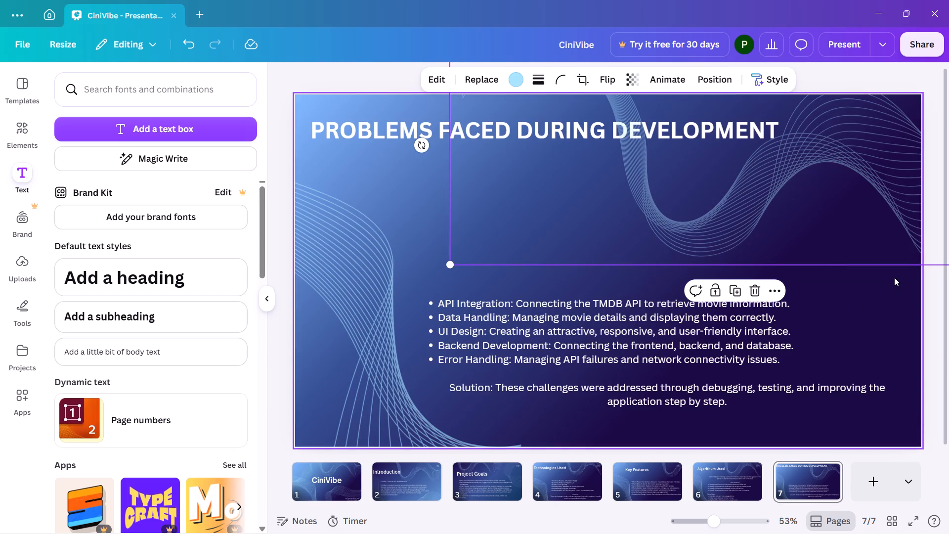
left_click(894, 277)
key("ctrl+v")
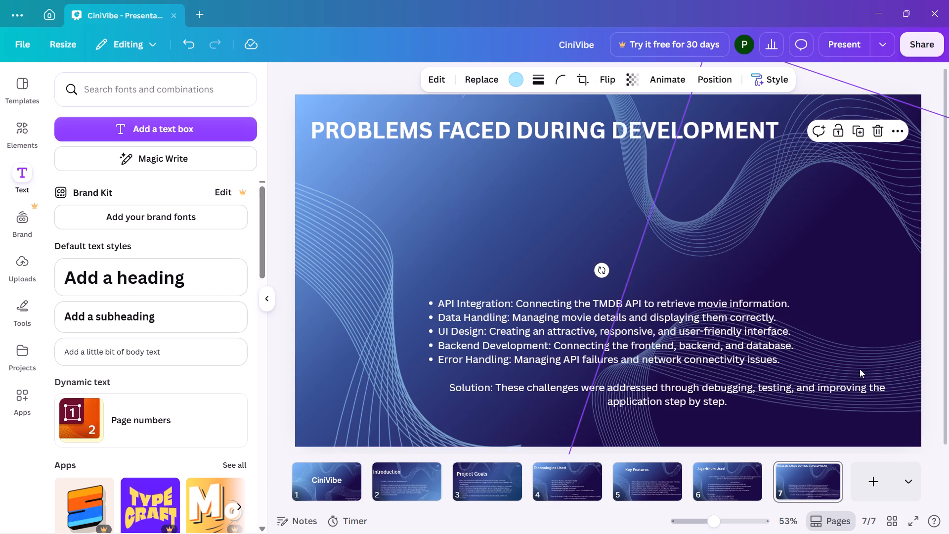
left_click_drag(820, 354, 948, 409)
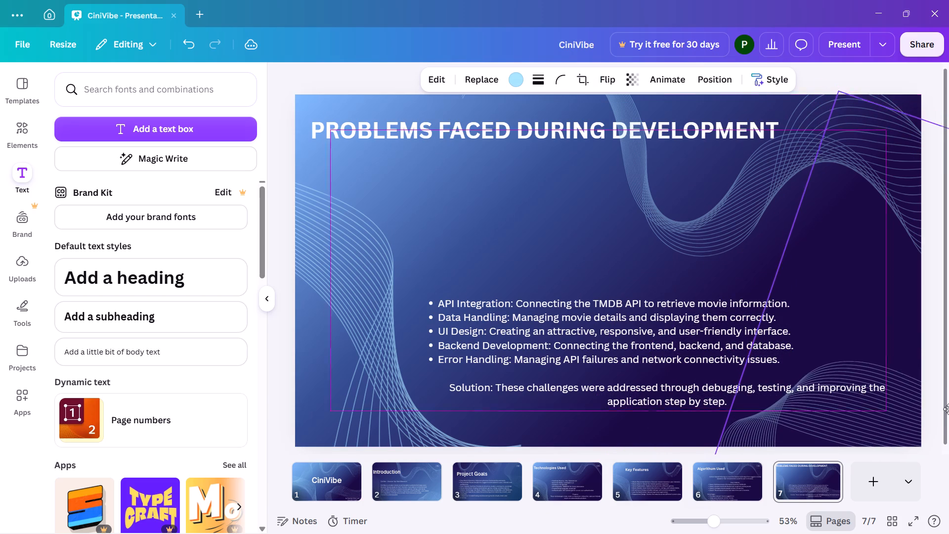
left_click_drag(948, 409, 948, 414)
left_click_drag(826, 427, 867, 447)
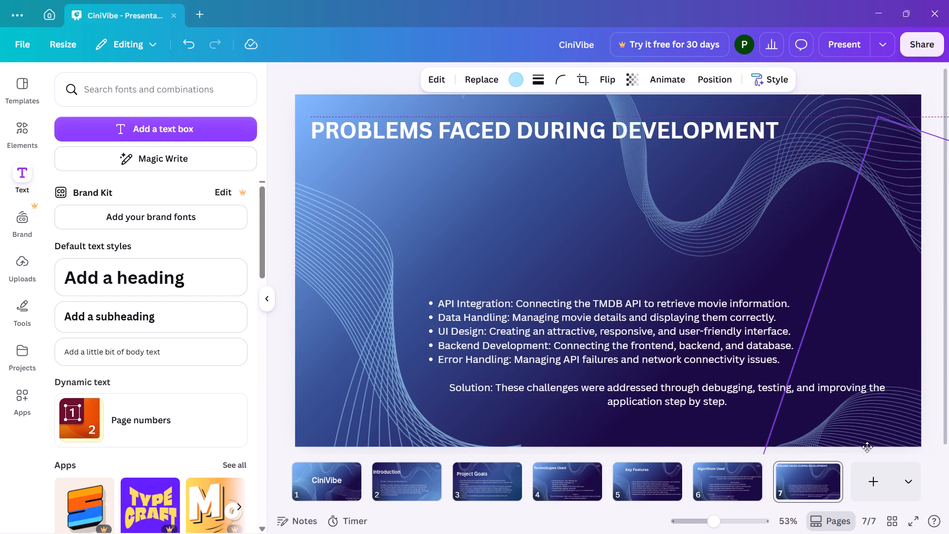
left_click_drag(867, 447, 877, 433)
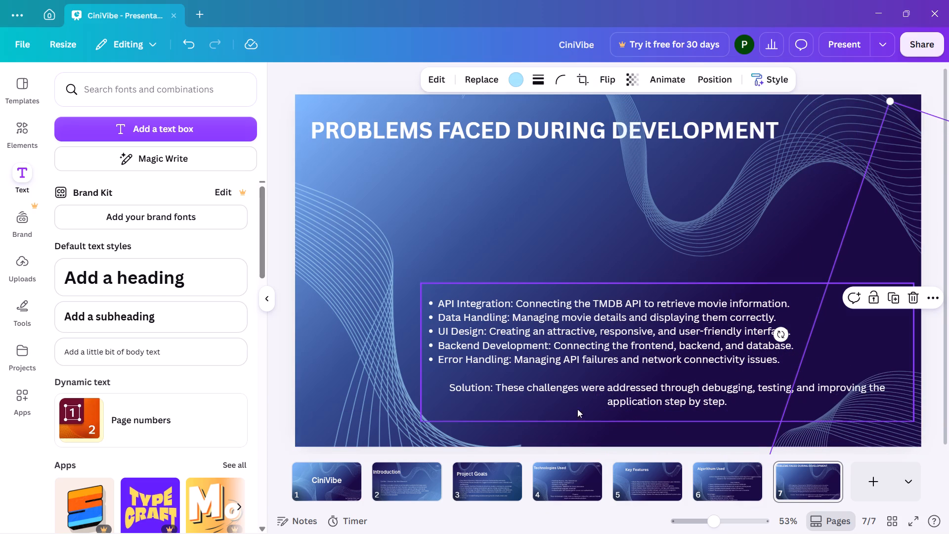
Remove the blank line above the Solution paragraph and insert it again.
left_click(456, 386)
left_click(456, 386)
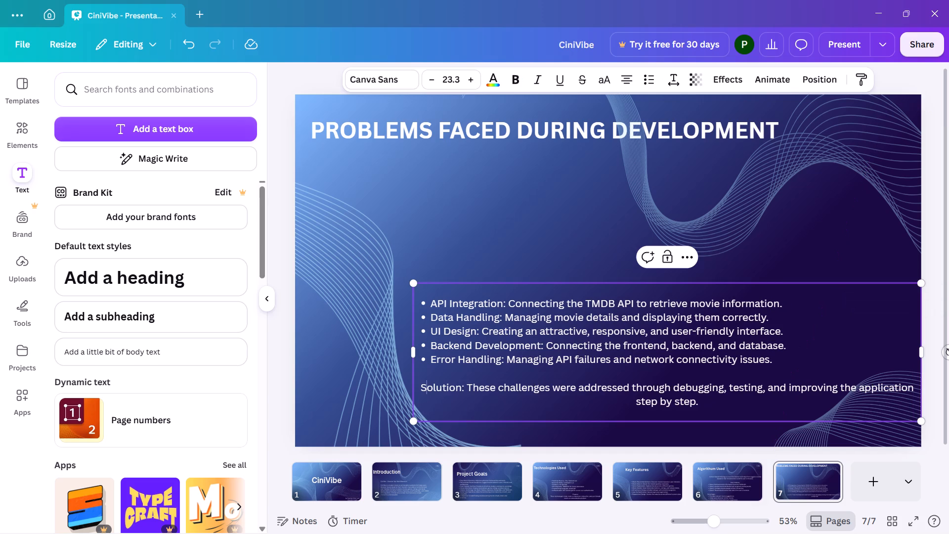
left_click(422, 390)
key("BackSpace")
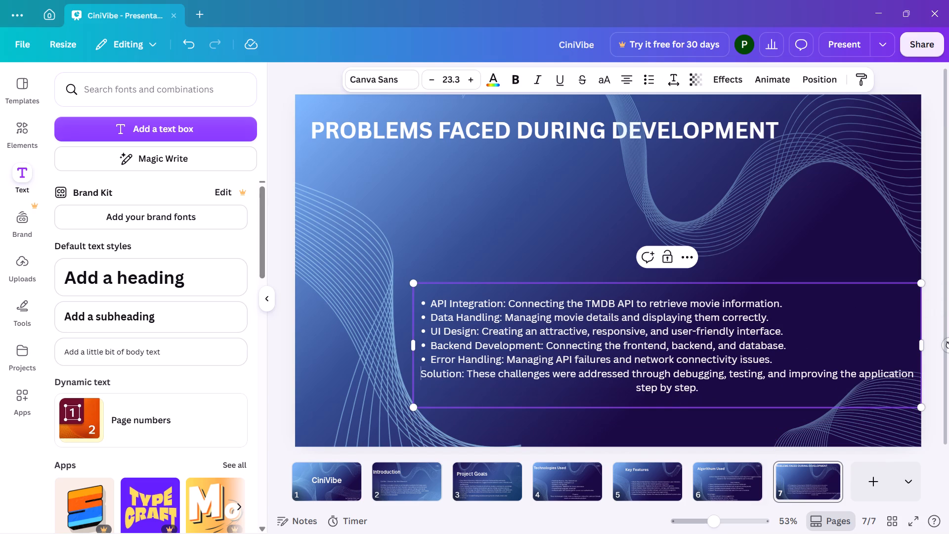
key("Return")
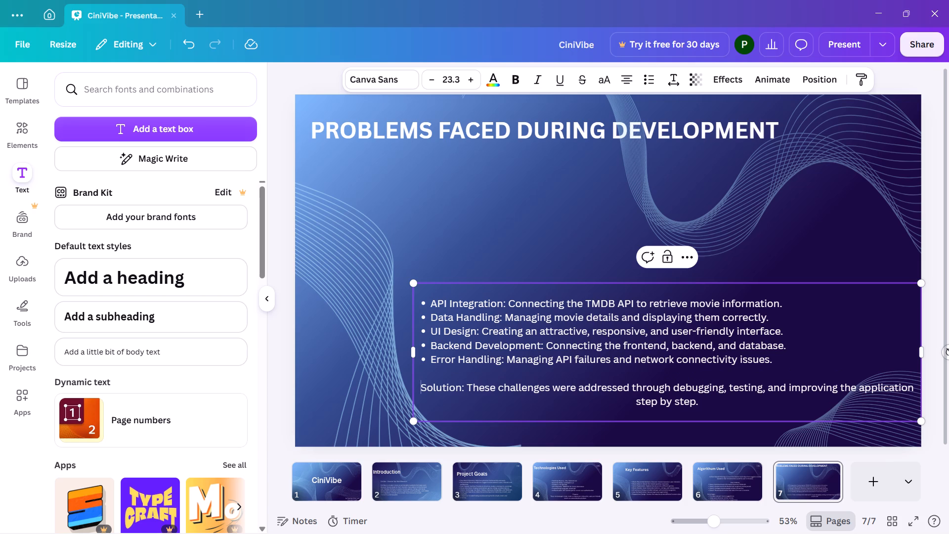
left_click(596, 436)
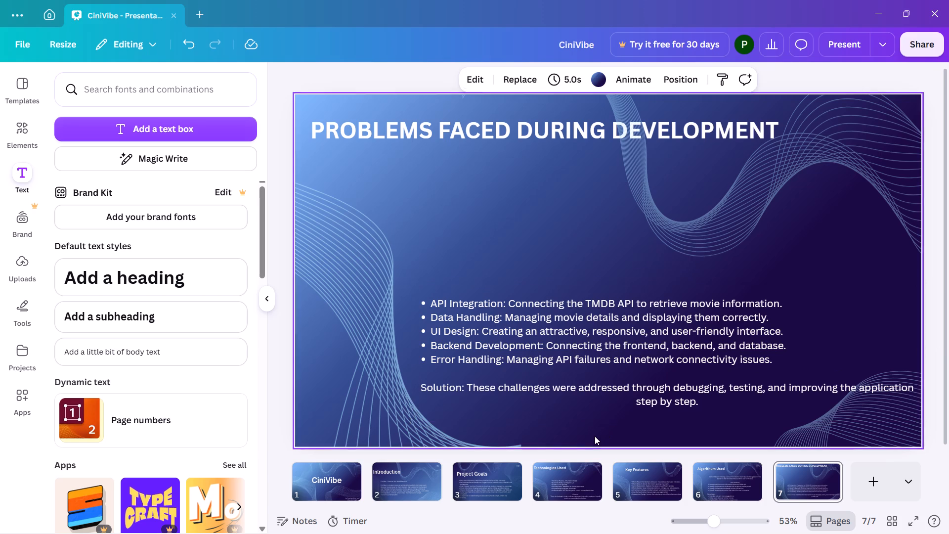
Move the body text box up and slightly left, toward the middle of slide 7.
left_click_drag(573, 386, 559, 348)
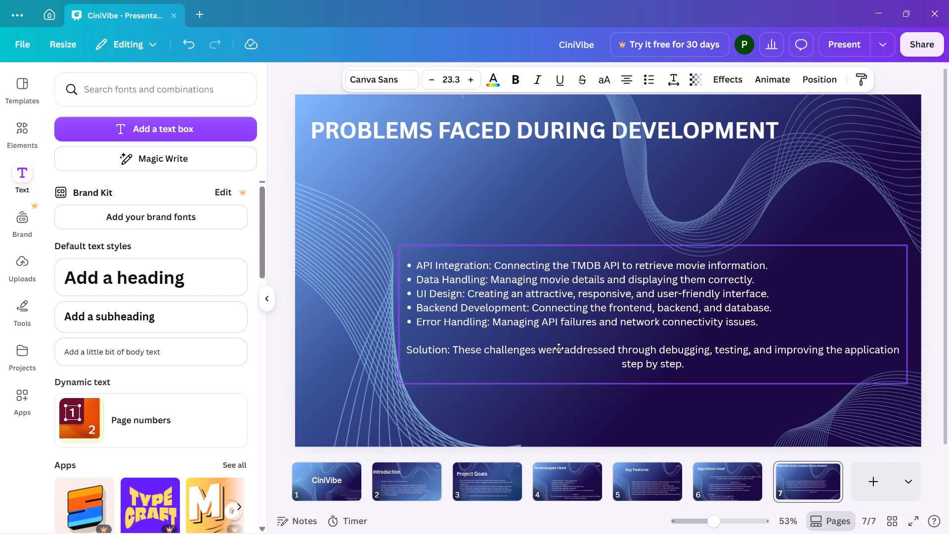
left_click_drag(559, 348, 553, 348)
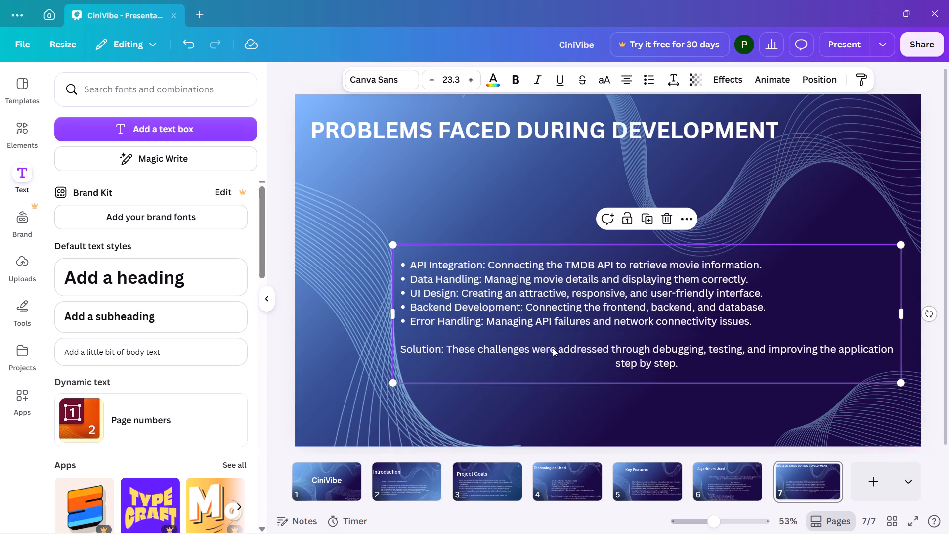
left_click(723, 413)
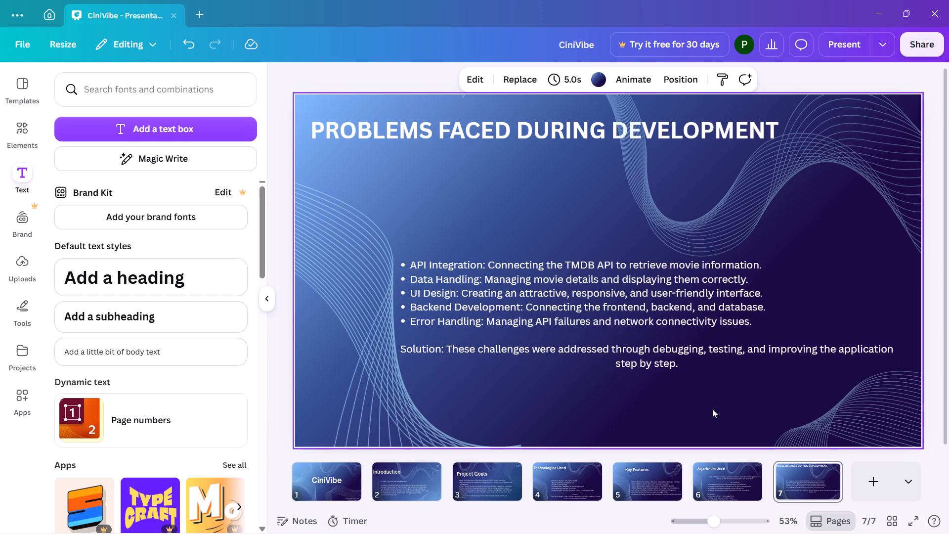
Move the lower-right wave graphic slightly up and left so more of it sits on slide 7.
left_click(828, 418)
left_click_drag(828, 420, 803, 399)
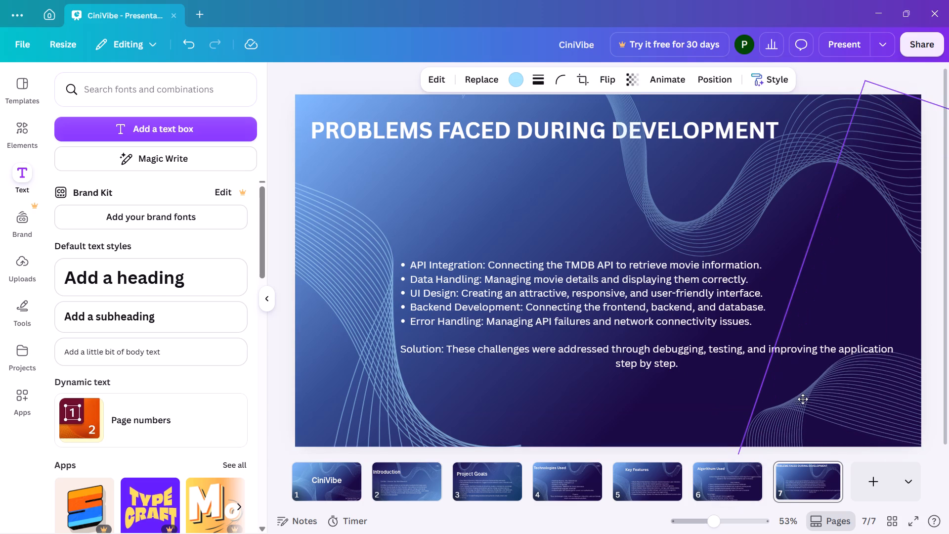
left_click_drag(803, 399, 798, 407)
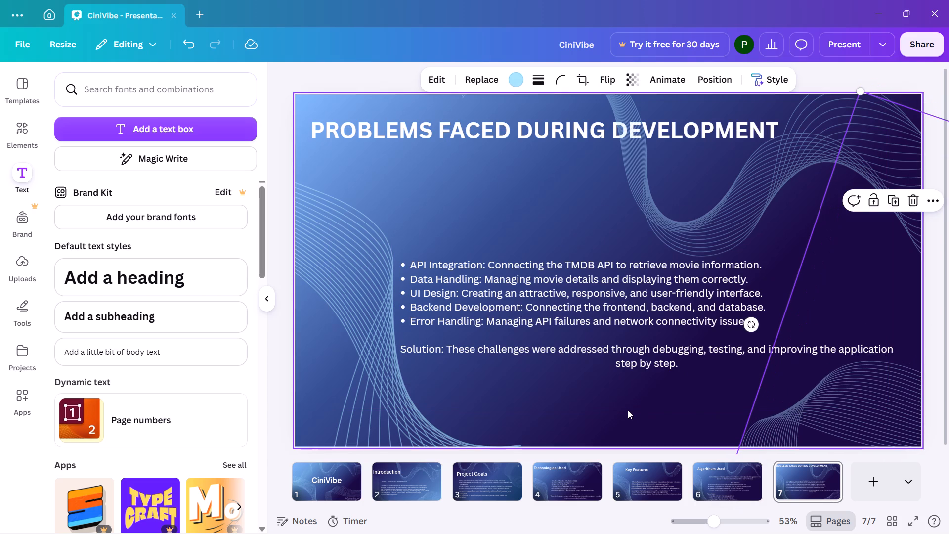
left_click(628, 410)
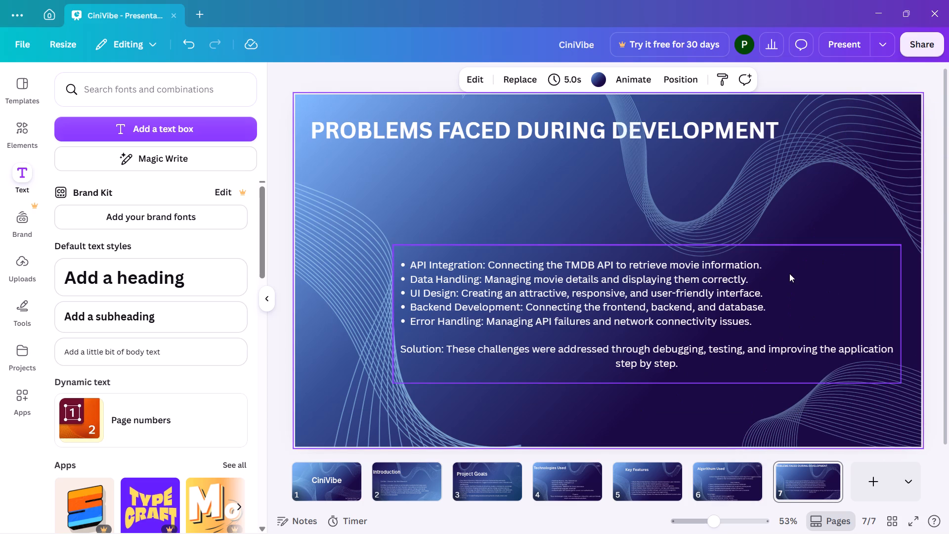
Move the upper wave graphic further right and slightly down, leaving only its arch along slide 7's upper-right edge.
left_click(628, 136)
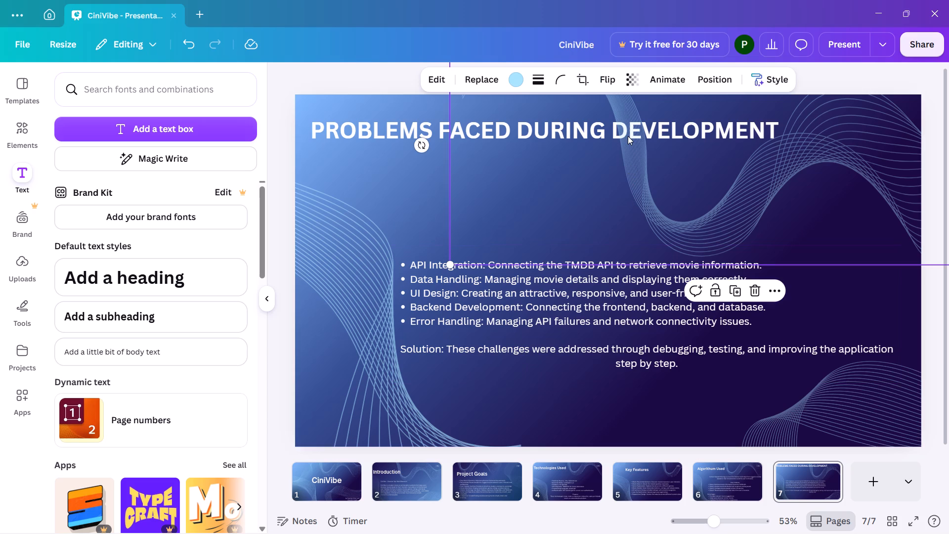
left_click(374, 187)
left_click(375, 137)
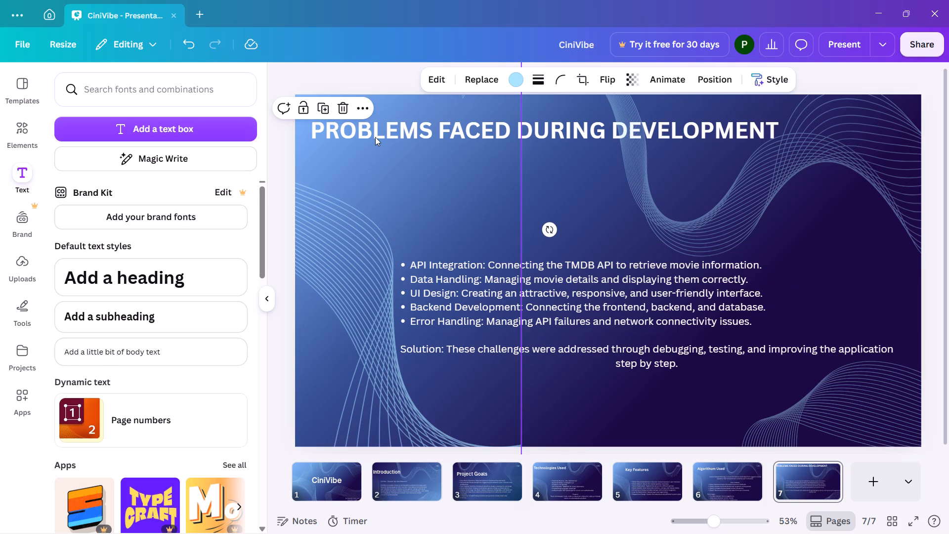
left_click(387, 125)
left_click(452, 189)
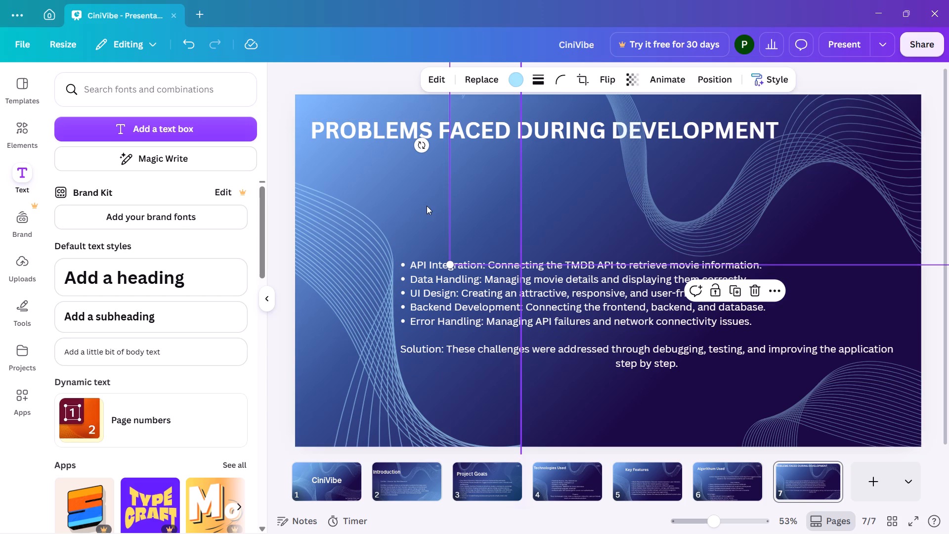
left_click_drag(466, 197, 682, 246)
Break slide 7's heading into two lines after "PROBLEMS FACED DURING".
left_click(526, 137)
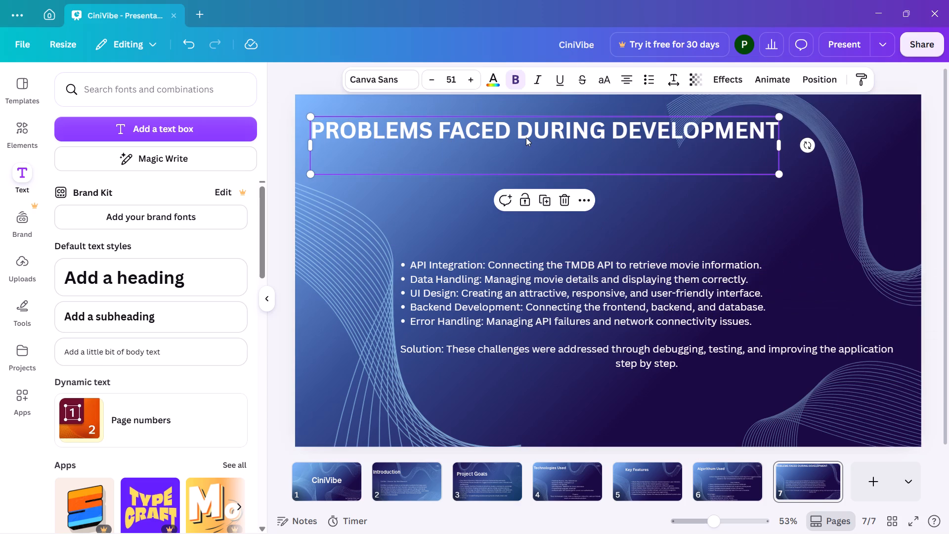
left_click(604, 135)
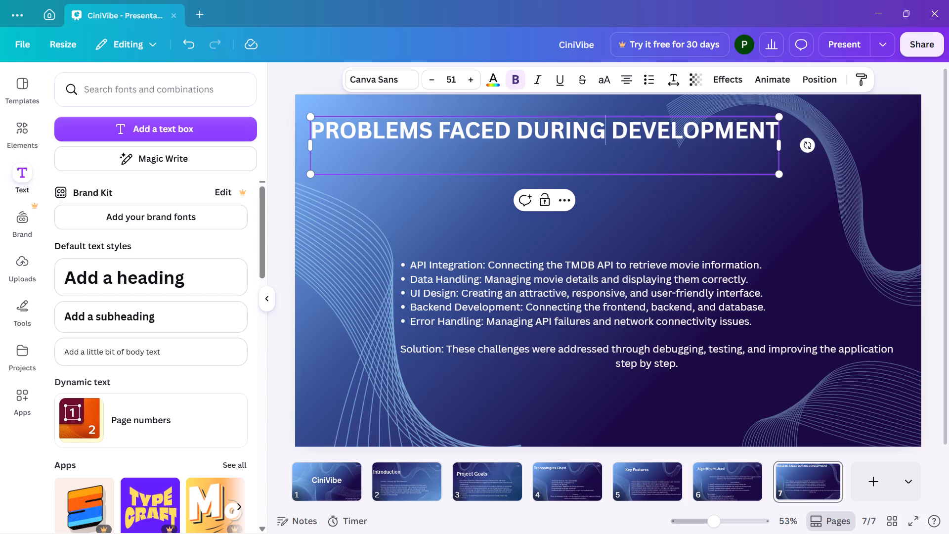
key("Return")
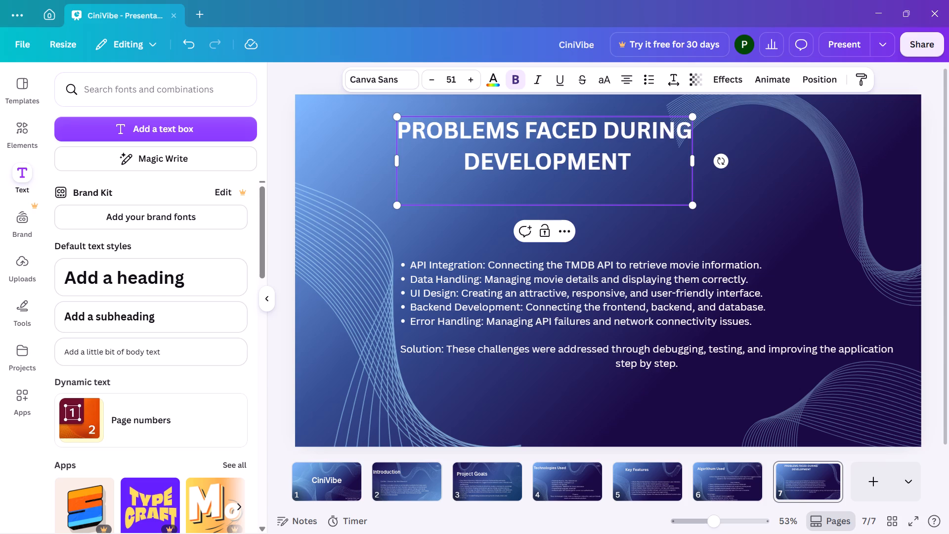
Shift slide 7's left wave graphic slightly up and left.
left_click(421, 242)
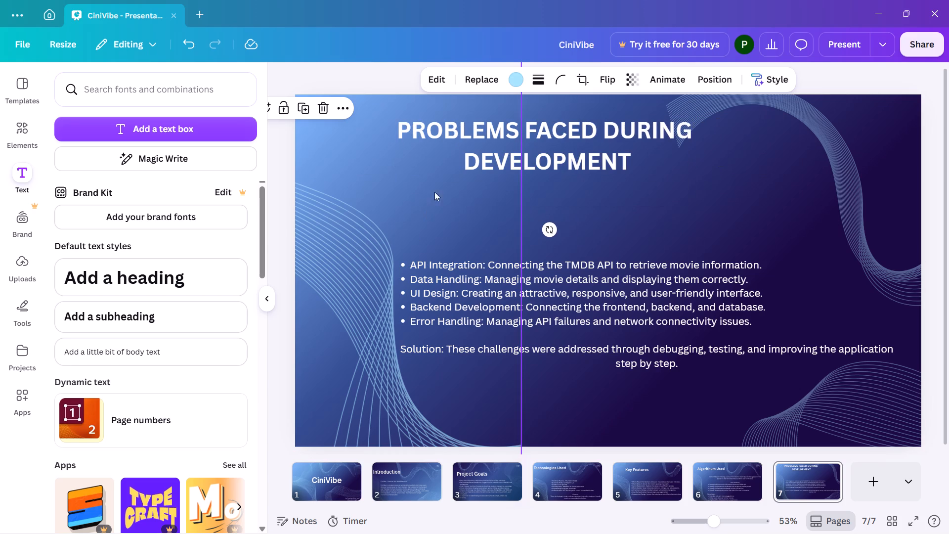
left_click_drag(467, 153, 440, 141)
Move slide 7's two-line heading left so its text box meets the slide's left edge.
left_click(563, 168)
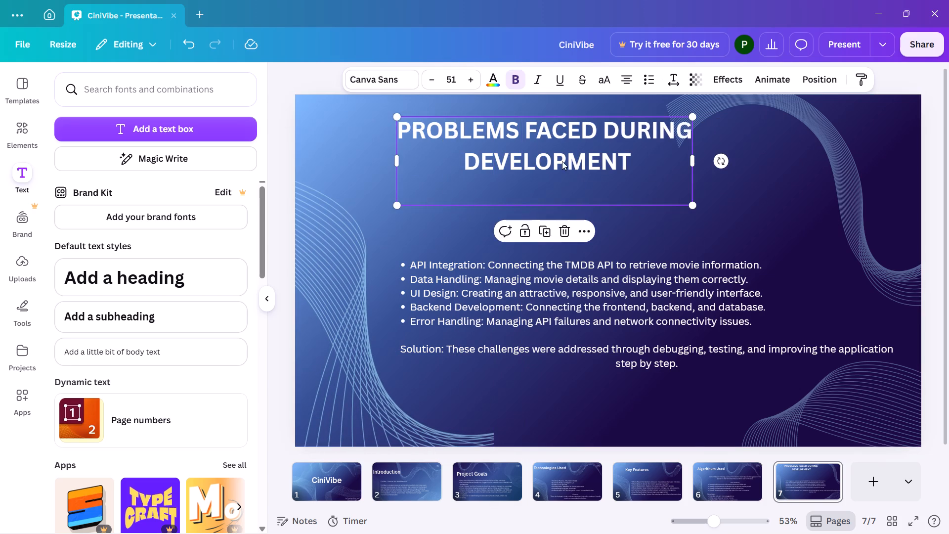
left_click_drag(562, 158, 467, 148)
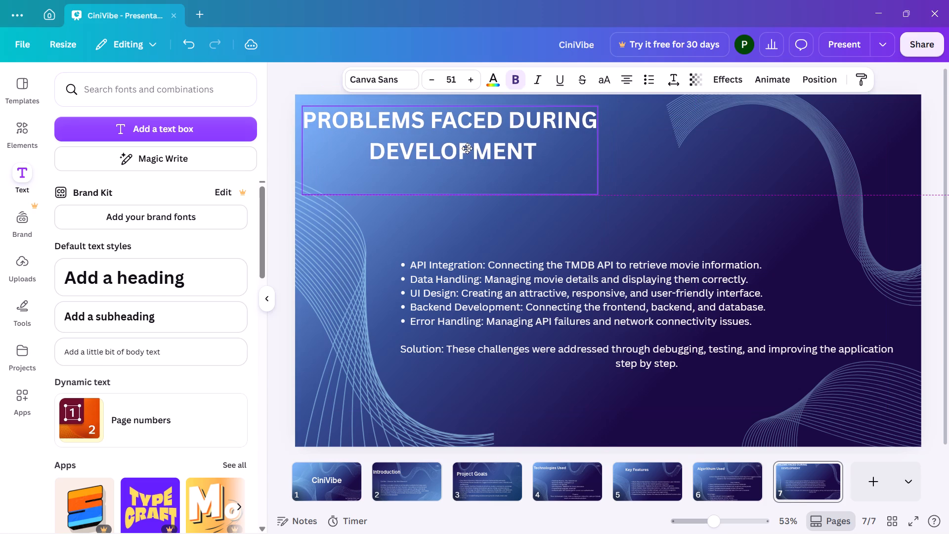
left_click_drag(467, 148, 459, 158)
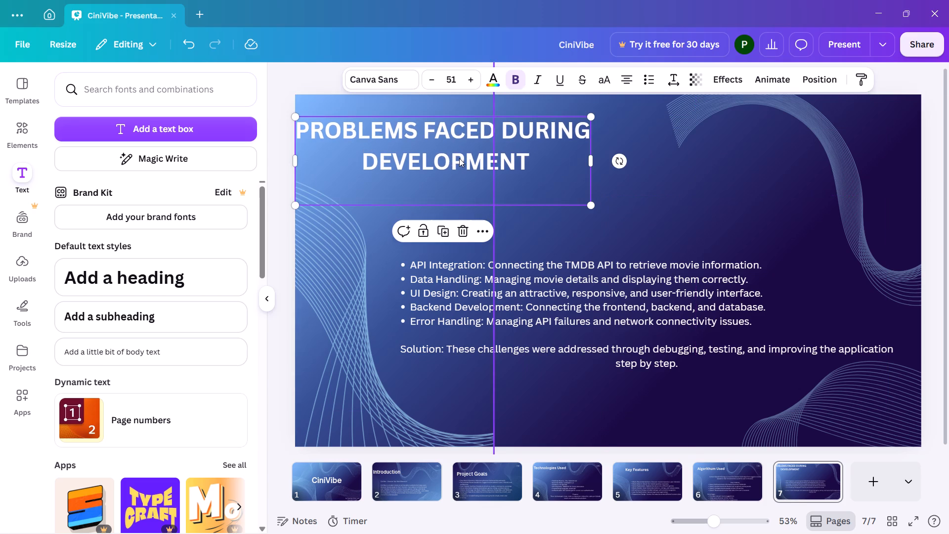
left_click(599, 230)
Move slide 7's upper wave graphic left and up so its dip and second arch fill the area beside the heading.
left_click(714, 154)
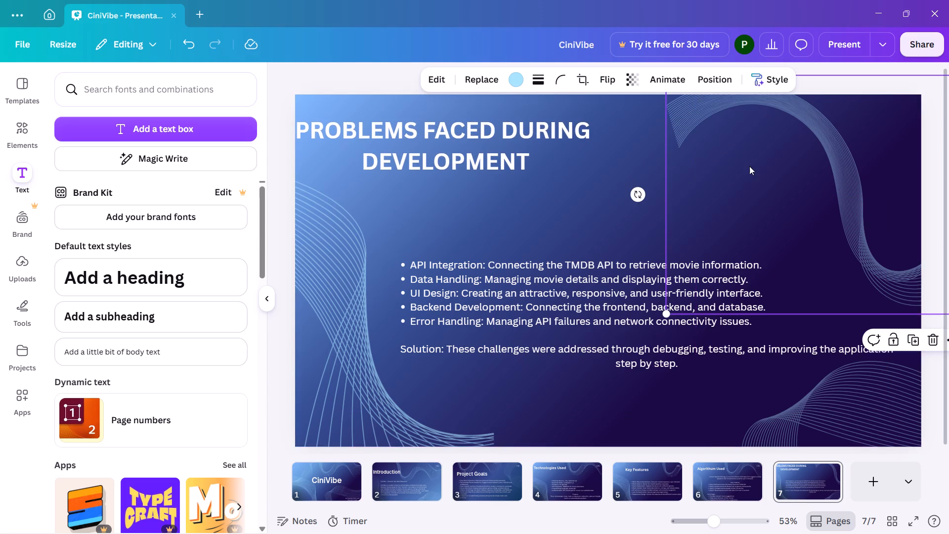
left_click_drag(755, 174, 556, 131)
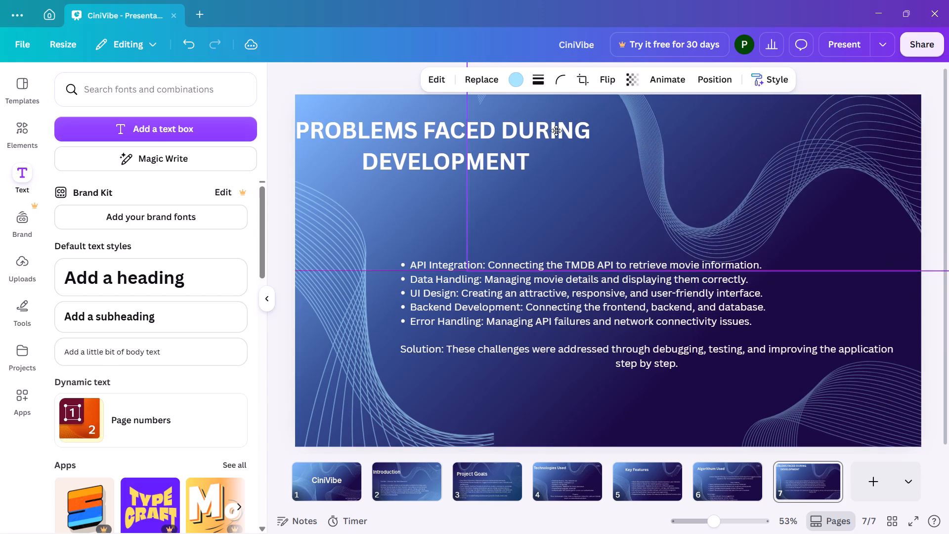
left_click_drag(556, 131, 525, 113)
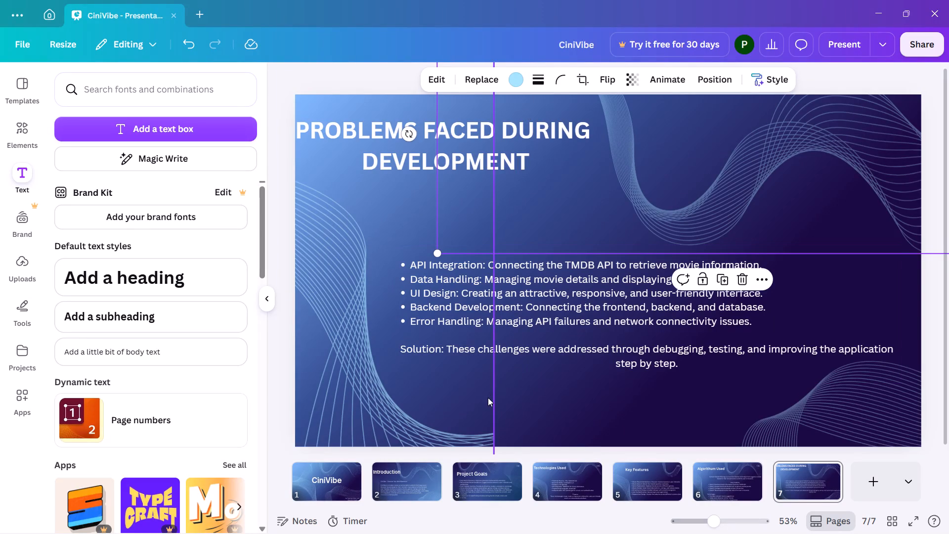
left_click(547, 407)
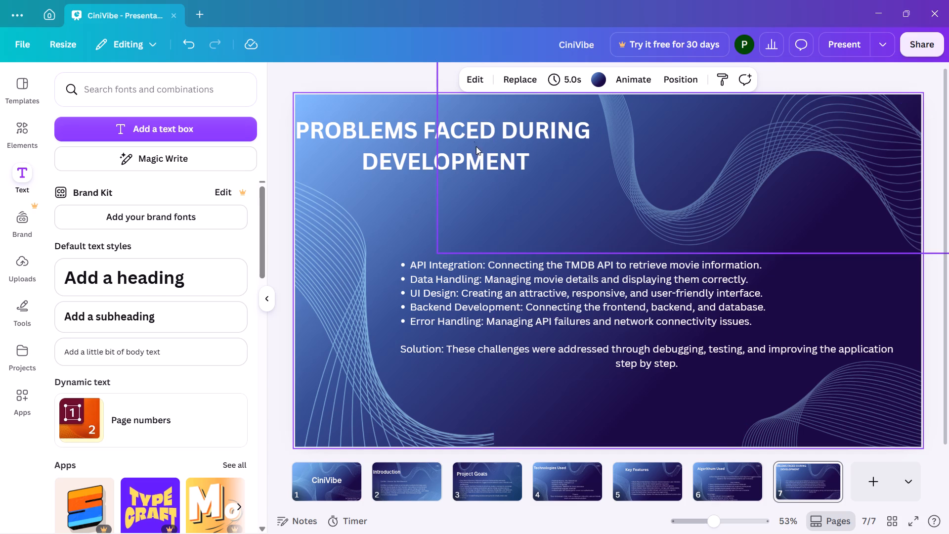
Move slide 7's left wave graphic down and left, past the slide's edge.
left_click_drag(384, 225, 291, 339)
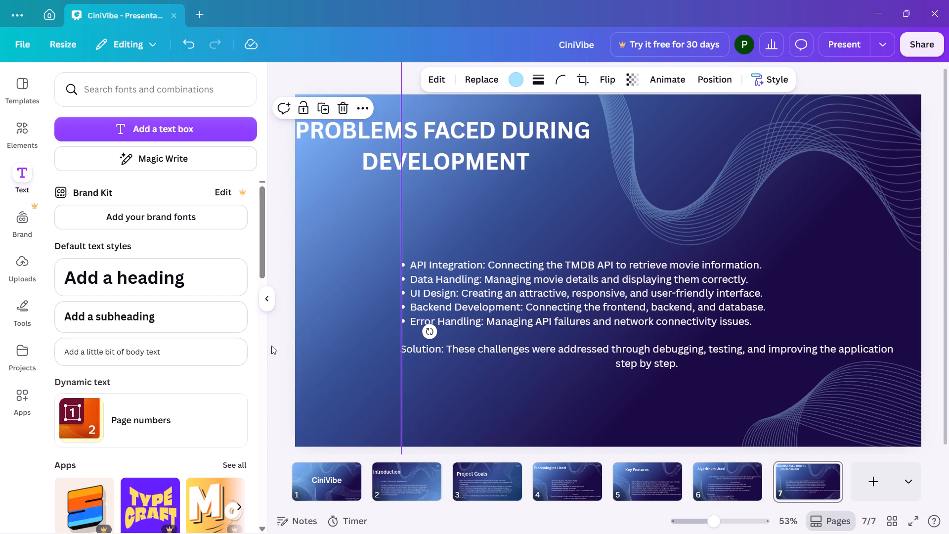
Shift slide 7's heading slightly right and down, leaving a small margin from the slide's left edge.
left_click(414, 168)
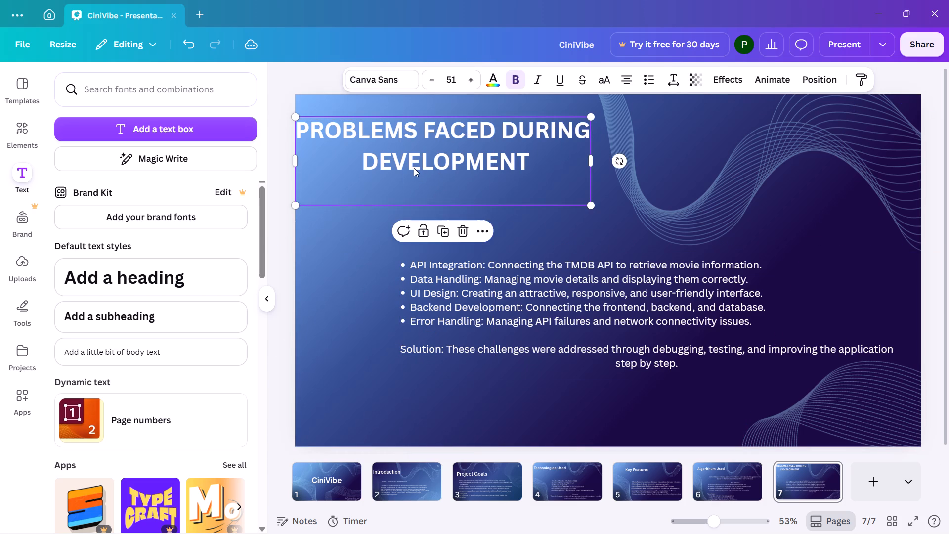
left_click_drag(414, 167, 426, 174)
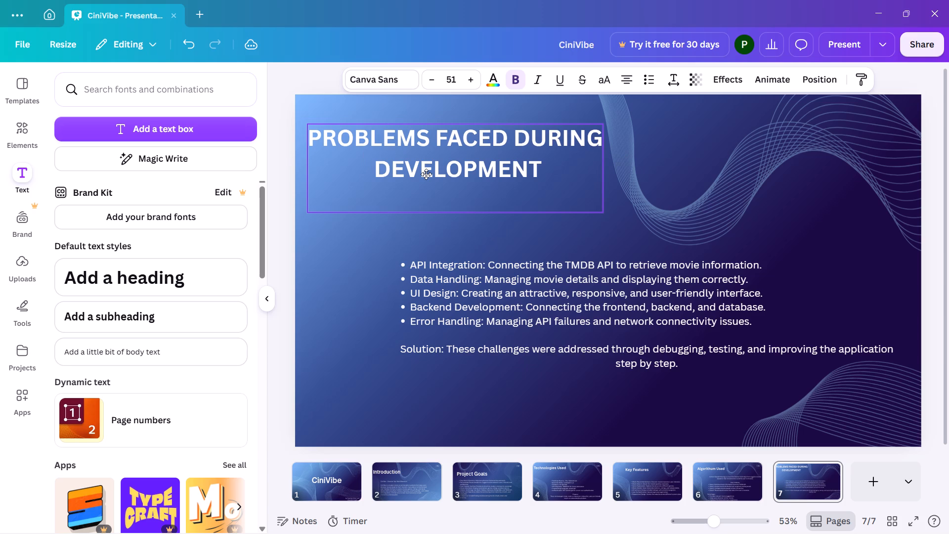
left_click_drag(426, 174, 426, 175)
left_click(425, 176)
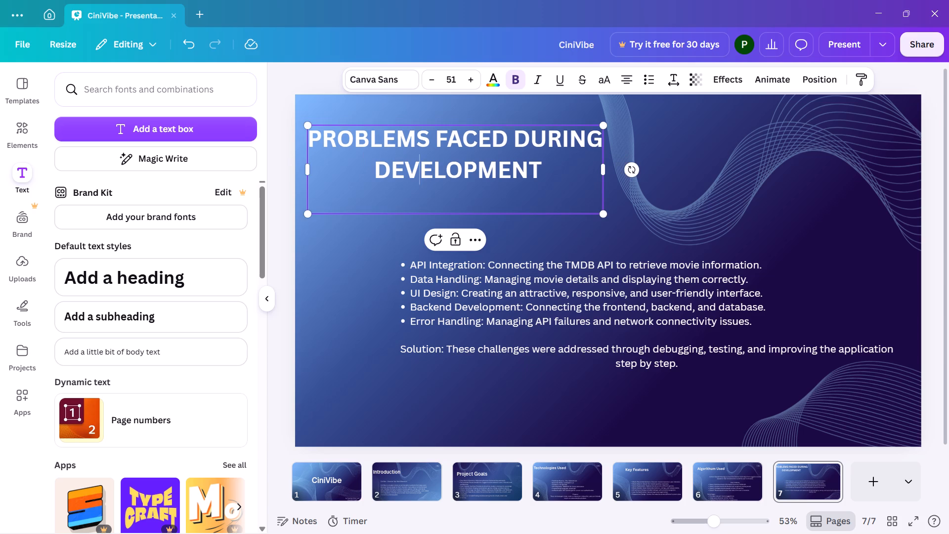
left_click_drag(424, 176, 423, 176)
left_click_drag(423, 176, 410, 176)
left_click(410, 229)
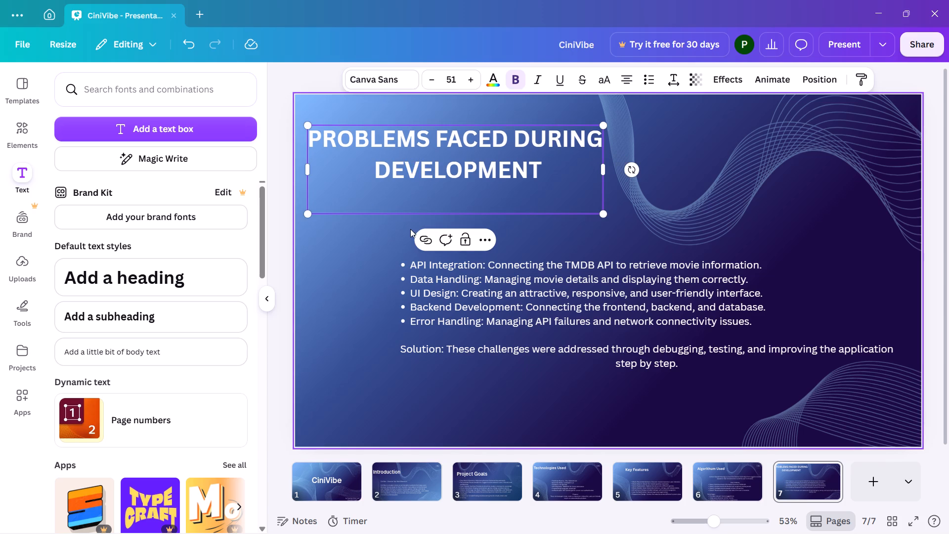
left_click_drag(422, 171, 420, 178)
Bring the left wave graphic back onto slide 7, curving from the left edge below the heading down to the bottom edge.
left_click(385, 271)
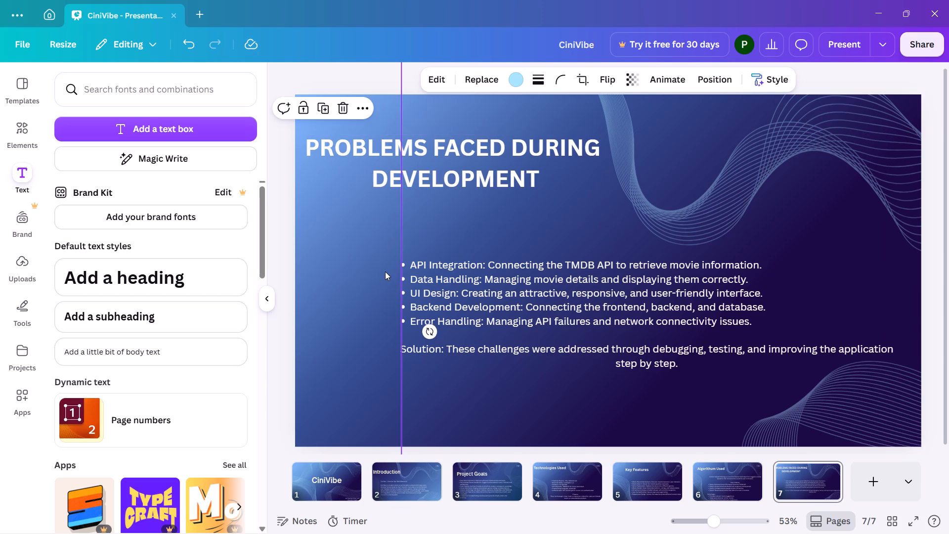
left_click_drag(349, 308, 466, 251)
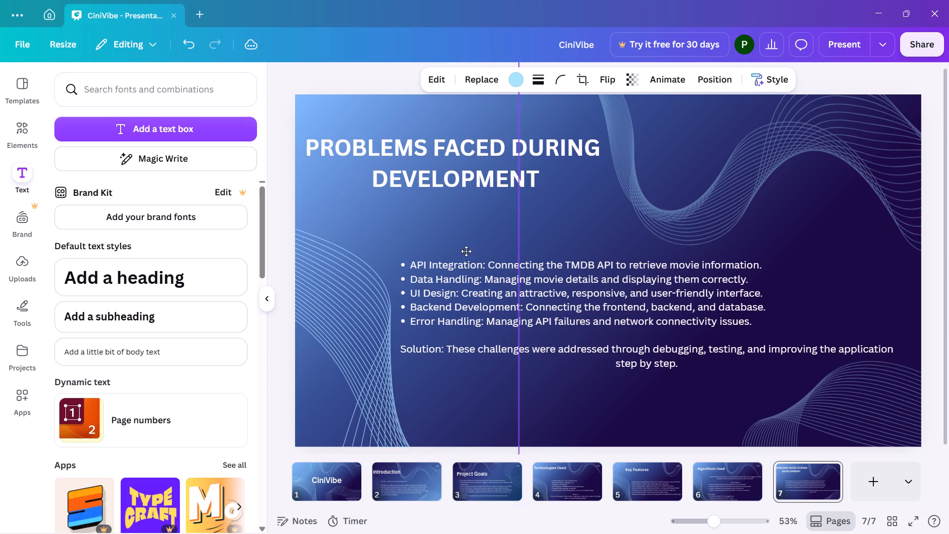
left_click_drag(466, 251, 466, 223)
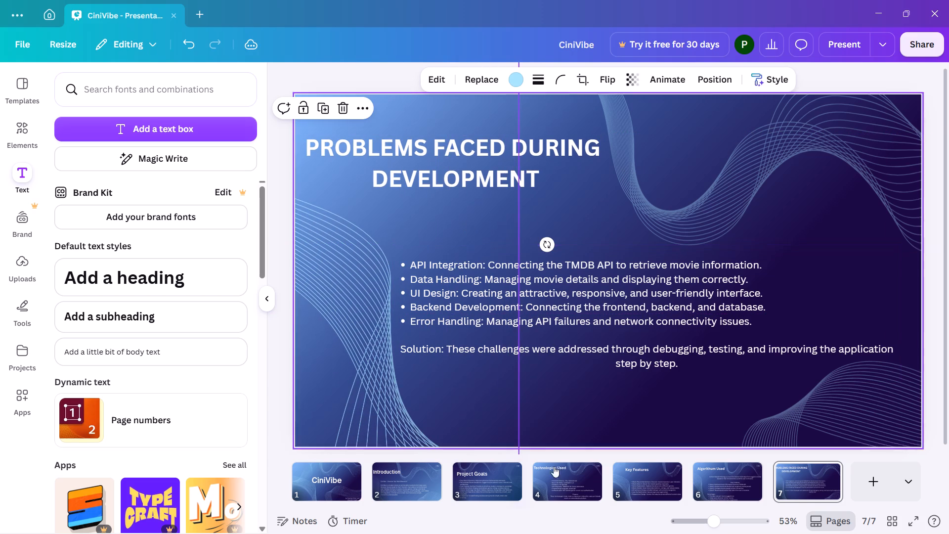
left_click(577, 436)
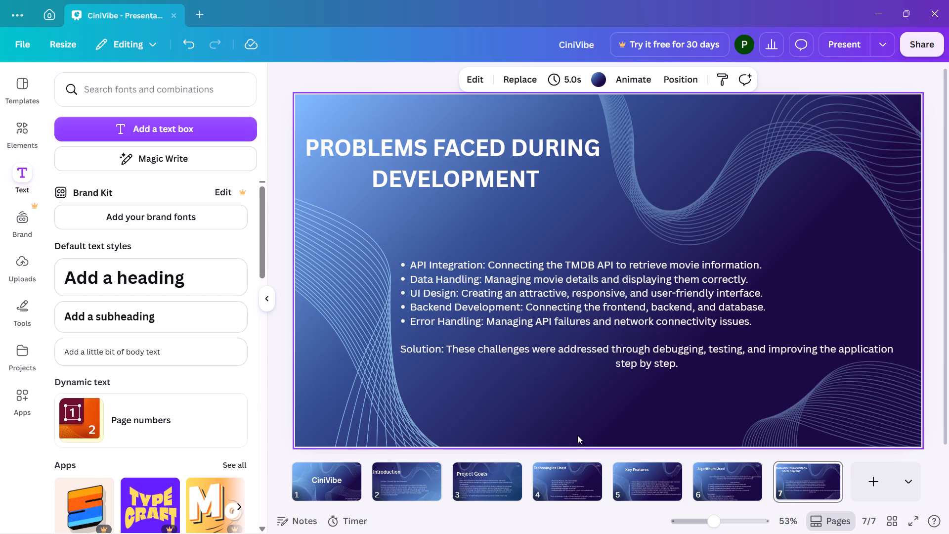
Review the layouts of the other slides, including 5, 6, 3, 1 and 4, against slide 7.
left_click(639, 483)
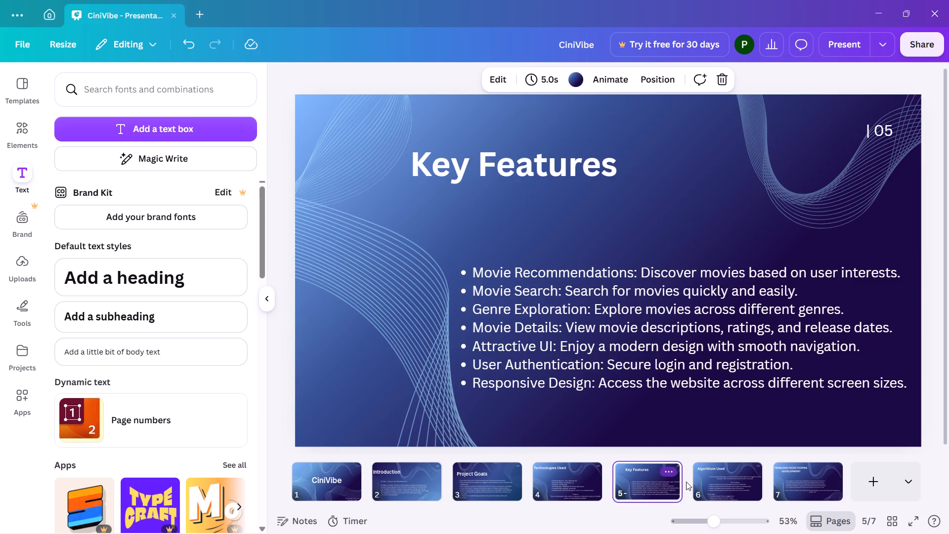
left_click(709, 487)
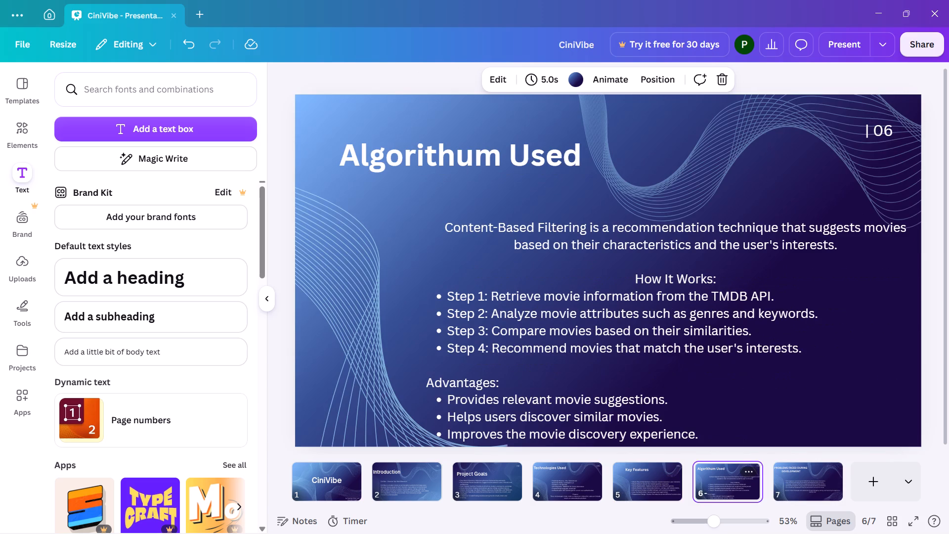
left_click(785, 491)
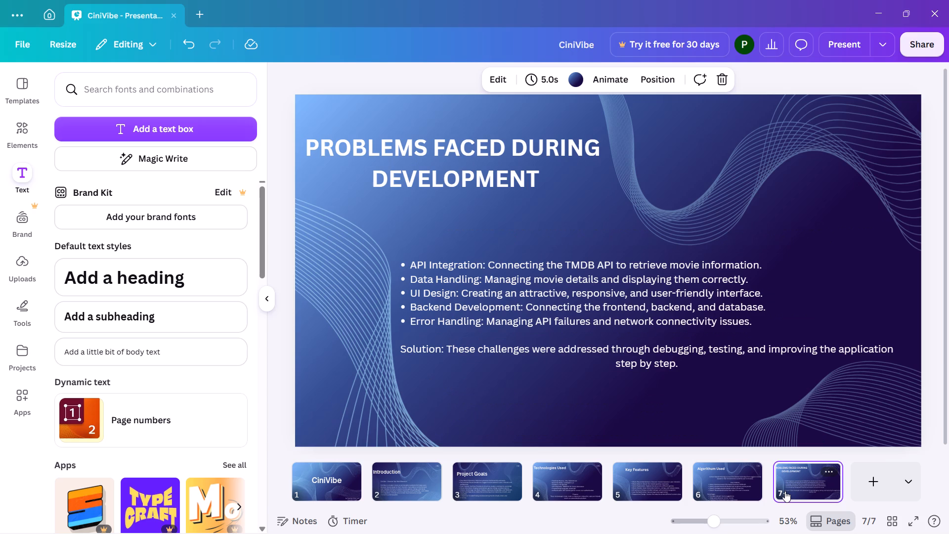
left_click(486, 490)
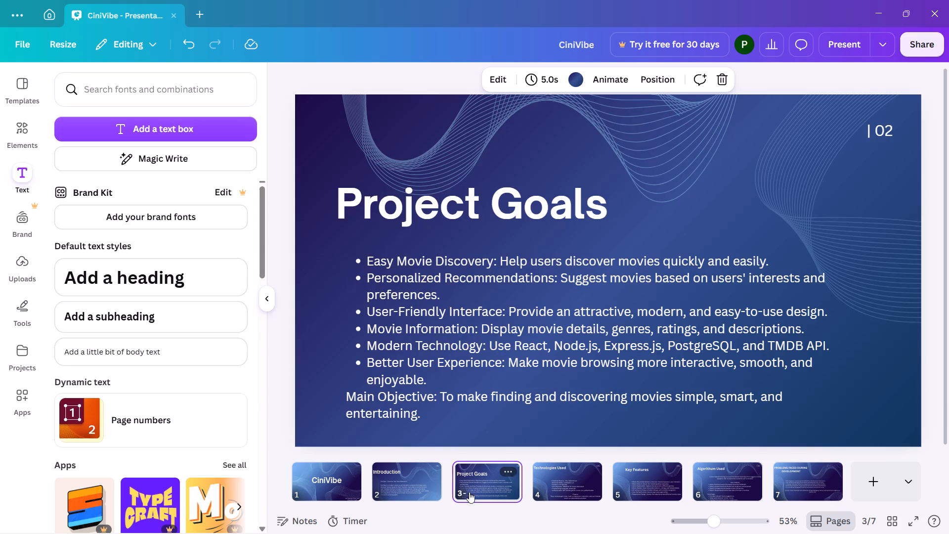
left_click(396, 492)
left_click(341, 487)
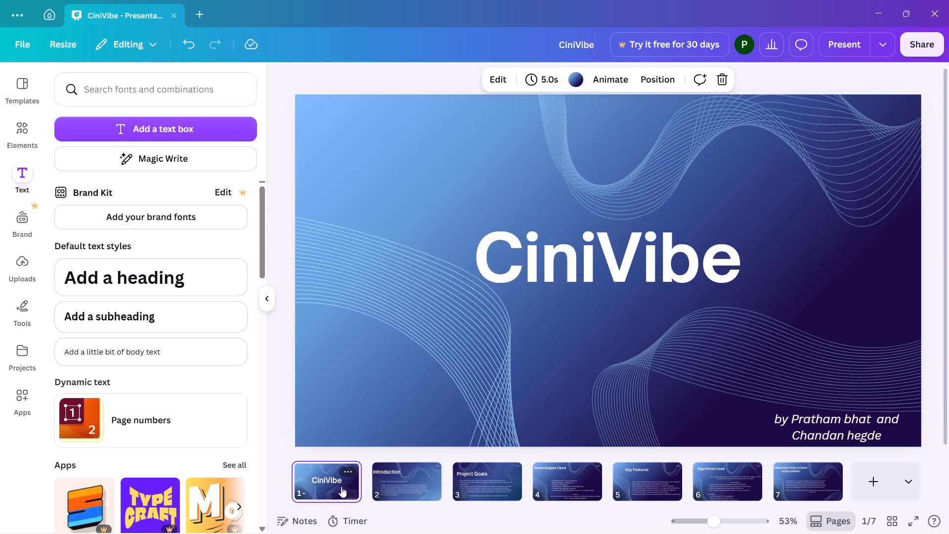
left_click(555, 490)
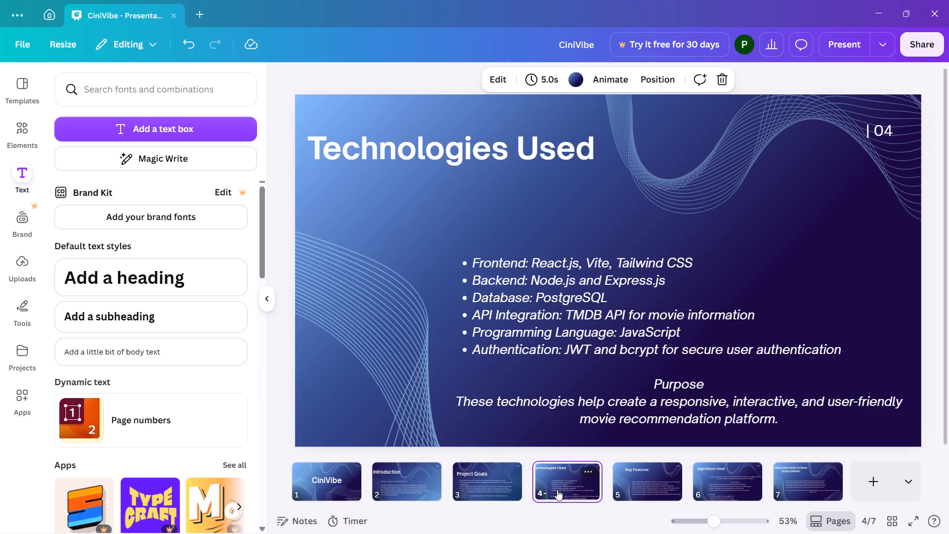
left_click(817, 472)
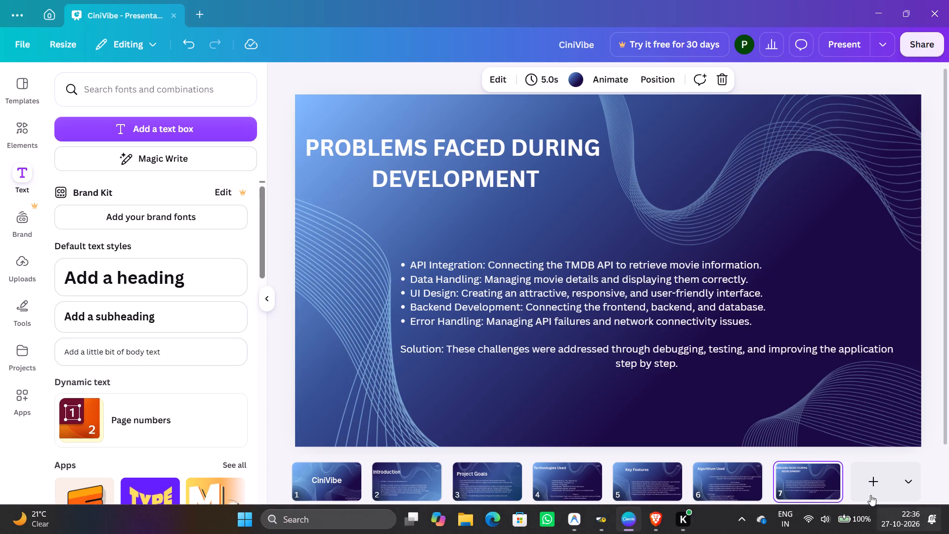
Add a new blank slide 8 after slide 7.
left_click(865, 482)
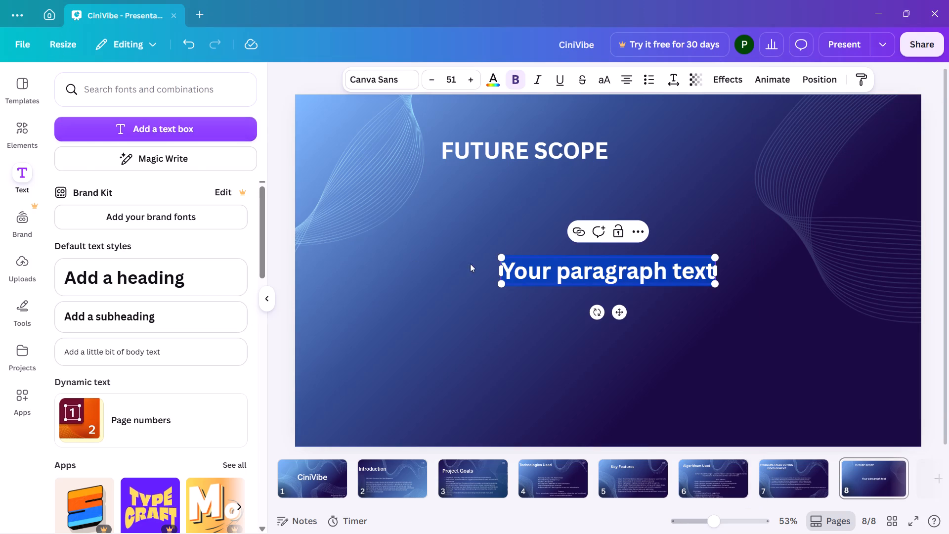
left_click(516, 79)
key("ctrl+v")
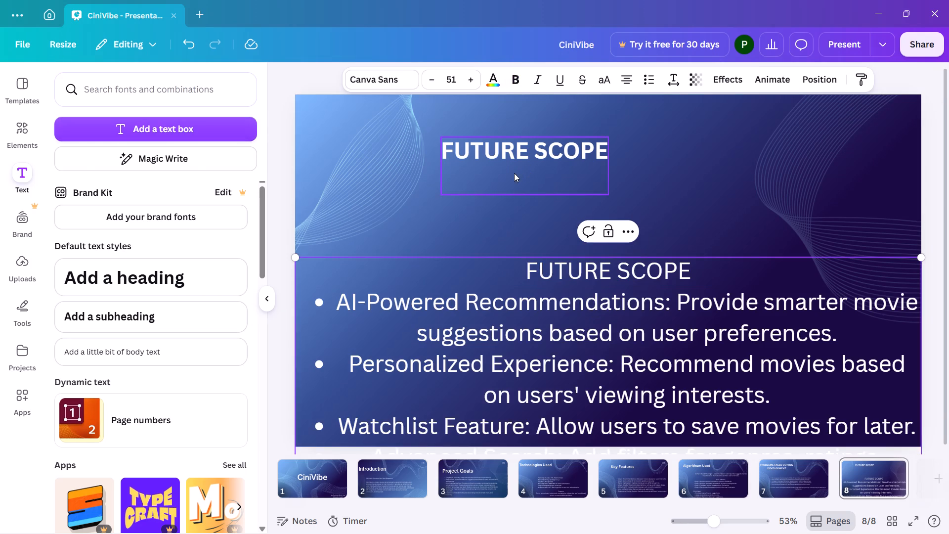
Reduce the pasted body text to font size 32 and position it below the slide's bold heading.
left_click_drag(504, 323, 492, 282)
left_click(473, 248)
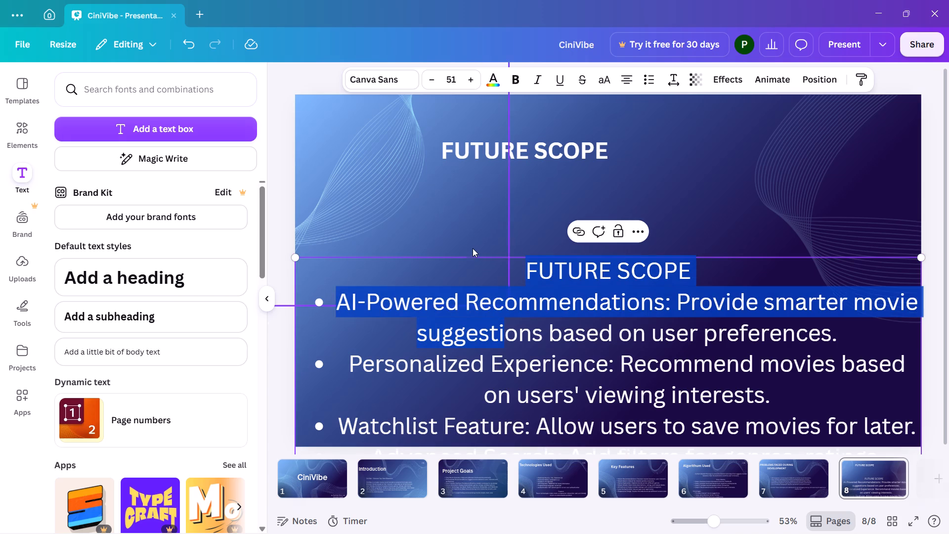
left_click(566, 208)
left_click_drag(569, 336, 570, 332)
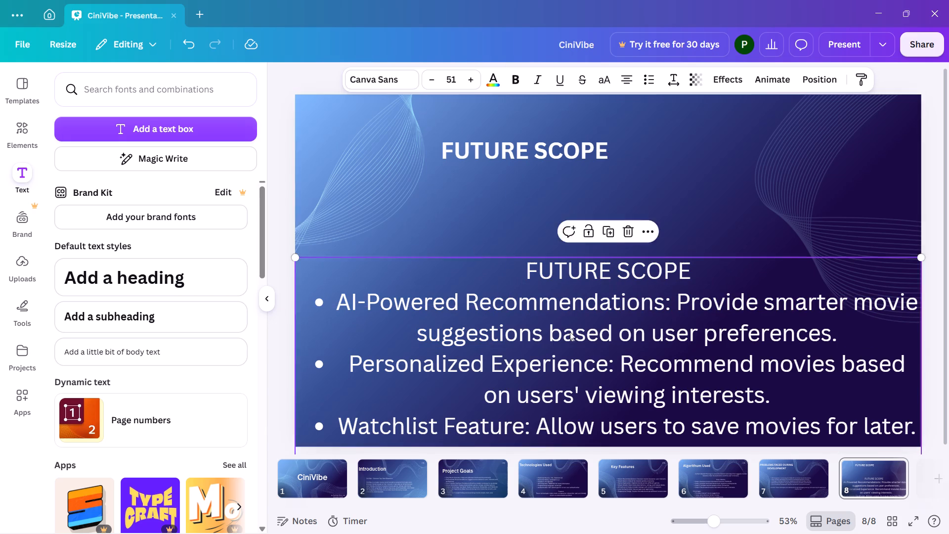
left_click_drag(570, 332, 548, 254)
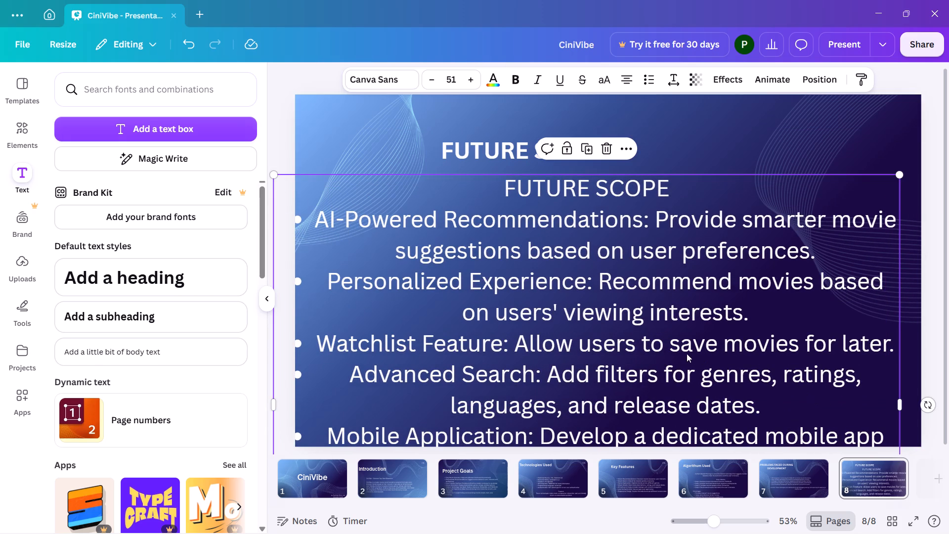
left_click_drag(685, 354, 664, 305)
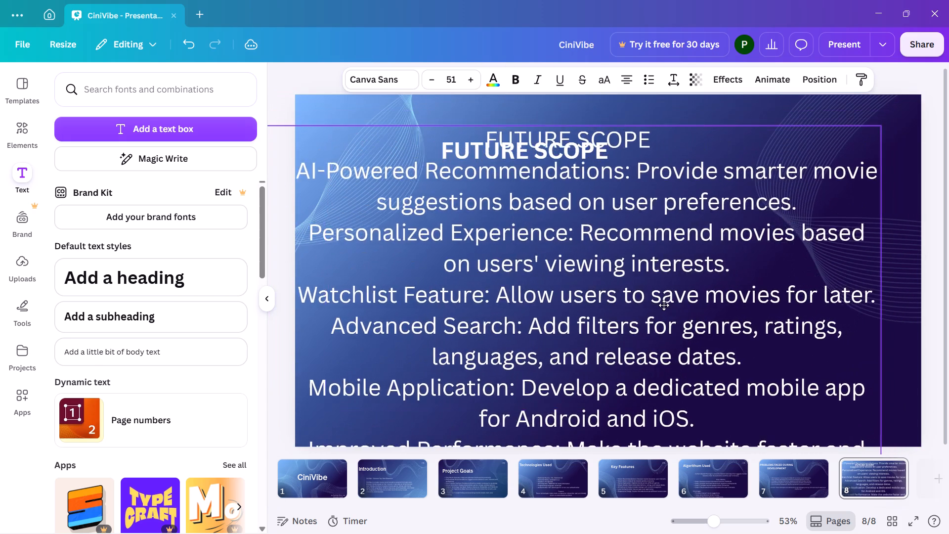
left_click_drag(664, 305, 666, 257)
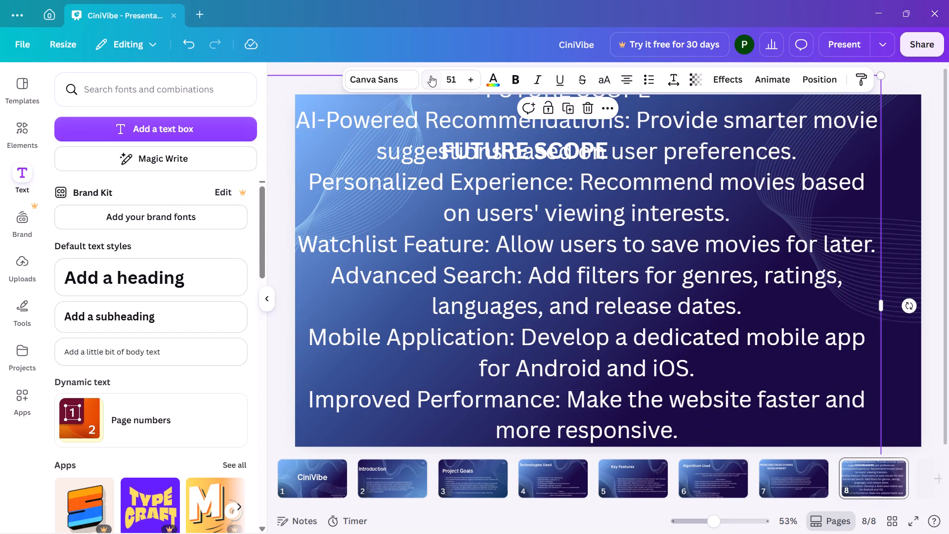
left_click(430, 76)
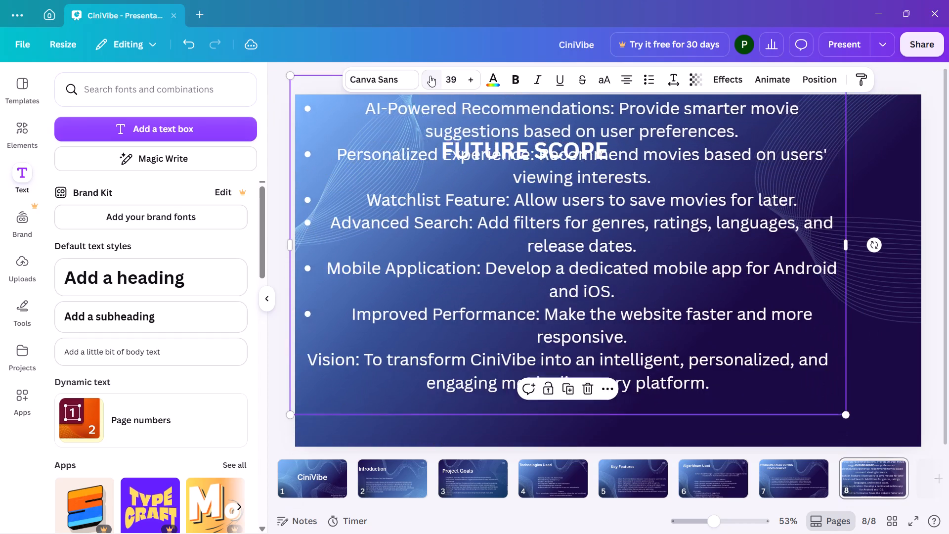
left_click(507, 374)
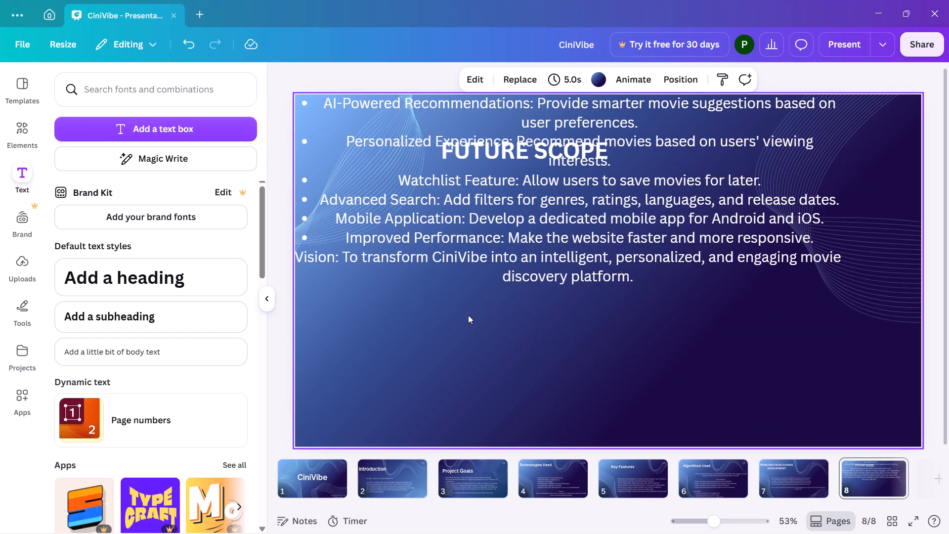
left_click_drag(467, 279, 491, 381)
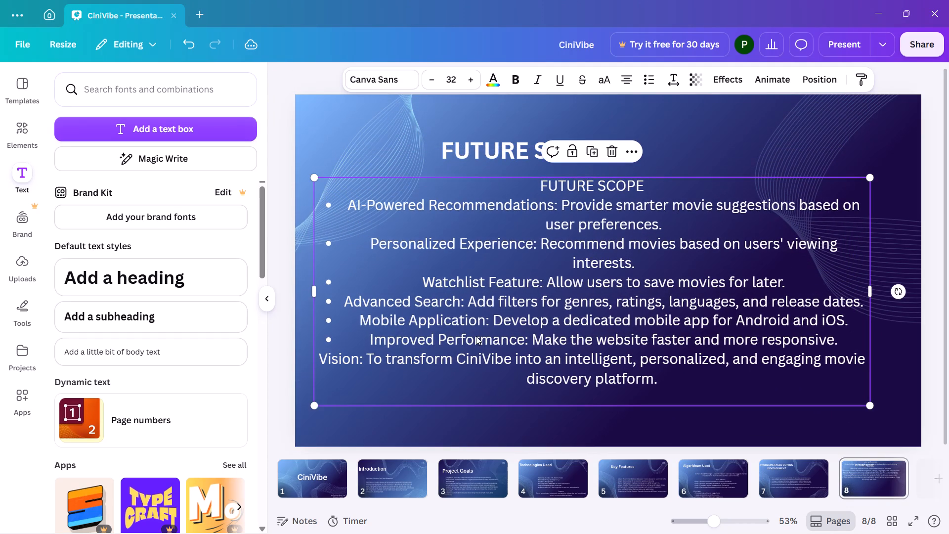
Left-align the AI-Powered Recommendations, Personalized Experience and Watchlist Feature bullets on slide 8 by reapplying their bulleted list formatting.
left_click(346, 202)
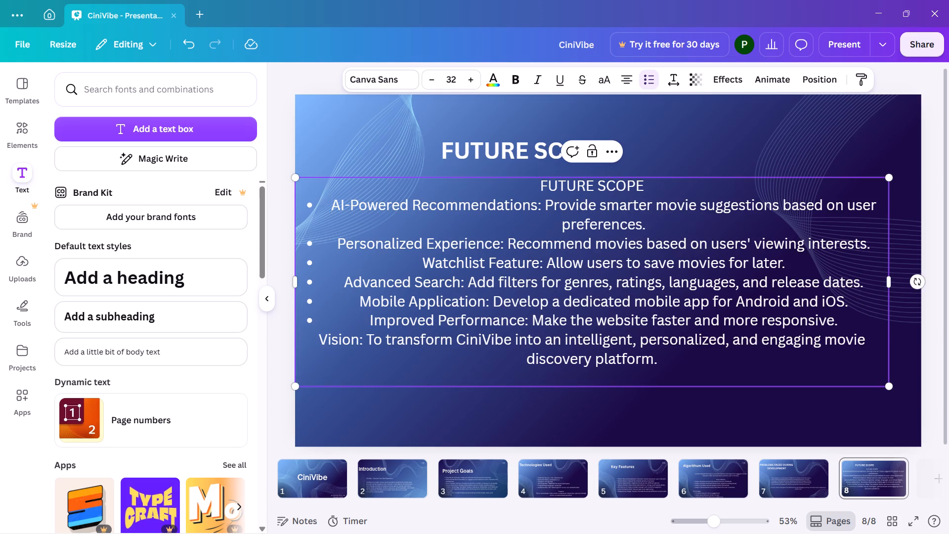
triple_click(642, 83)
left_click(642, 83)
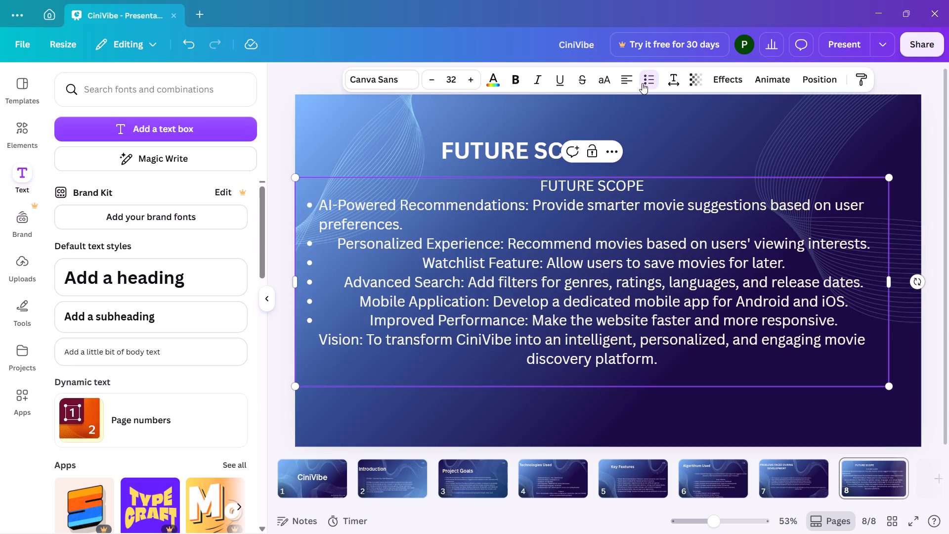
double_click(642, 83)
left_click(338, 245)
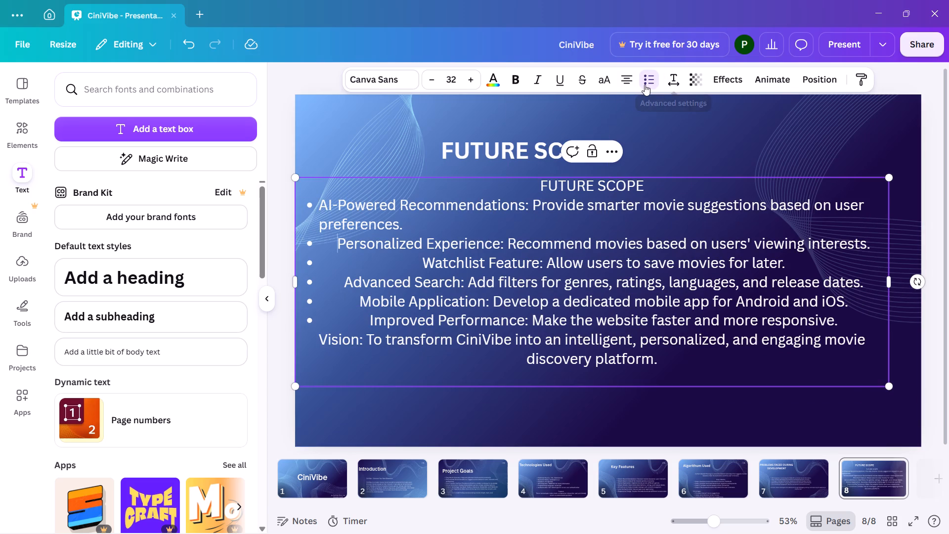
double_click(645, 85)
left_click(645, 85)
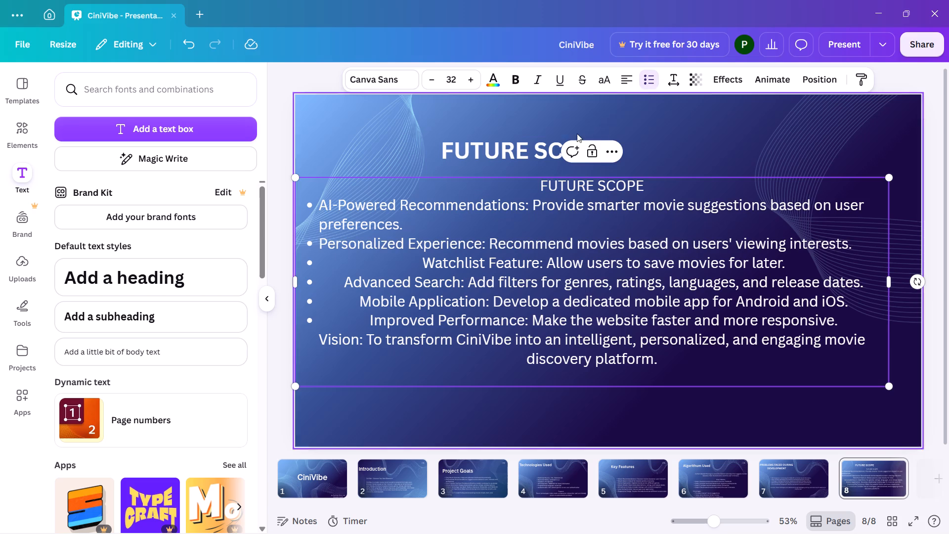
left_click(421, 266)
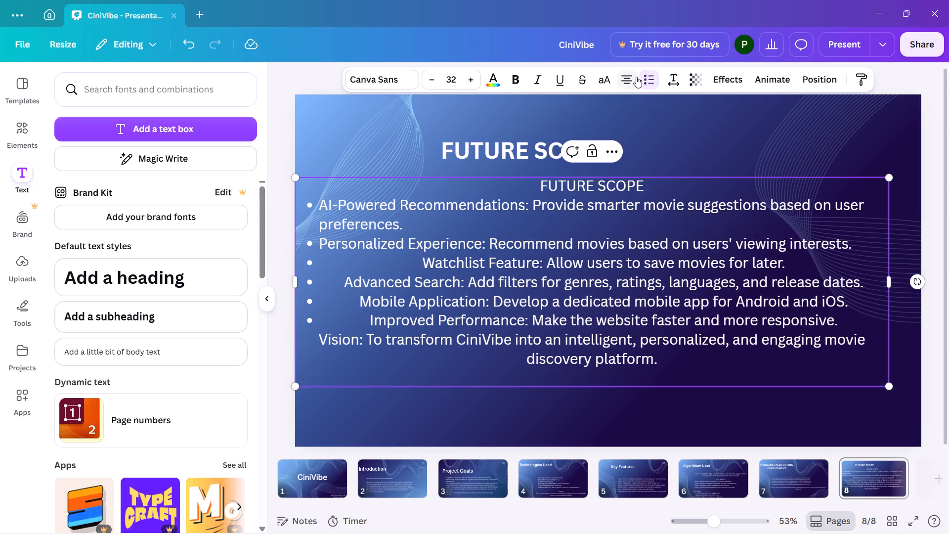
double_click(648, 77)
left_click(648, 77)
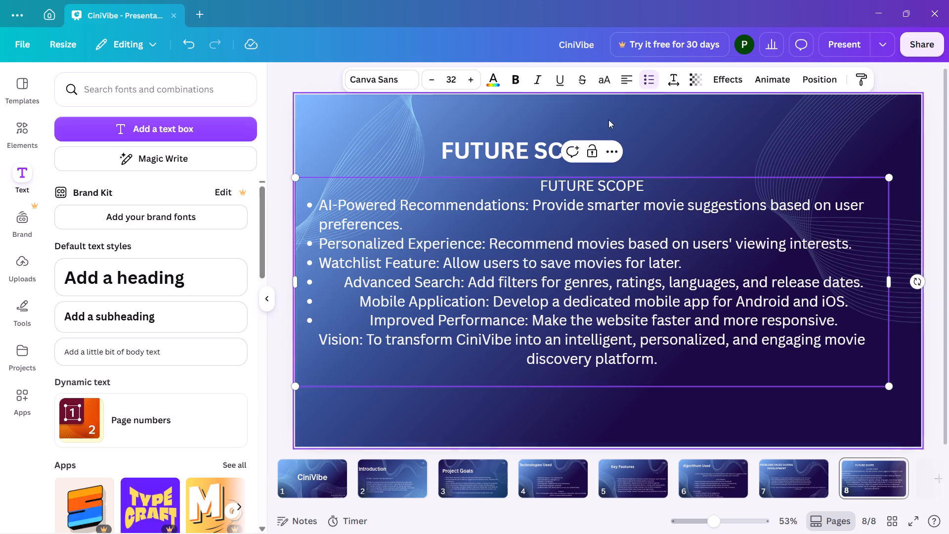
Left-align the Advanced Search, Mobile Application and Improved Performance bullets in the same way, keeping their bullet markers.
left_click(342, 285)
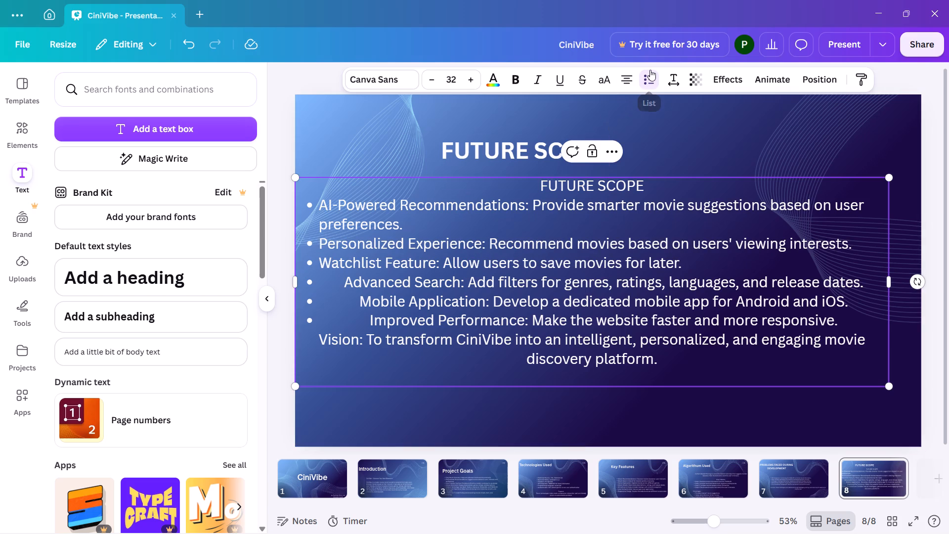
double_click(651, 75)
left_click(651, 75)
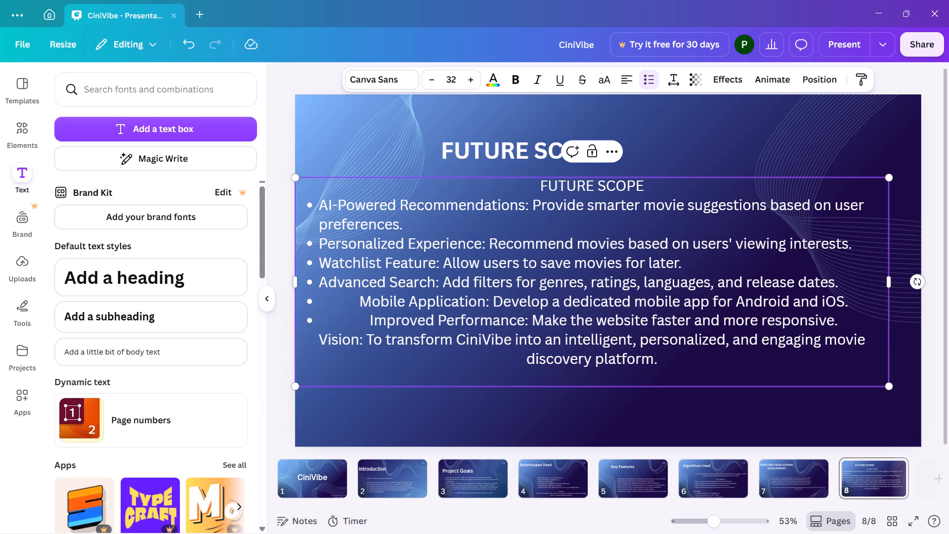
left_click(355, 303)
triple_click(656, 79)
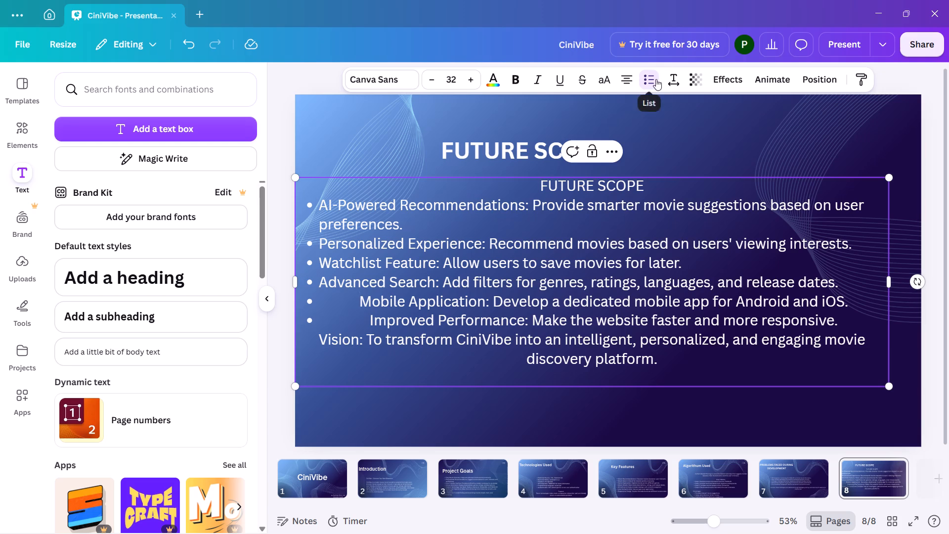
left_click(656, 79)
double_click(656, 79)
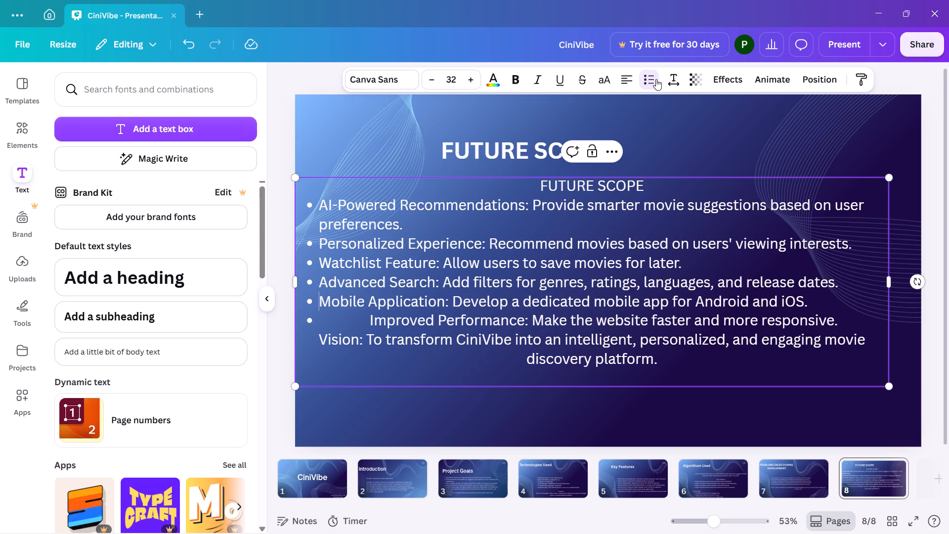
left_click(370, 317)
triple_click(647, 85)
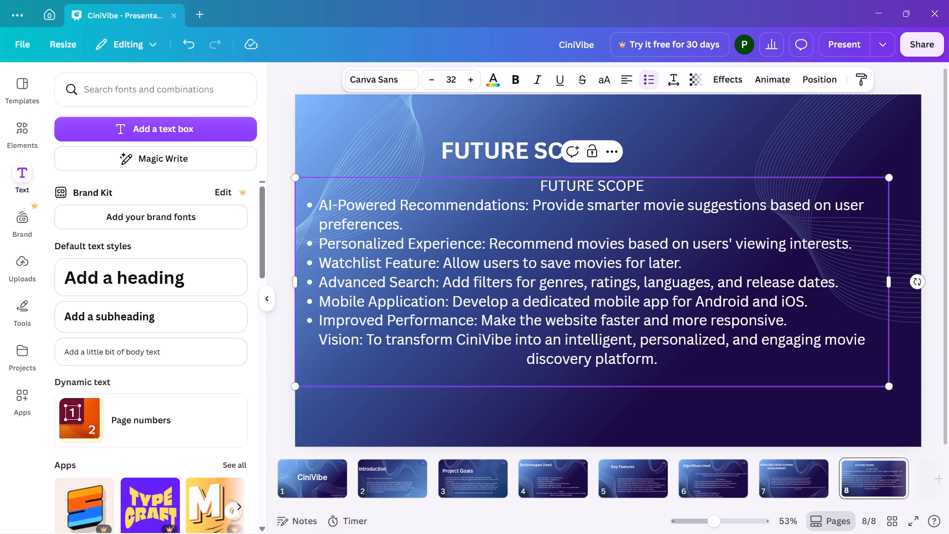
Insert a blank line without a bullet between the Improved Performance bullet and the Vision paragraph.
left_click(800, 322)
key("Return")
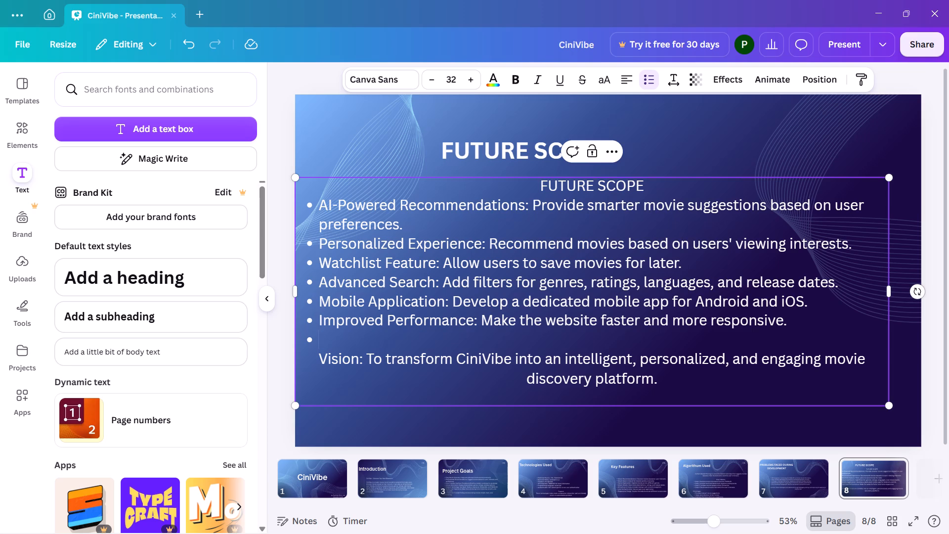
left_click(650, 75)
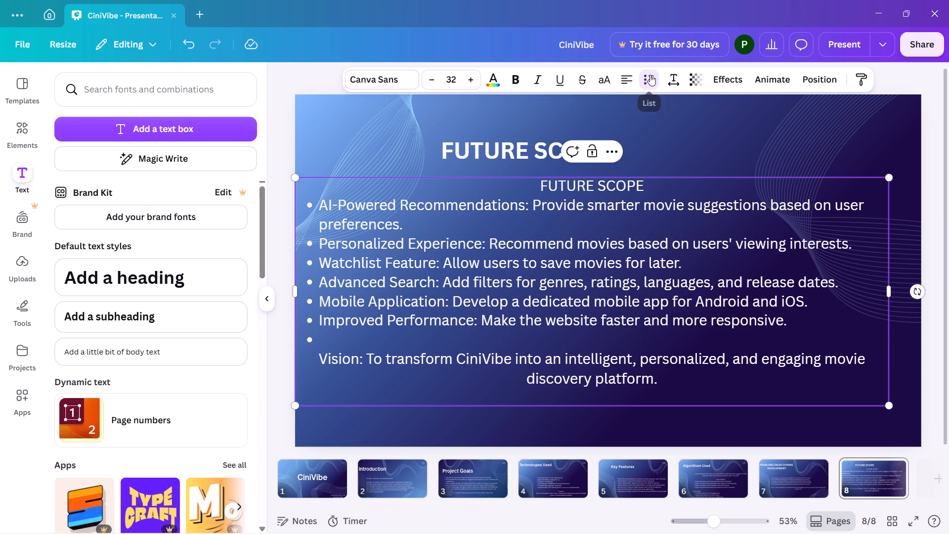
left_click(650, 75)
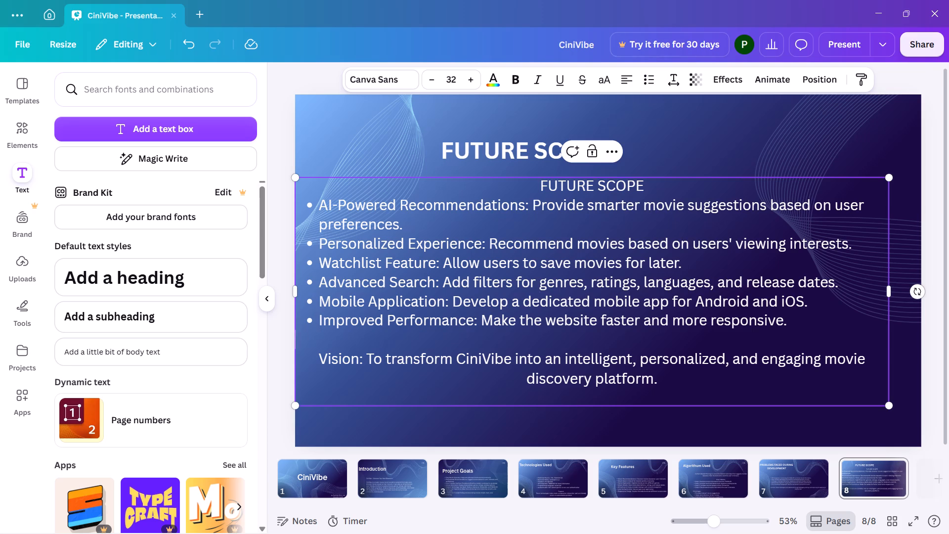
Scale the body text box down to font size 26.1 and place it in the lower-left corner of slide 8.
left_click_drag(539, 294, 560, 330)
left_click(467, 442)
left_click_drag(499, 296, 497, 363)
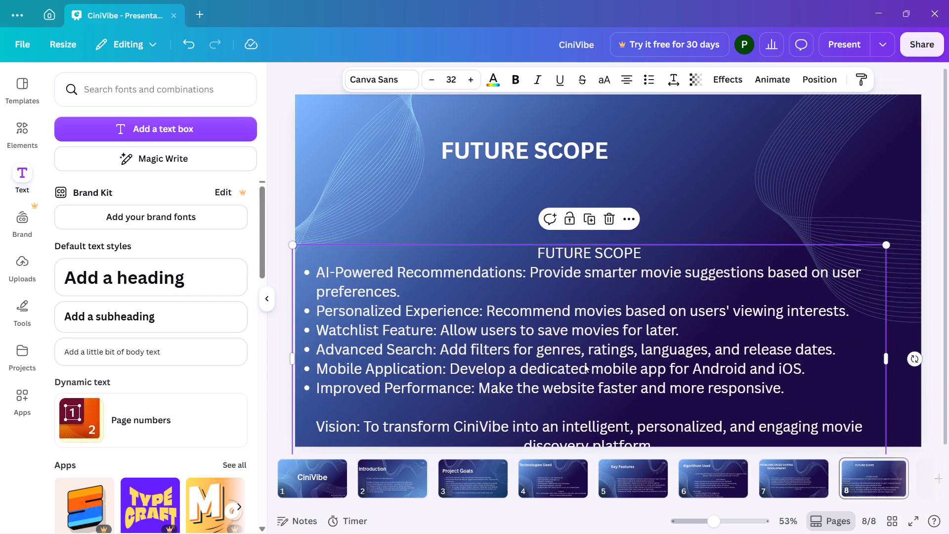
left_click_drag(653, 386, 649, 364)
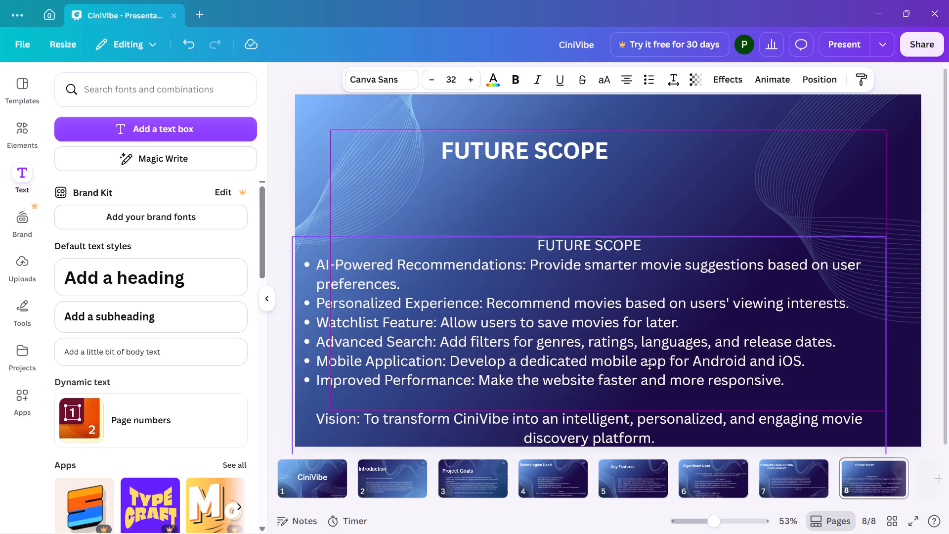
left_click_drag(649, 364, 643, 330)
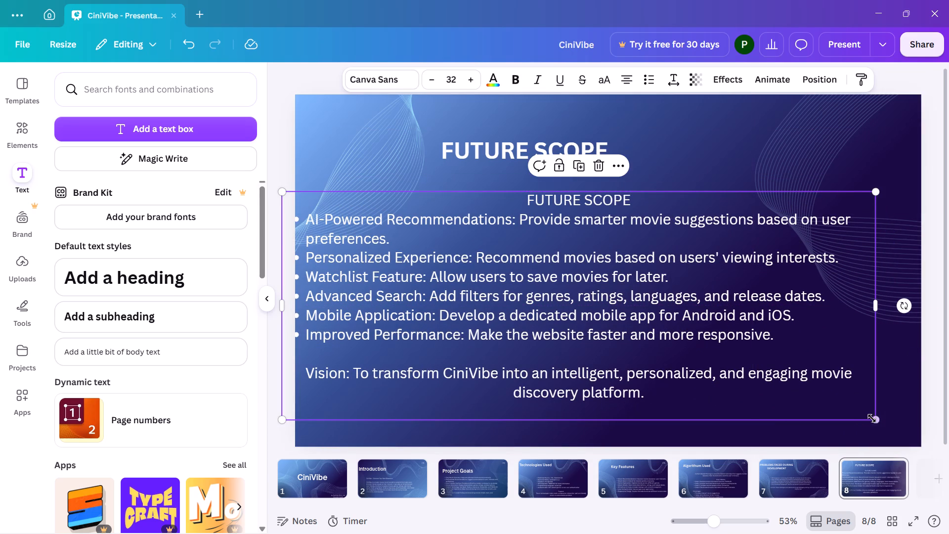
left_click_drag(875, 418, 775, 352)
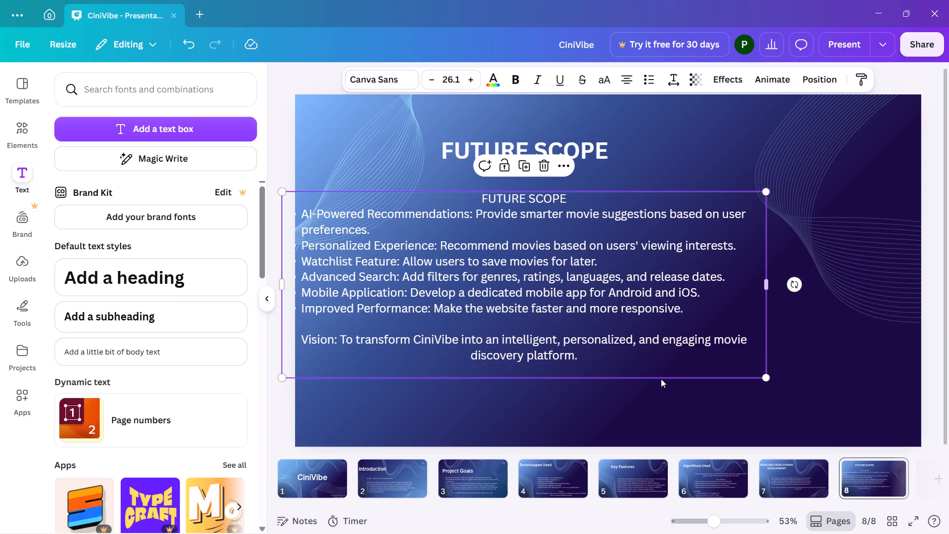
left_click(674, 400)
left_click_drag(579, 319, 607, 371)
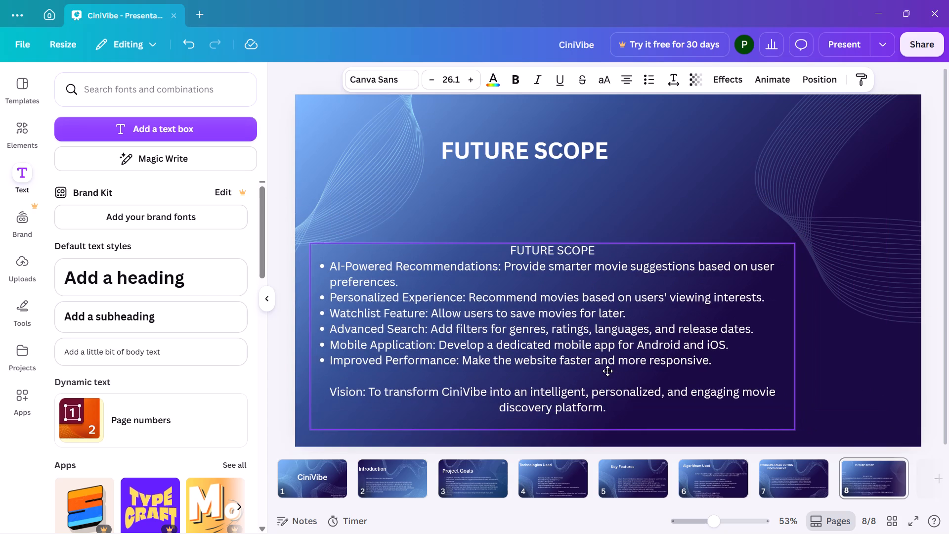
left_click_drag(607, 371, 599, 399)
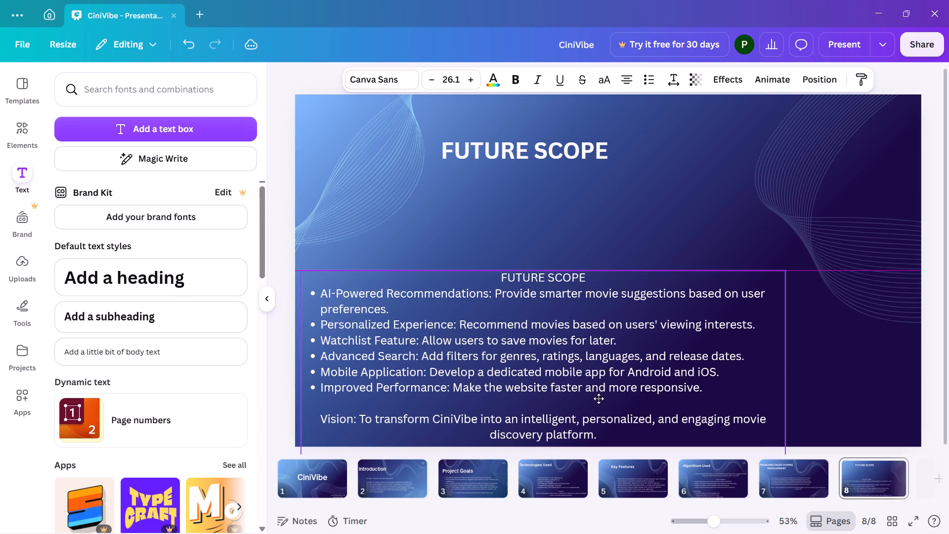
left_click_drag(599, 399, 586, 386)
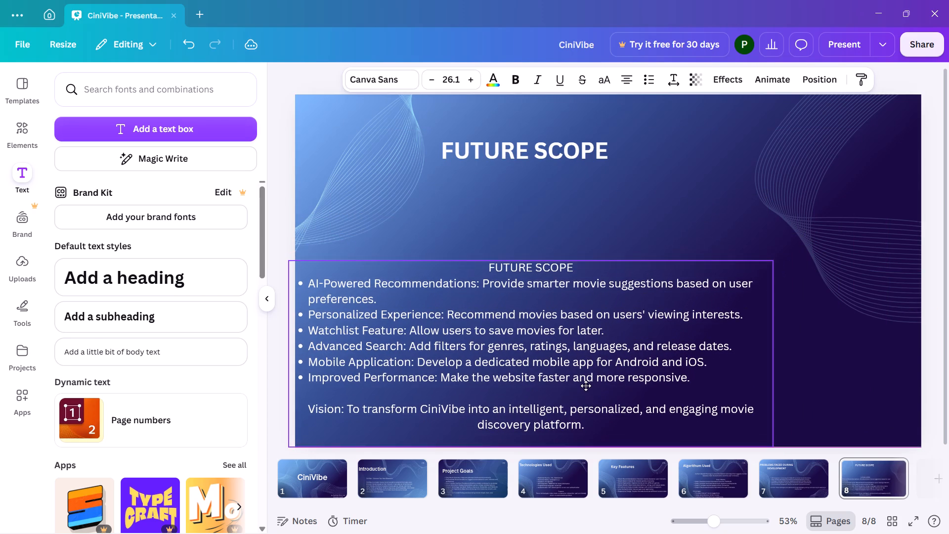
left_click_drag(586, 386, 592, 387)
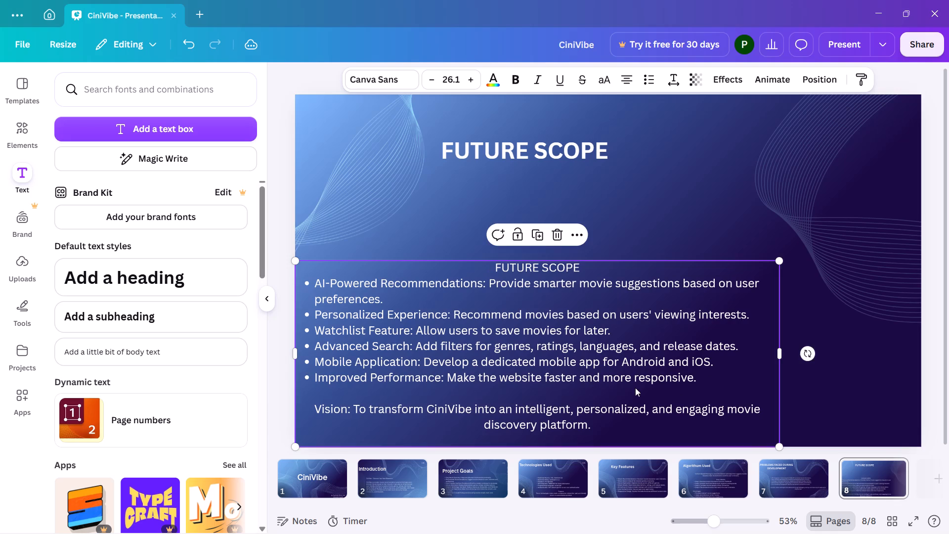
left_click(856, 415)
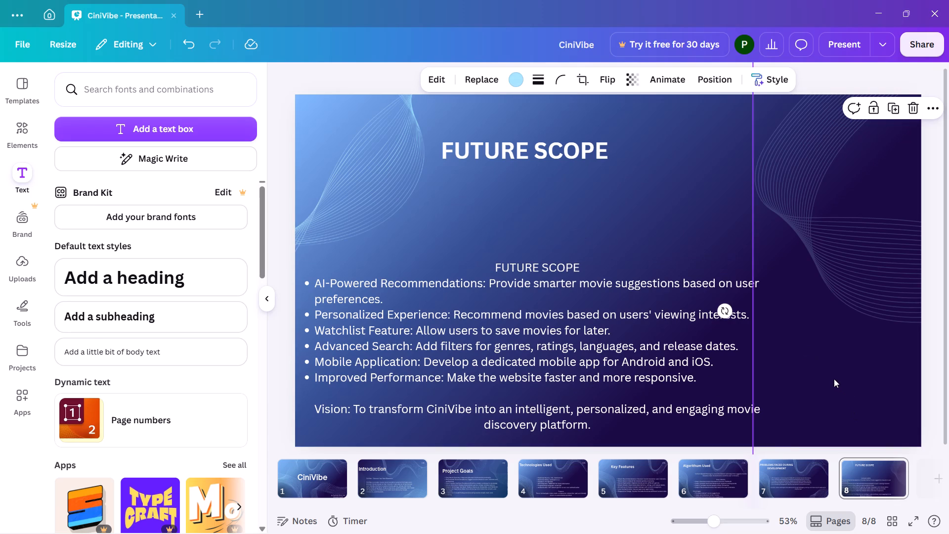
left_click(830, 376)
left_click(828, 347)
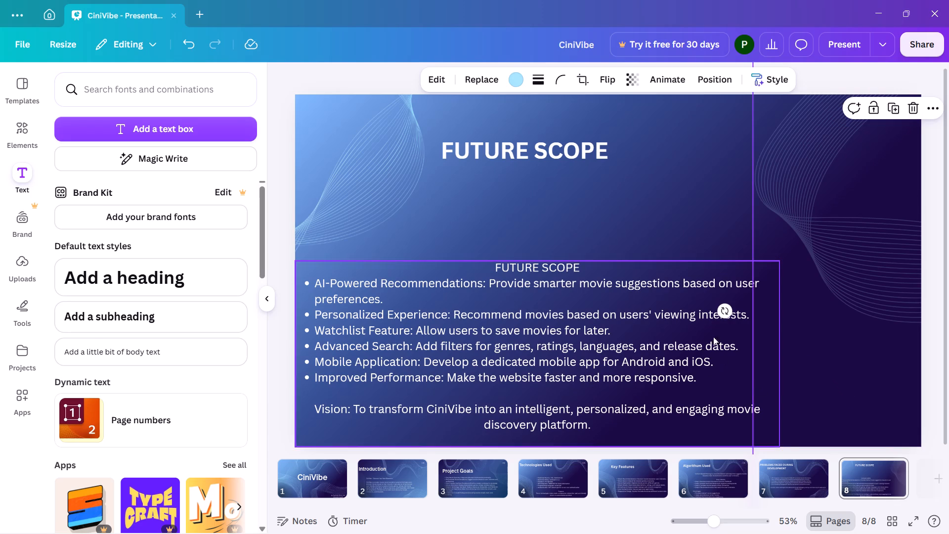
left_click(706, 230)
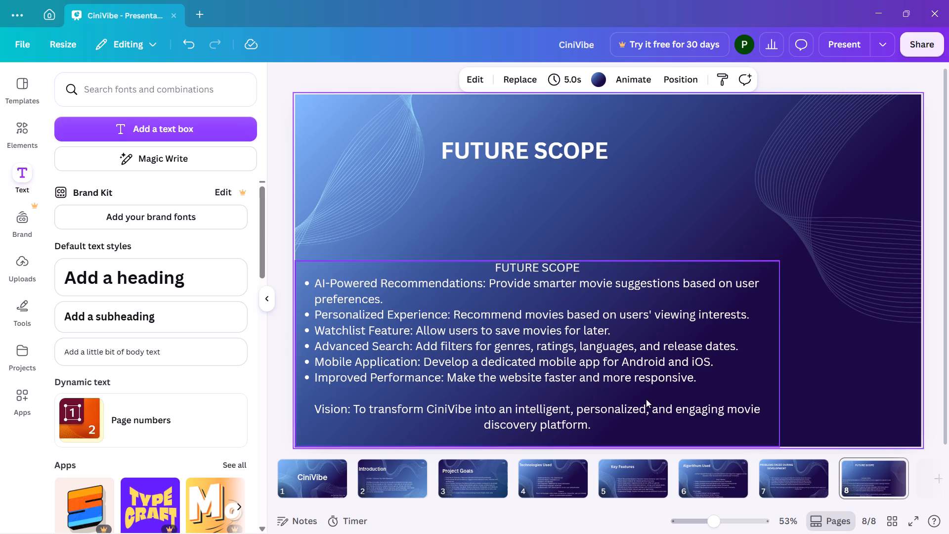
Copy the lower-right wave graphic from the CiniVibe title slide onto slide 8 and place it in the slide's lower-right corner.
left_click(478, 491)
left_click(571, 479)
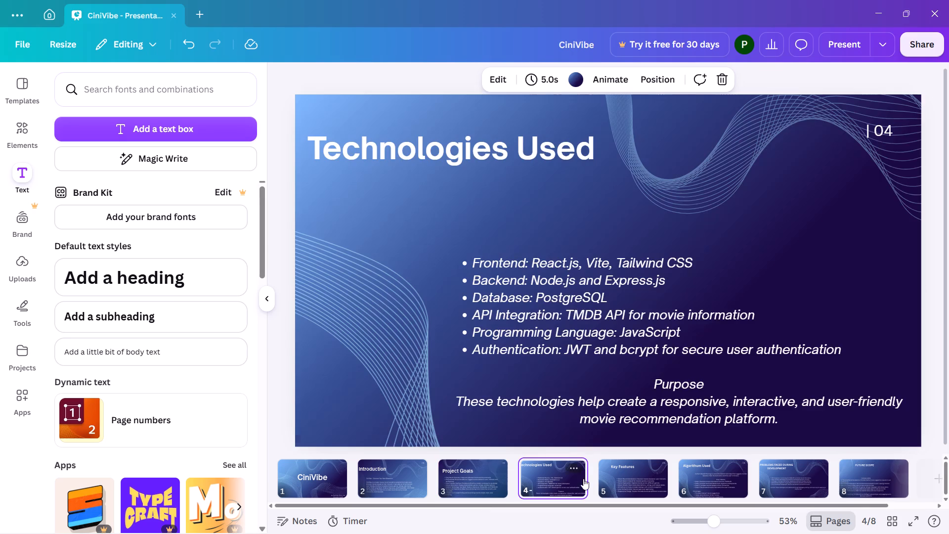
left_click(618, 478)
left_click(374, 470)
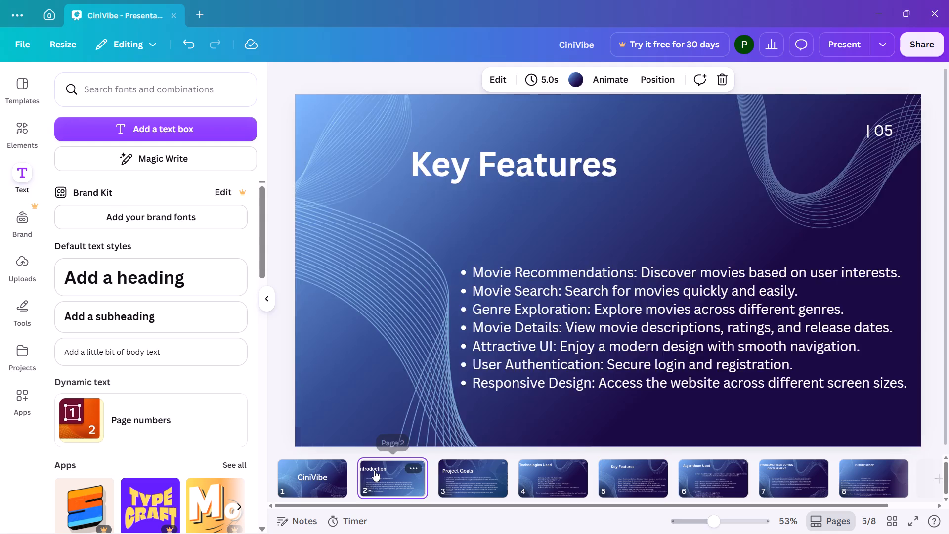
left_click(304, 472)
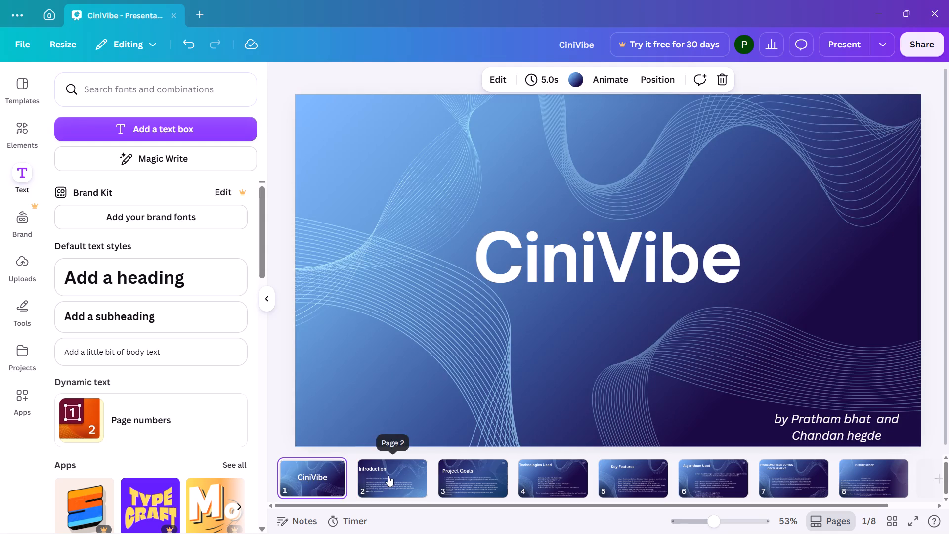
left_click(726, 403)
key("ctrl+c")
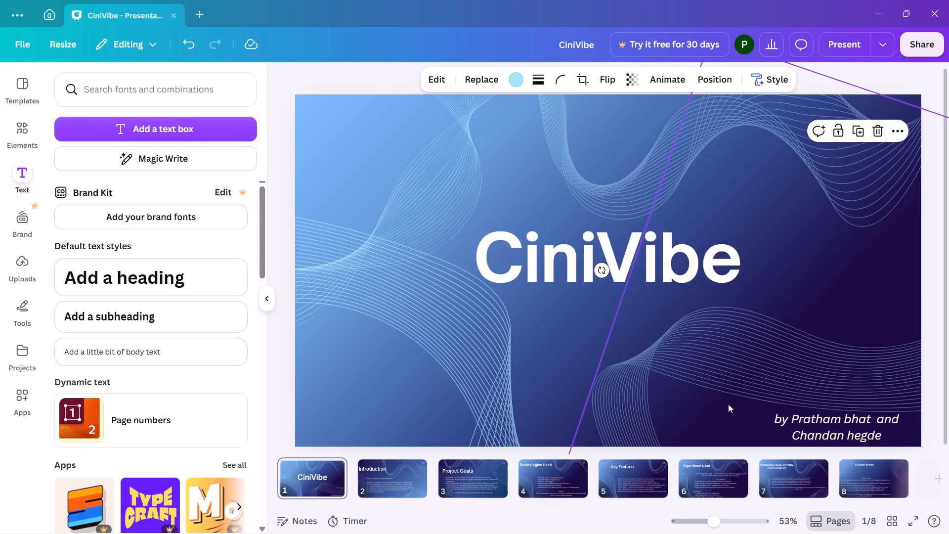
left_click(902, 480)
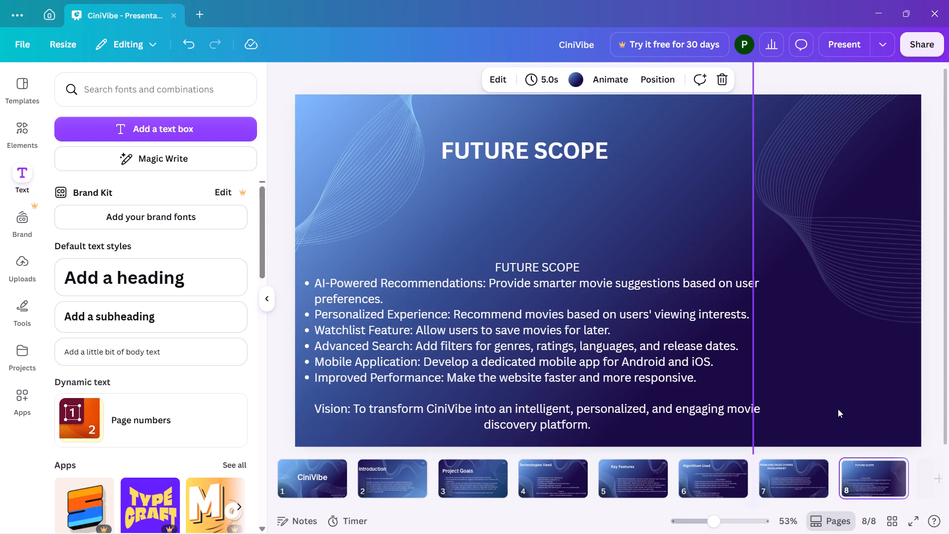
left_click(842, 409)
left_click(667, 243)
key("ctrl+v")
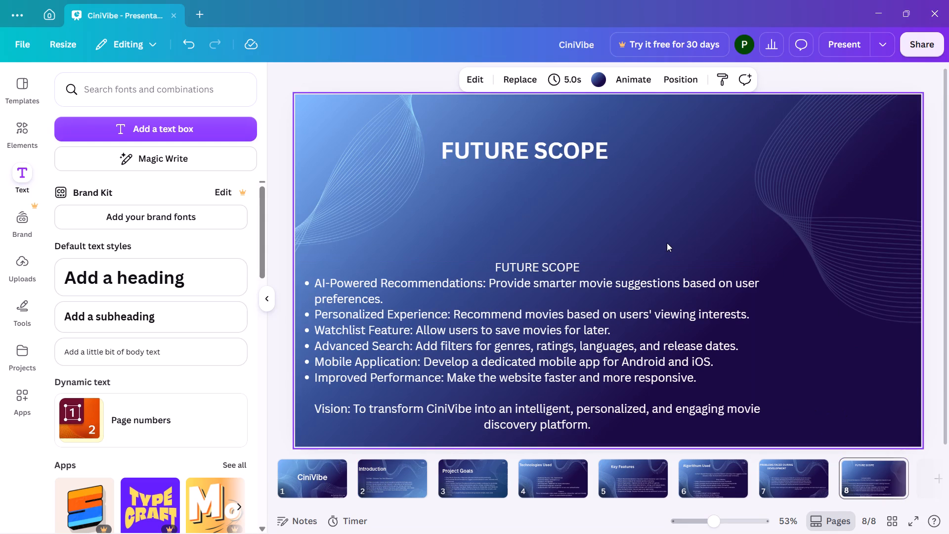
left_click_drag(773, 356, 941, 392)
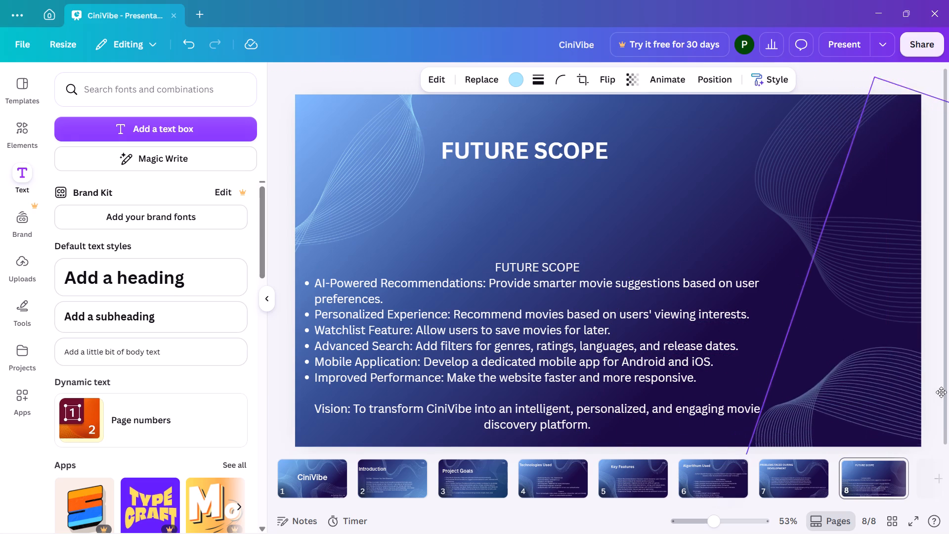
left_click_drag(941, 392, 874, 408)
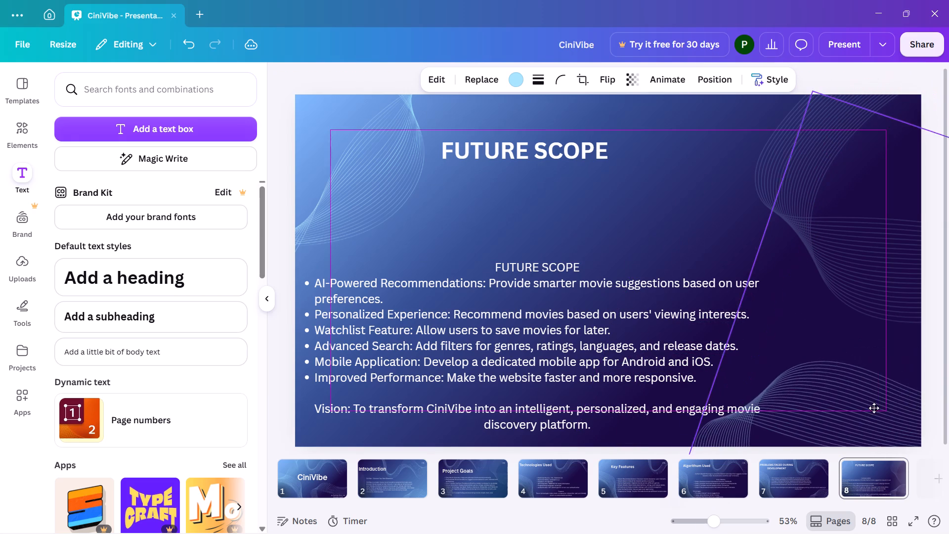
left_click_drag(874, 408, 859, 440)
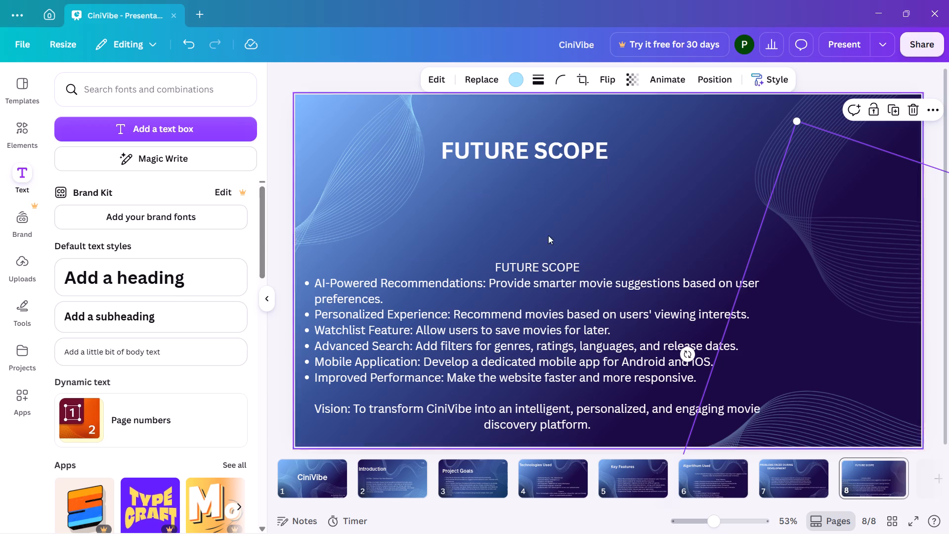
Copy the large wave graphic at the top of the Introduction slide onto slide 8, running it off the top edge.
left_click(406, 468)
left_click(559, 156)
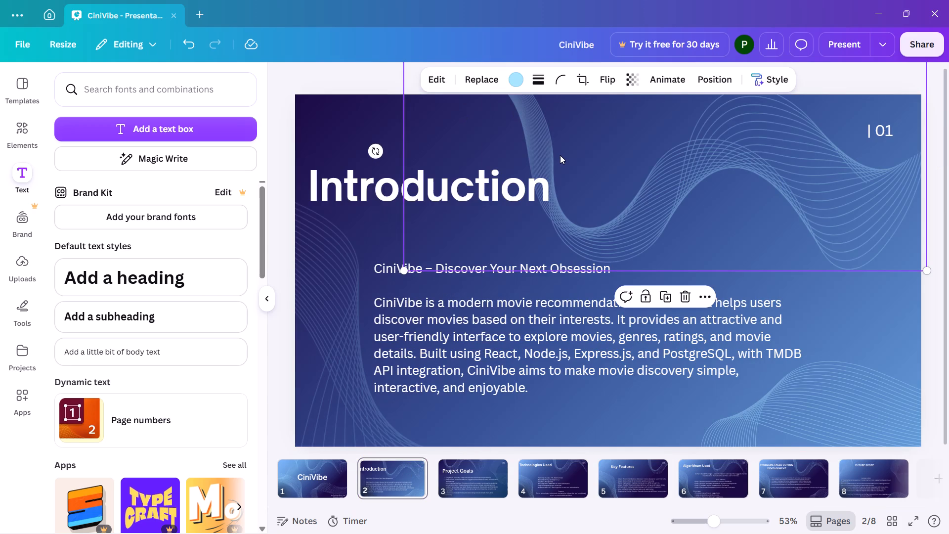
key("ctrl+c")
left_click(877, 496)
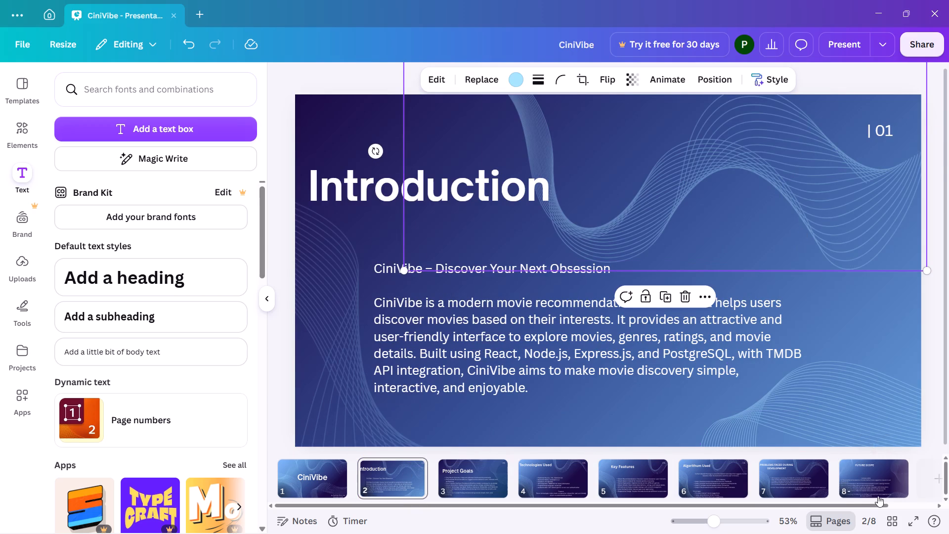
left_click(638, 134)
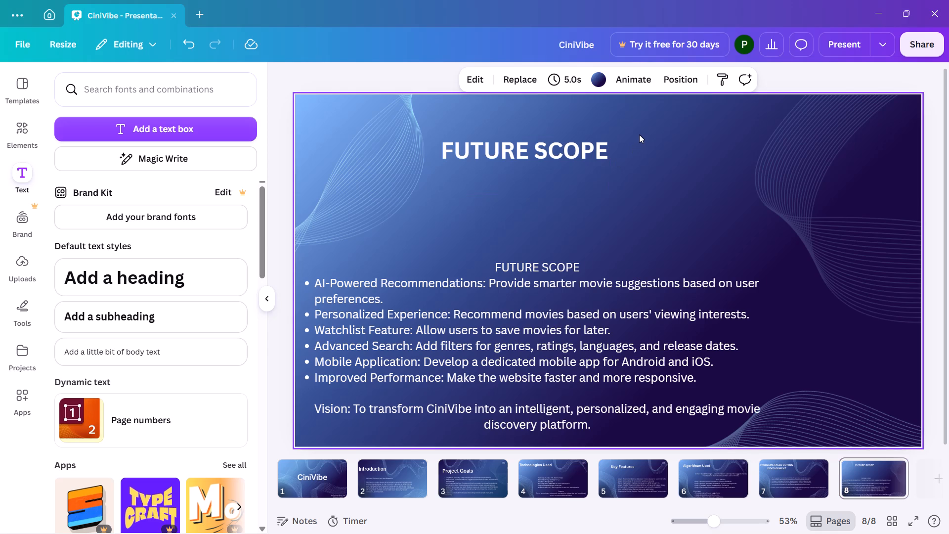
key("ctrl+v")
left_click_drag(645, 196, 630, 96)
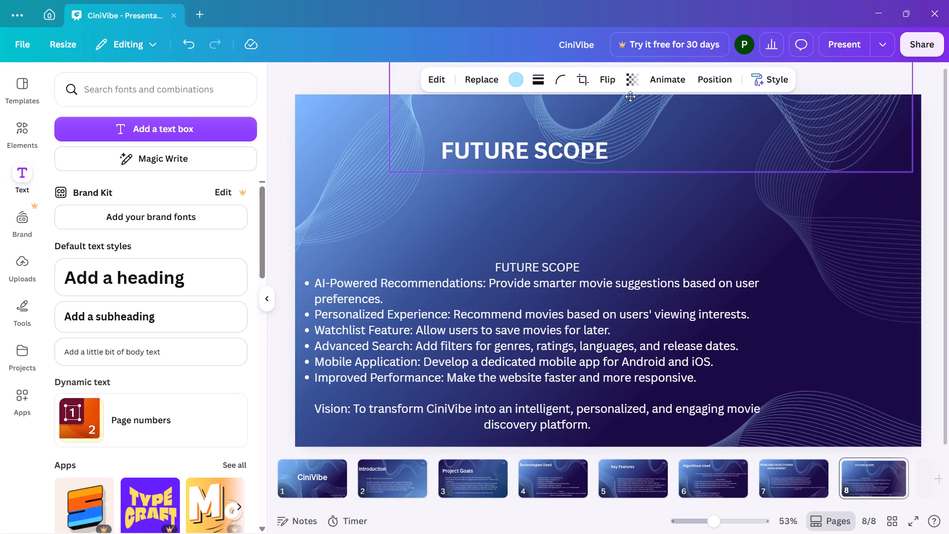
left_click_drag(630, 96, 630, 87)
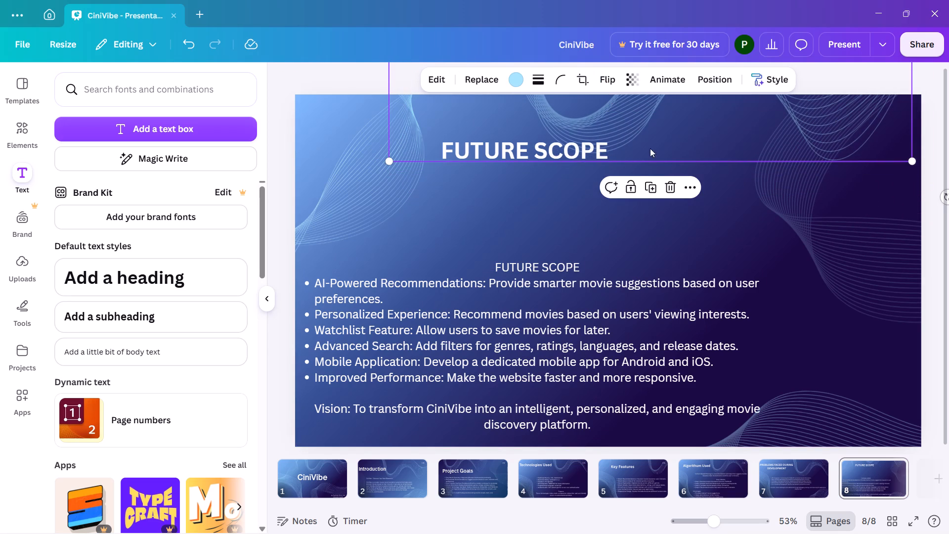
Bring the pasted wave graphic down over the middle of slide 8 and rotate it slightly counter-clockwise.
left_click_drag(625, 130, 507, 314)
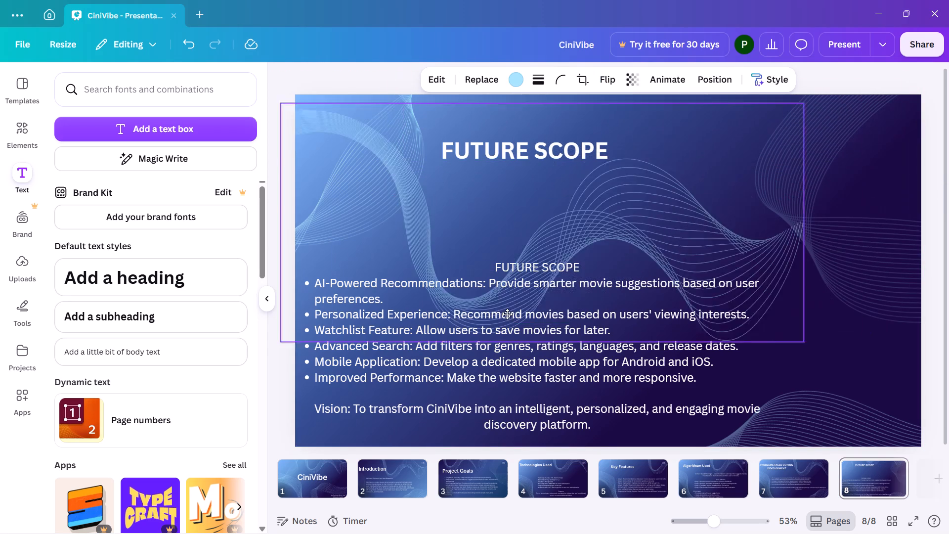
left_click_drag(507, 314, 579, 324)
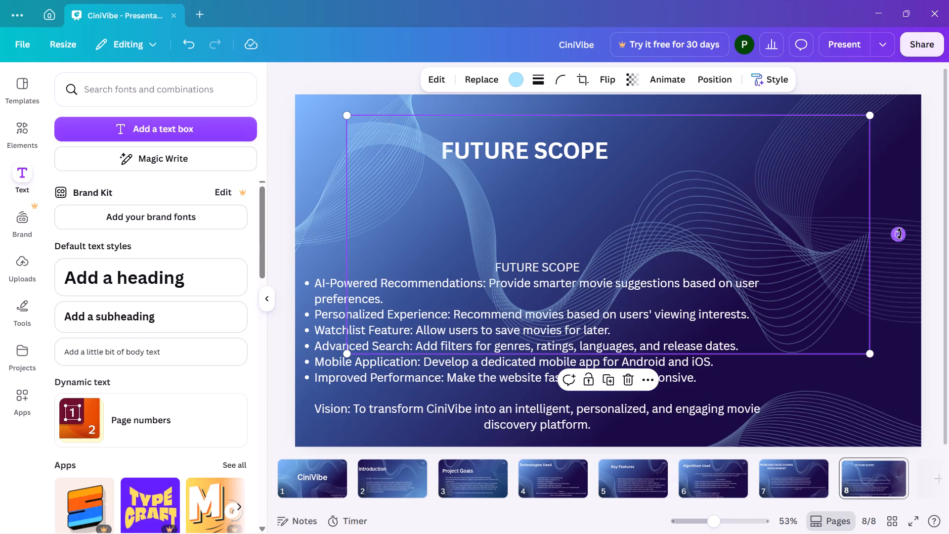
left_click_drag(900, 234, 891, 111)
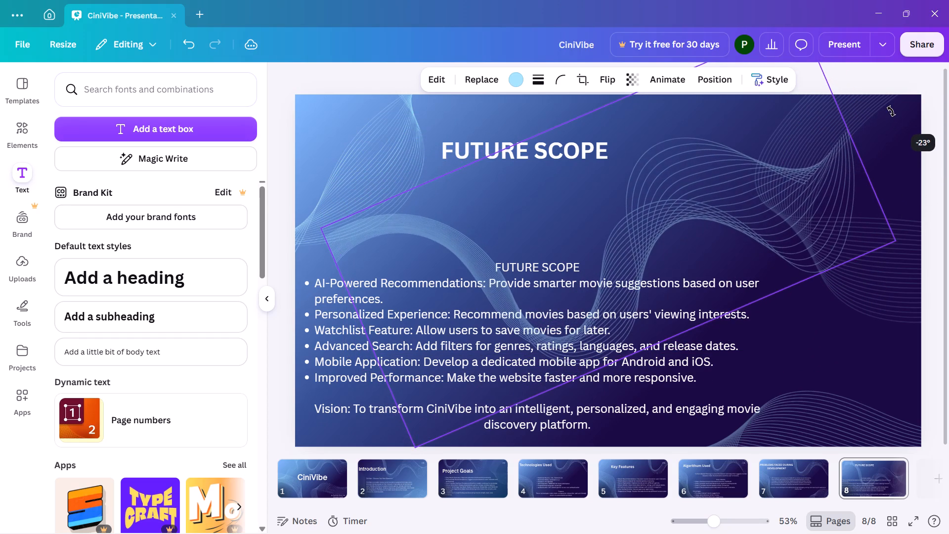
left_click_drag(891, 111, 882, 150)
Reposition the rotated wave graphic at slide 8's top edge so its curve hangs just right of the FUTURE SCOPE title.
left_click_drag(660, 256, 716, 105)
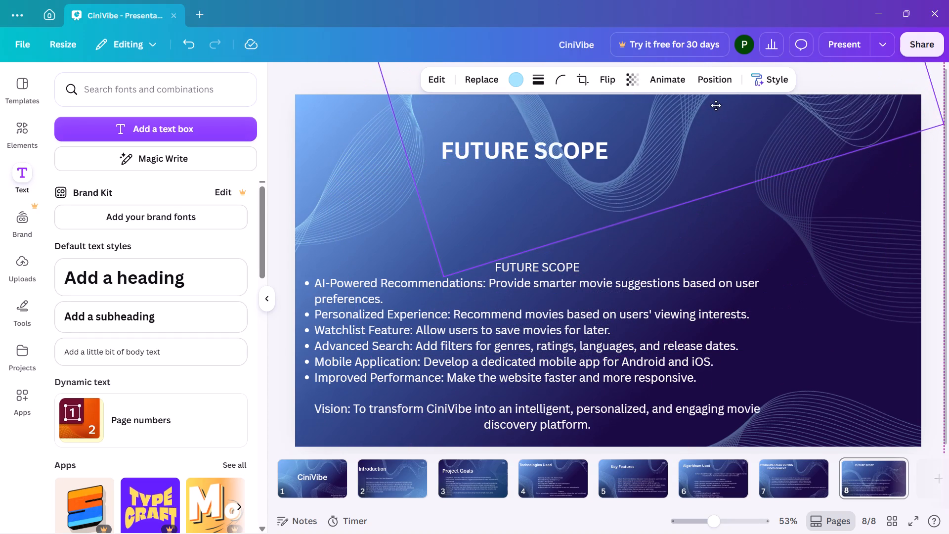
left_click_drag(716, 105, 791, 104)
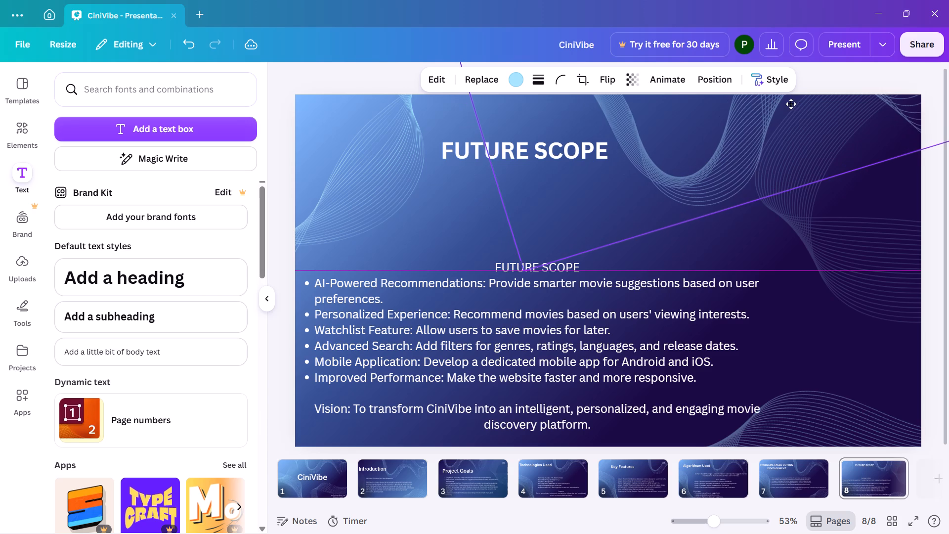
left_click_drag(791, 104, 777, 84)
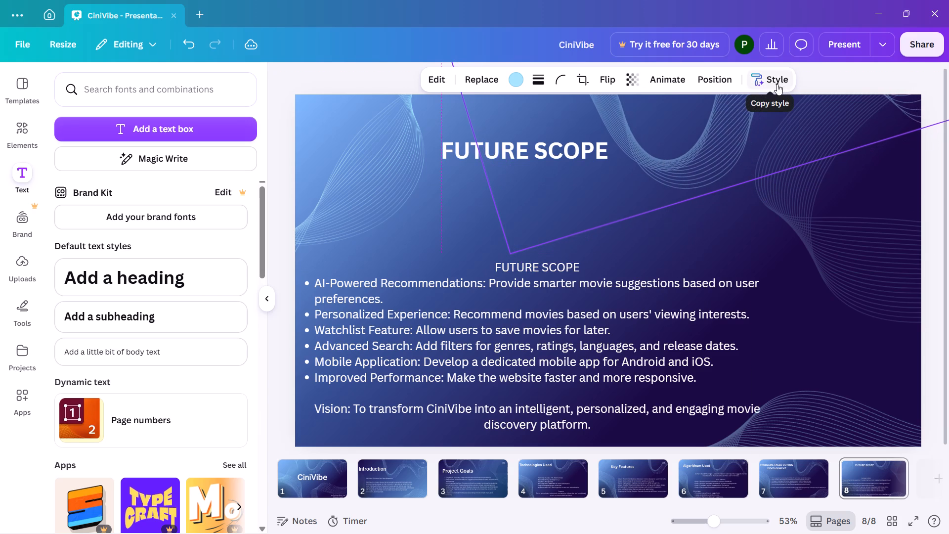
left_click_drag(777, 84, 664, 124)
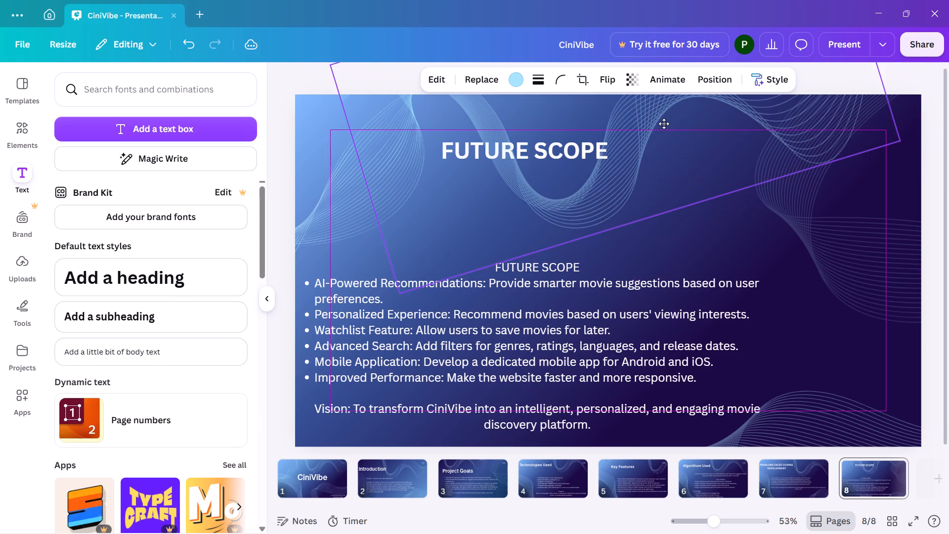
left_click_drag(664, 124, 779, 96)
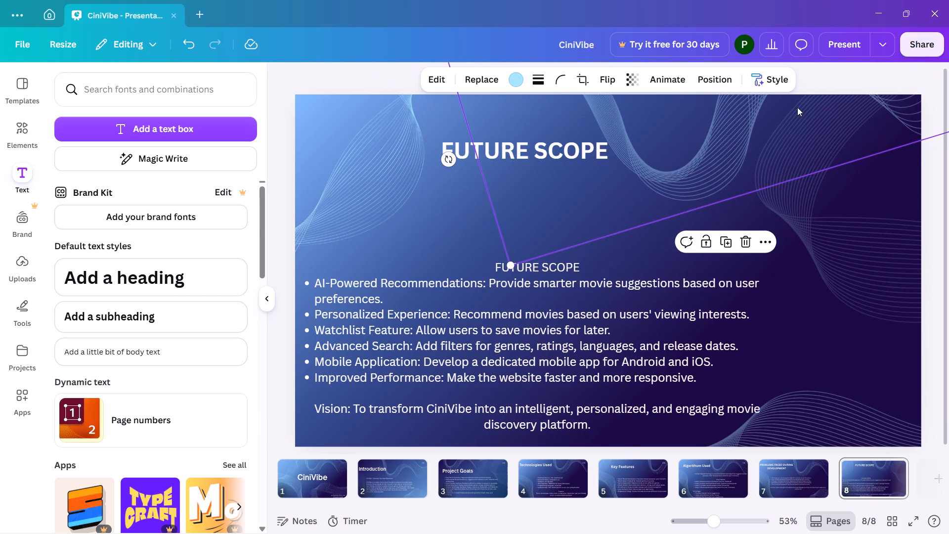
left_click_drag(902, 102, 903, 89)
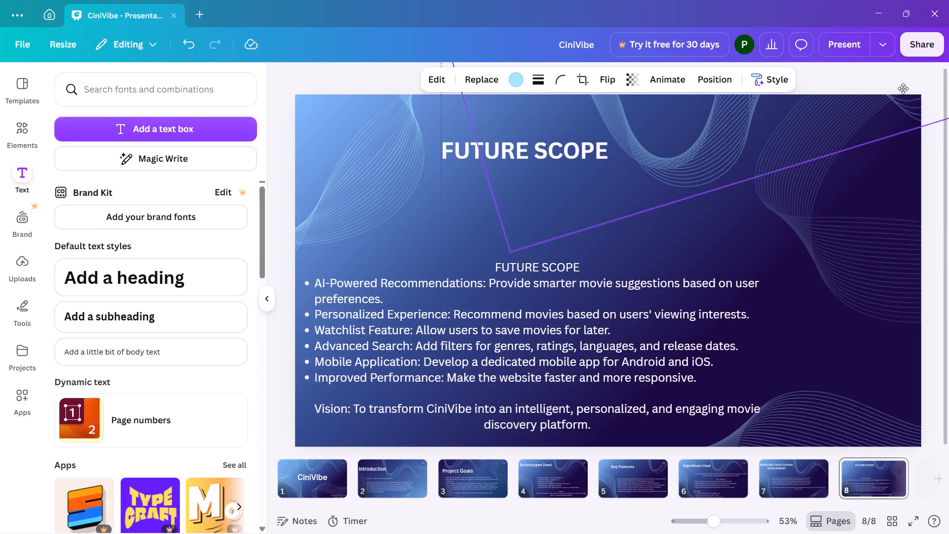
left_click_drag(903, 89, 905, 84)
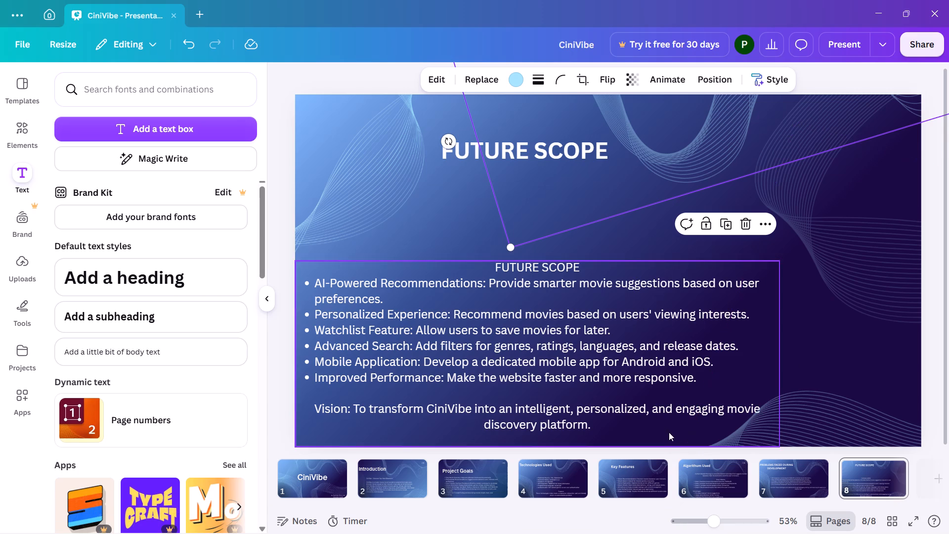
Copy the "| 06" page number from slide 6 onto slide 7, in the same upper-right corner.
left_click(883, 471)
left_click(800, 481)
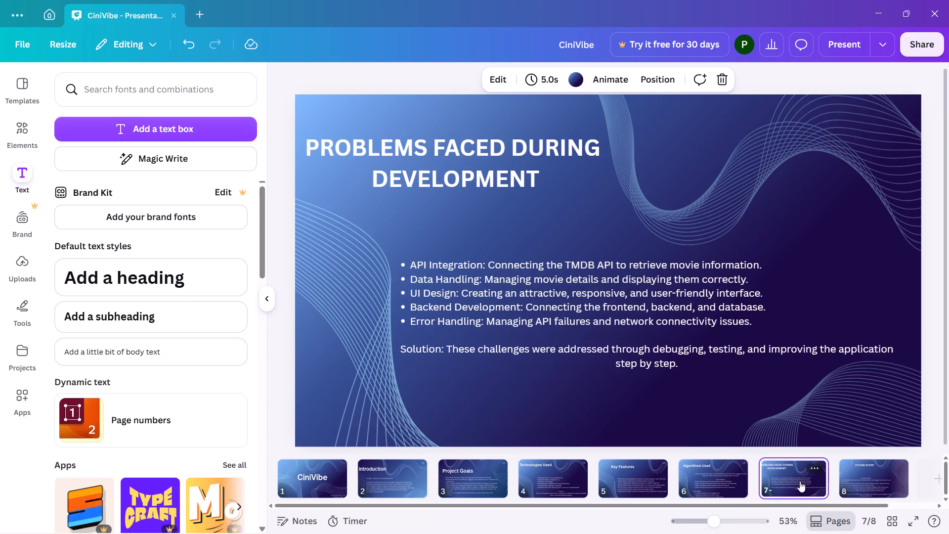
left_click(719, 489)
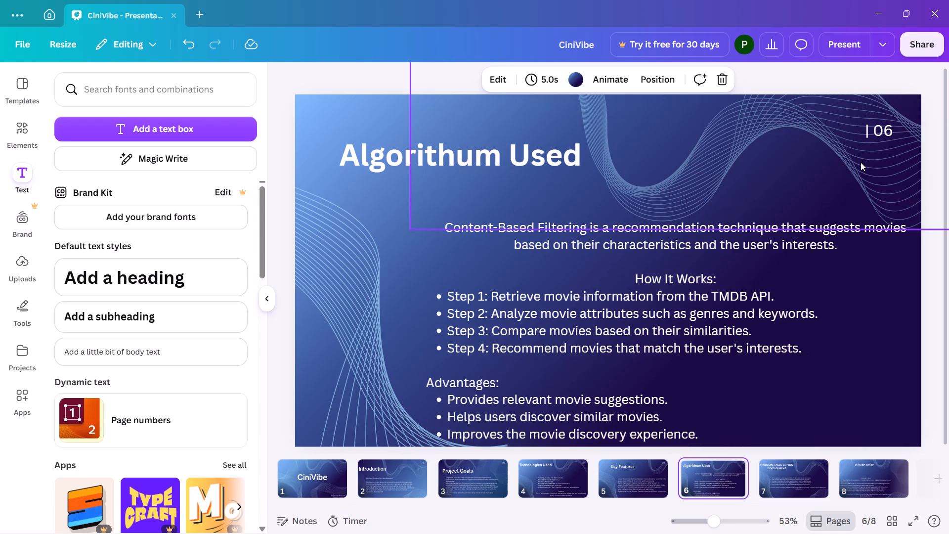
left_click(861, 137)
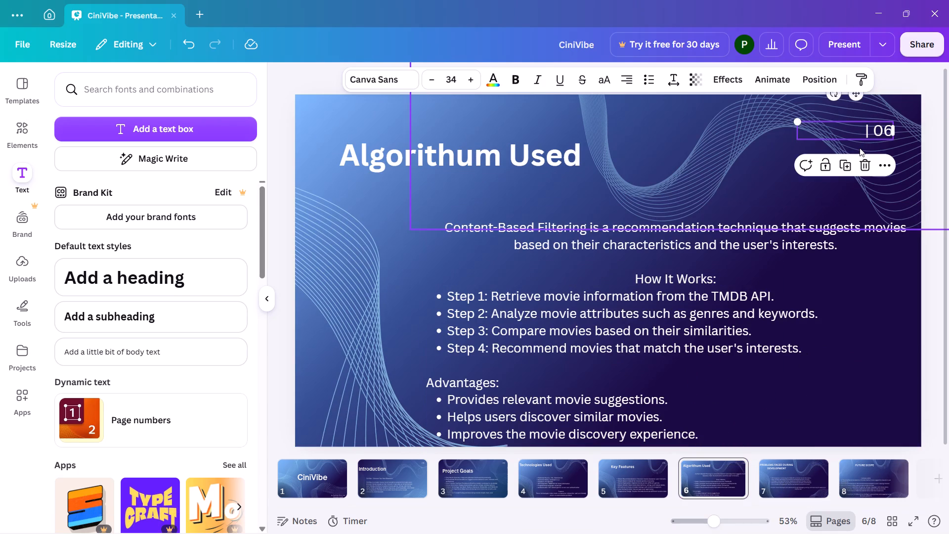
key("ctrl+c")
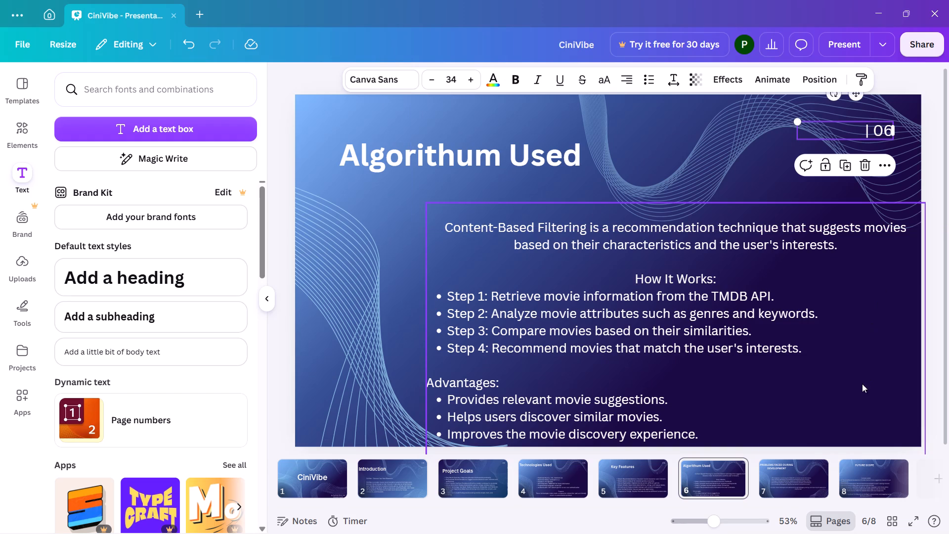
left_click(815, 479)
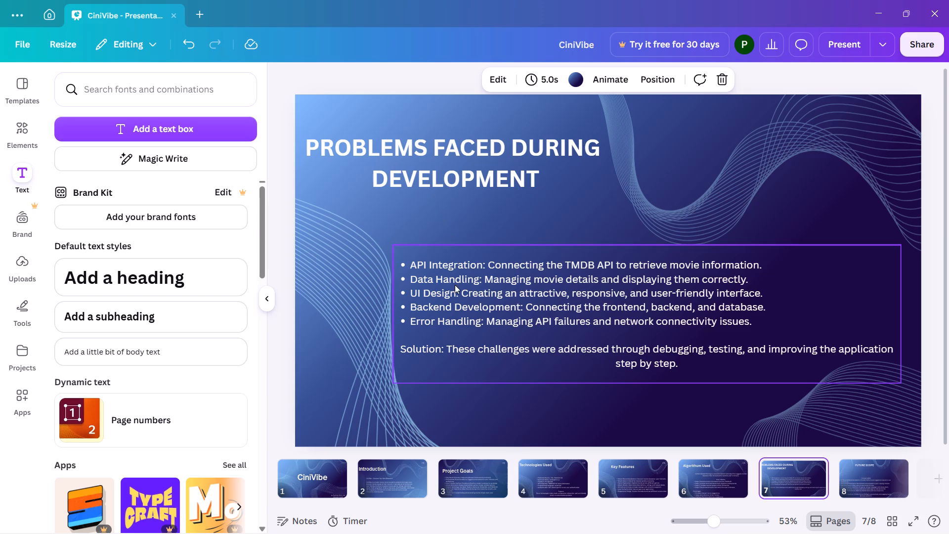
left_click(430, 240)
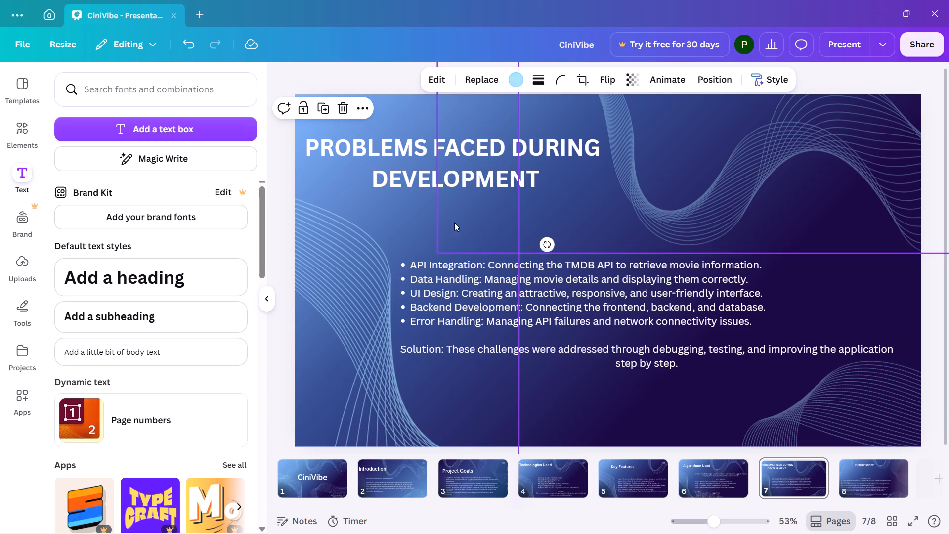
left_click(582, 437)
key("ctrl+v")
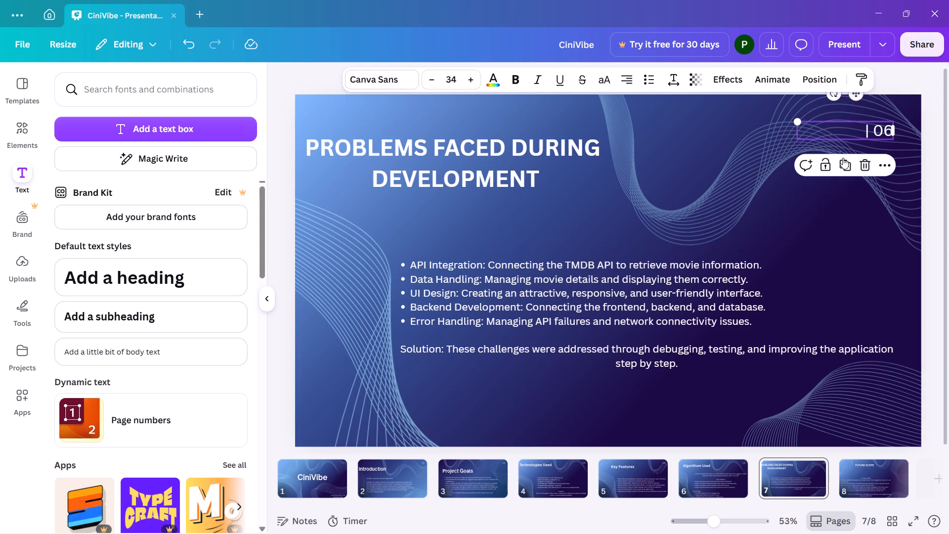
Change the pasted page number on slide 7 to "| 07".
left_click(877, 130)
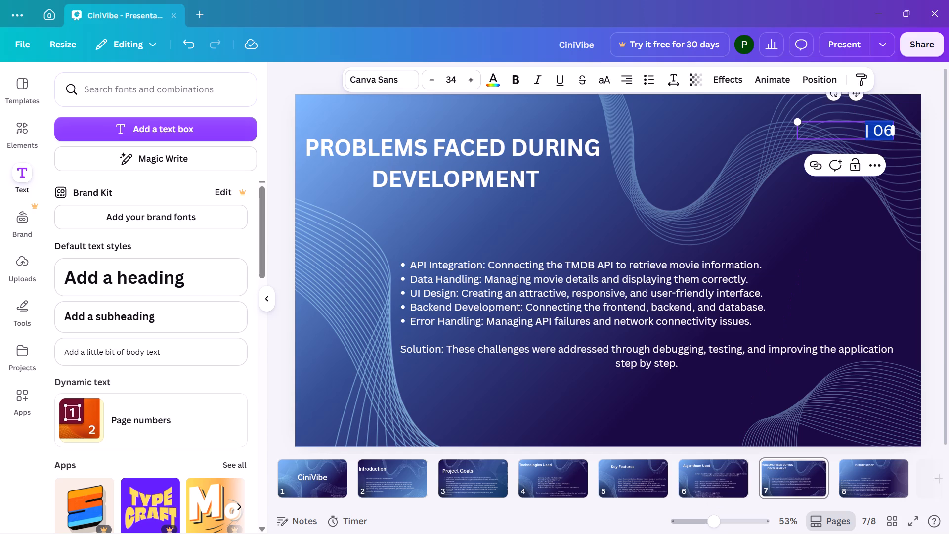
left_click(884, 131)
key("Right")
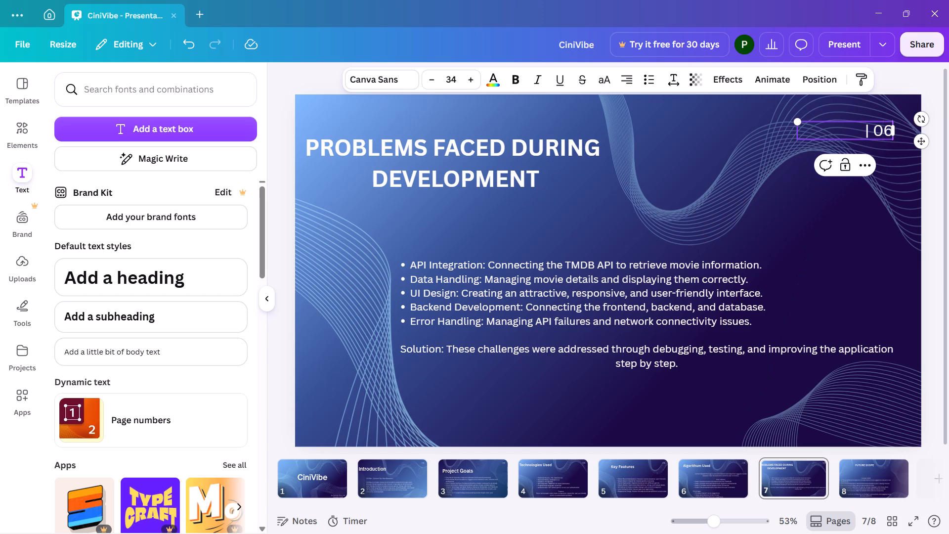
key("BackSpace")
key("7")
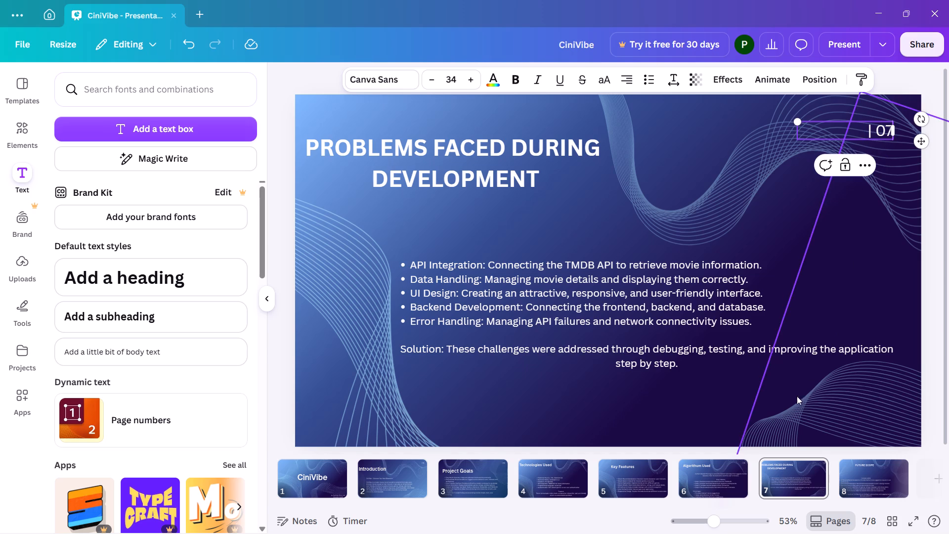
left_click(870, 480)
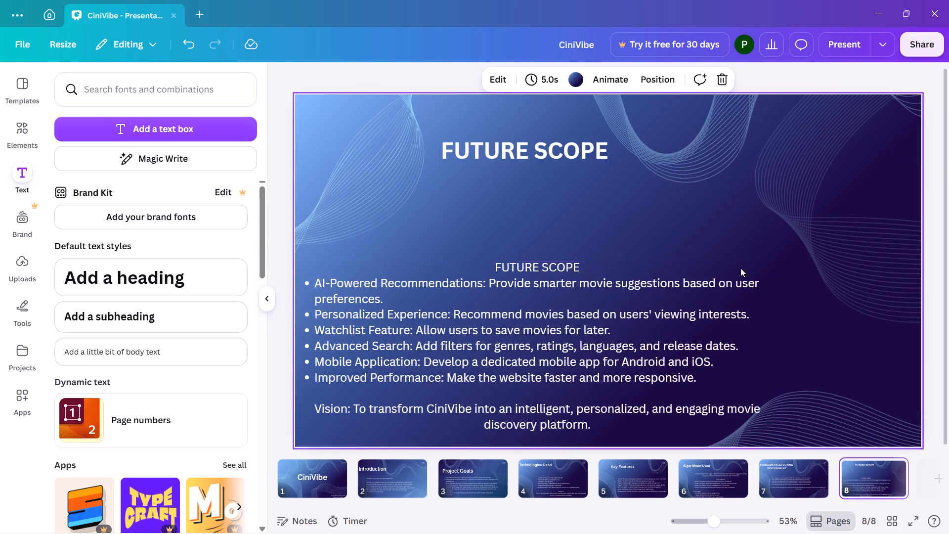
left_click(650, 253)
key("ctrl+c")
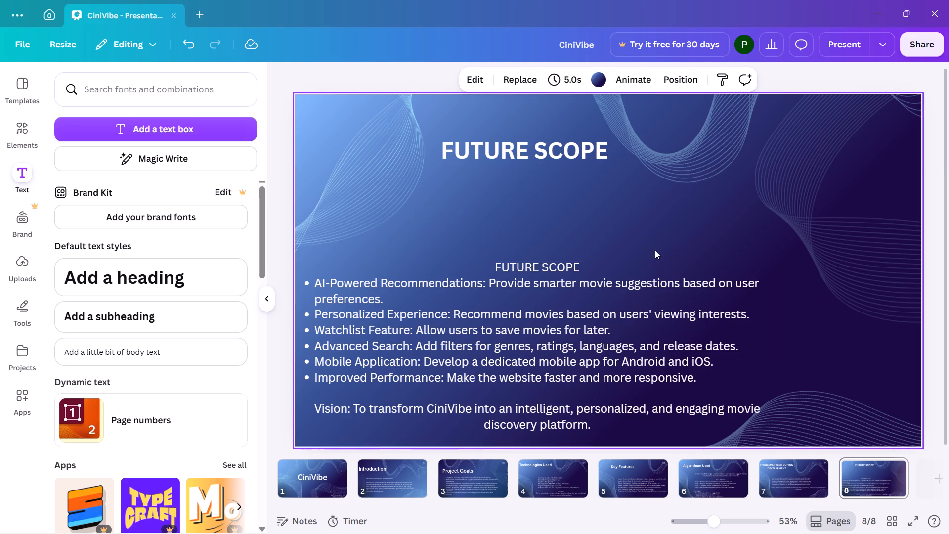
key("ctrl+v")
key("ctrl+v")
Copy the "| 07" page number from slide 7 onto slide 8, in the same upper-right corner.
left_click(782, 477)
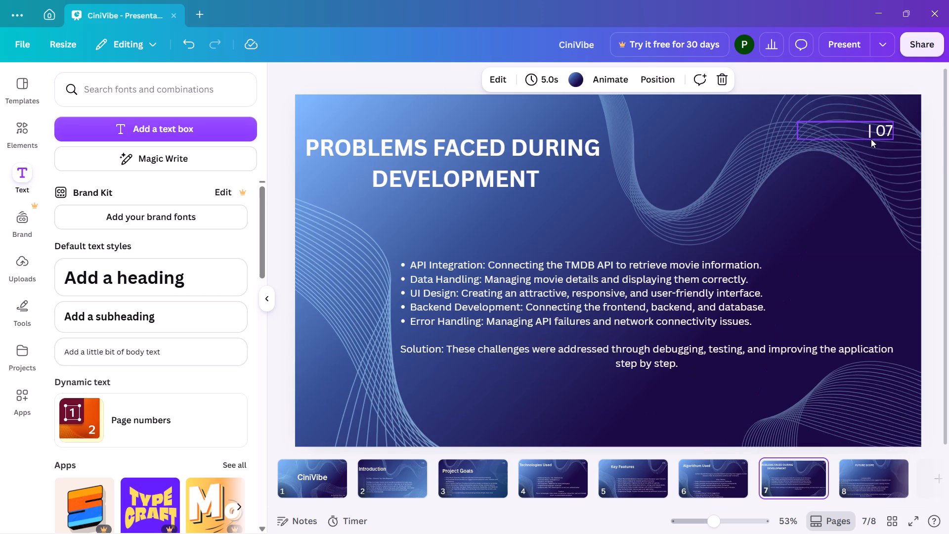
left_click(871, 136)
key("ctrl+c")
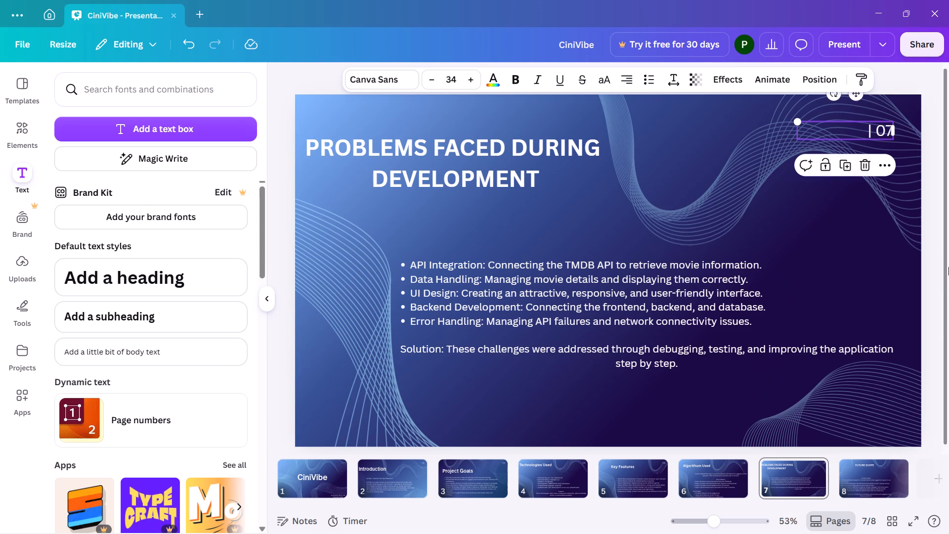
left_click(864, 474)
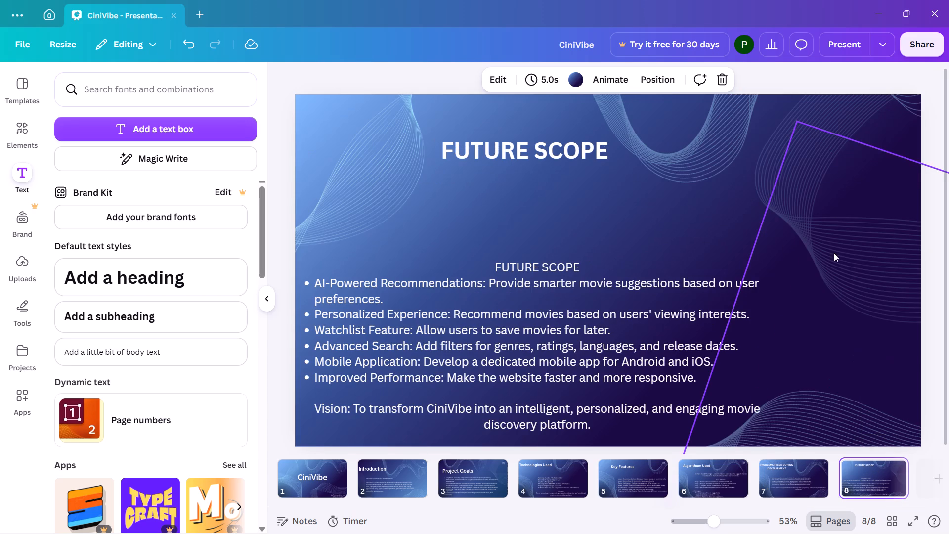
left_click(556, 243)
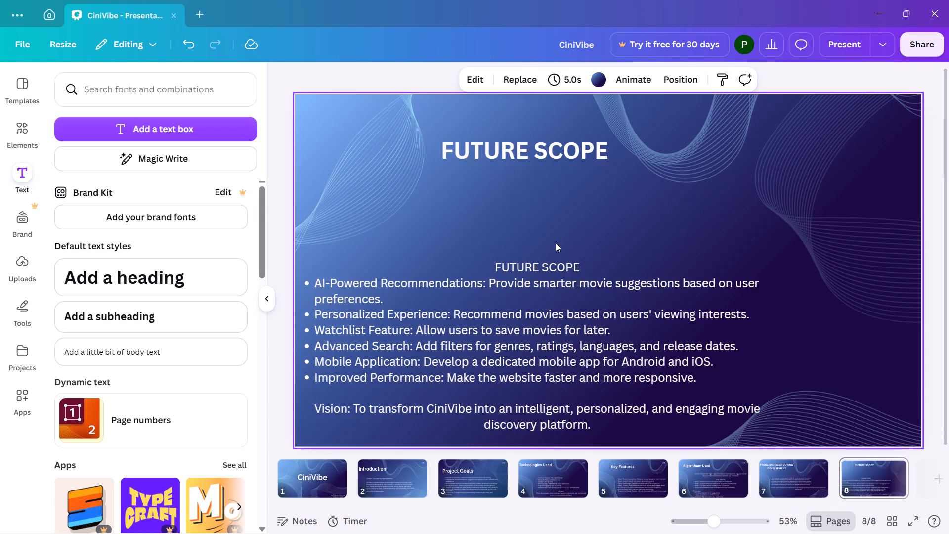
key("ctrl+v")
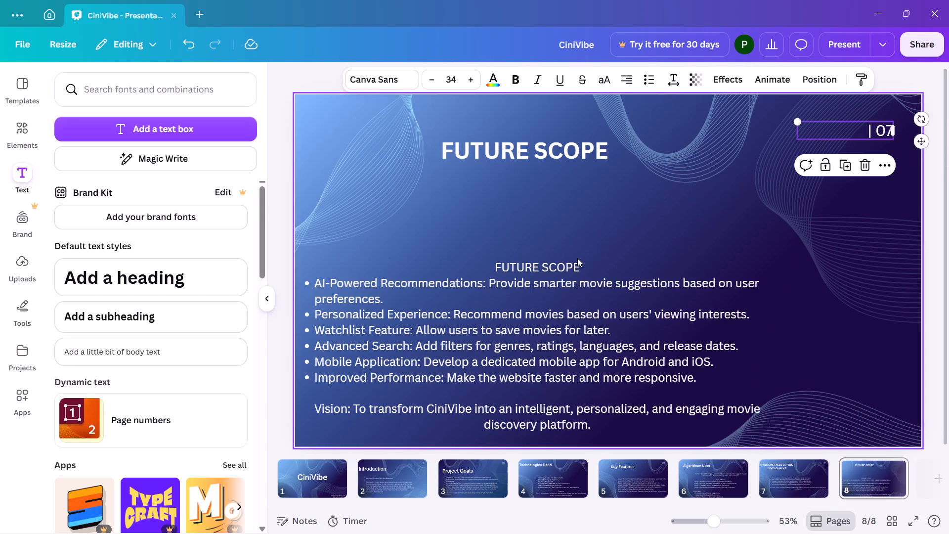
Change the pasted page number on slide 8 to "| 08".
left_click(878, 131)
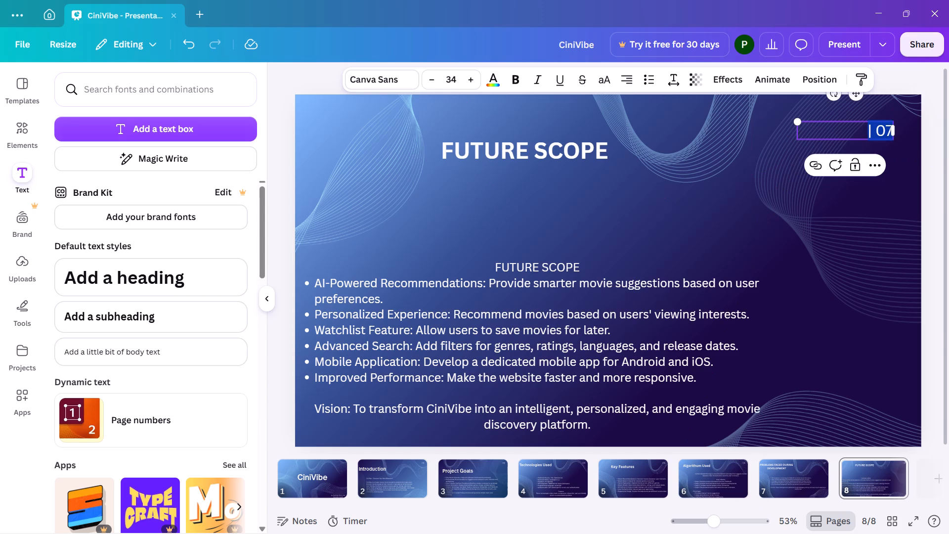
left_click(879, 131)
key("Right")
key("Right")
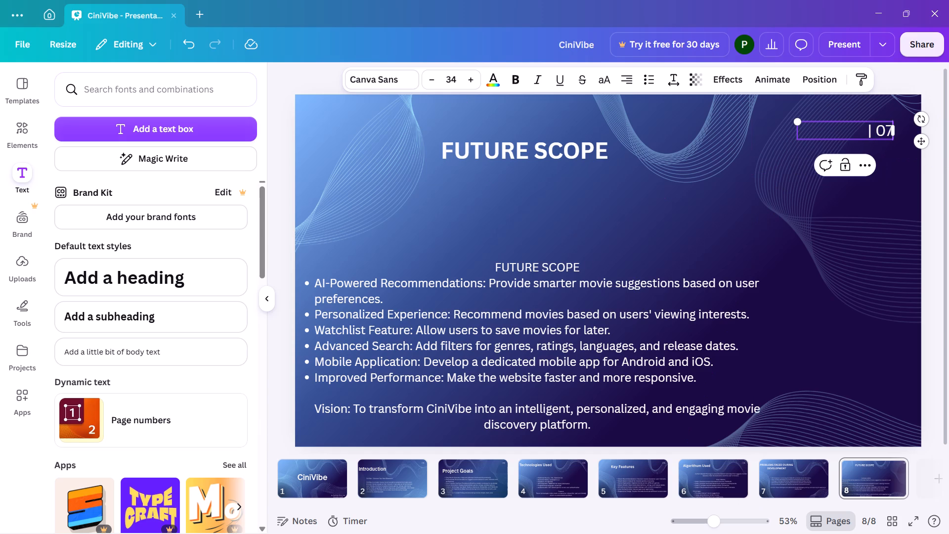
key("BackSpace")
key("8")
Delete the duplicate "FUTURE SCOPE" line at the top of slide 8's body text, keeping the bulleted list below.
left_click(590, 269)
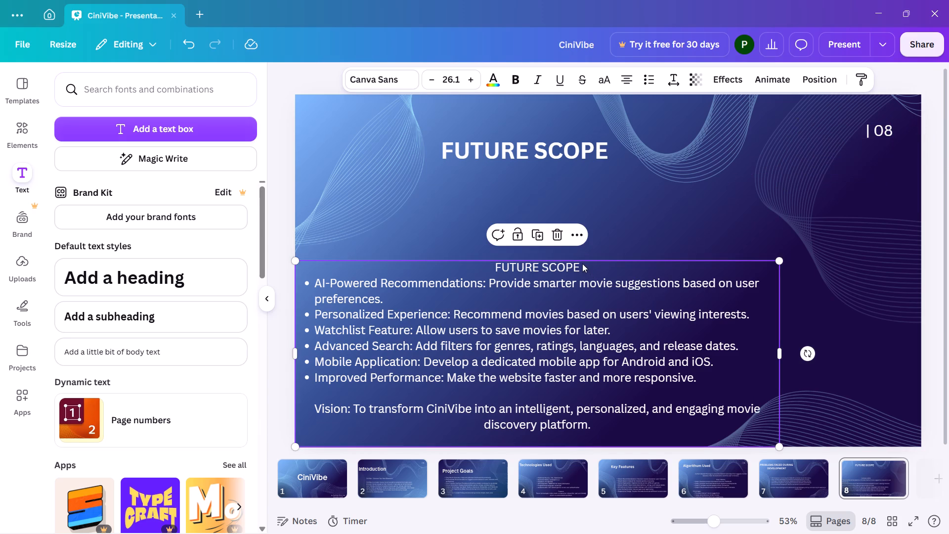
left_click_drag(582, 264, 589, 266)
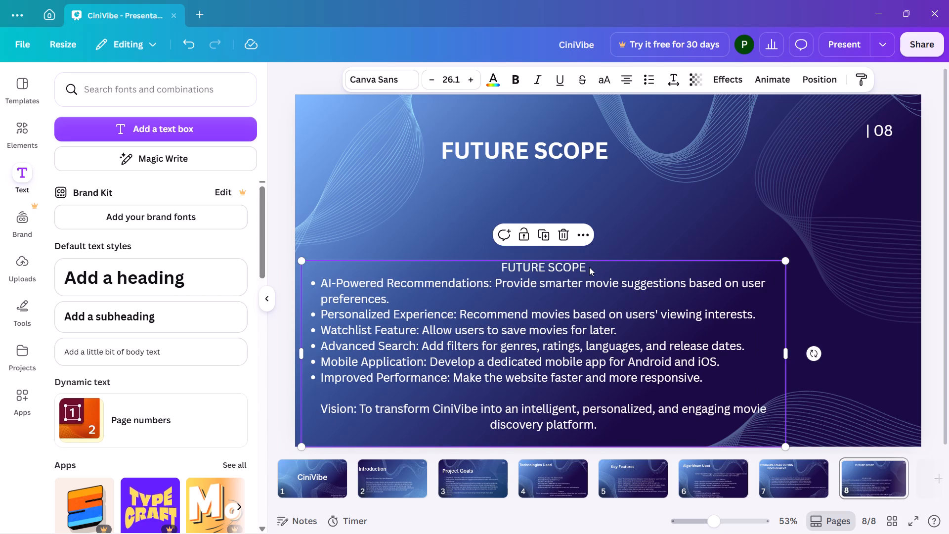
left_click(589, 267)
left_click_drag(589, 267, 491, 266)
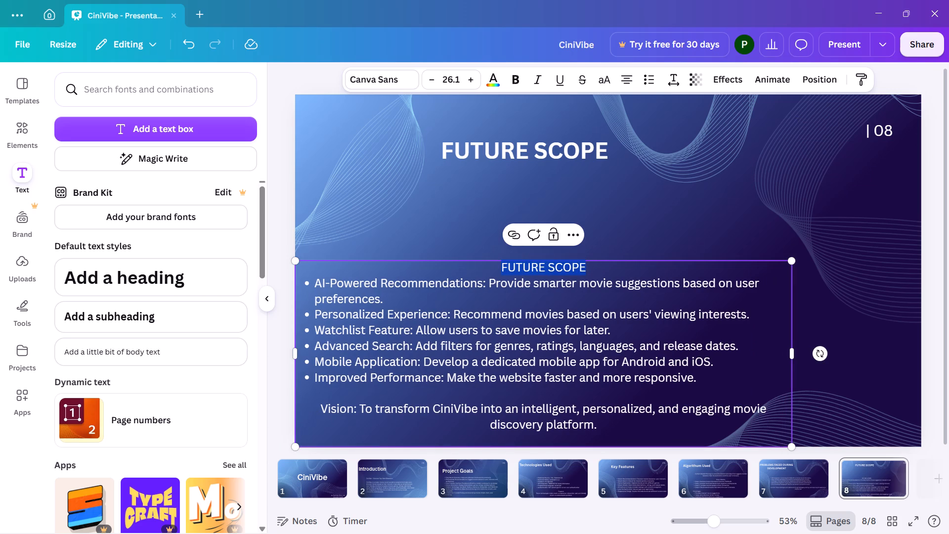
key("BackSpace")
key("BackSpace")
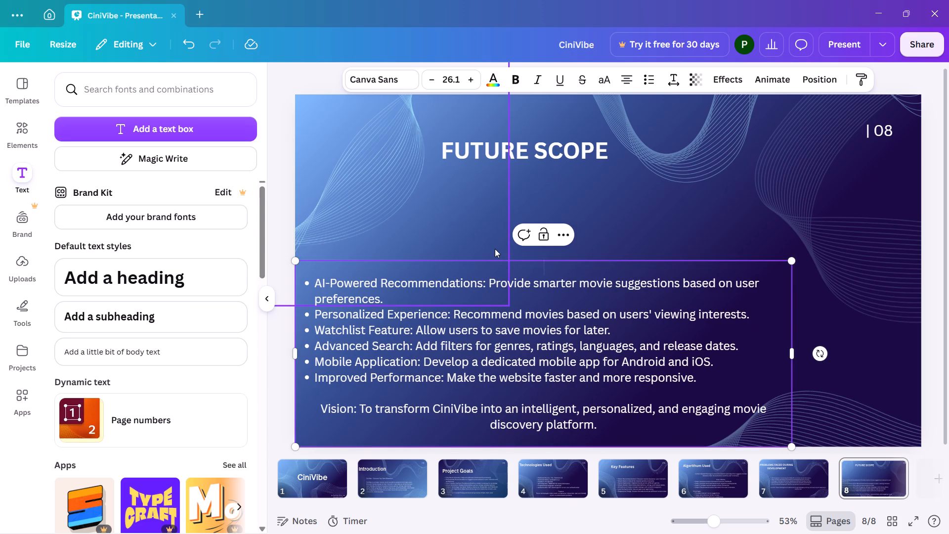
key("BackSpace")
key("BackSpace")
key("BackSpace")
key("BackSpace")
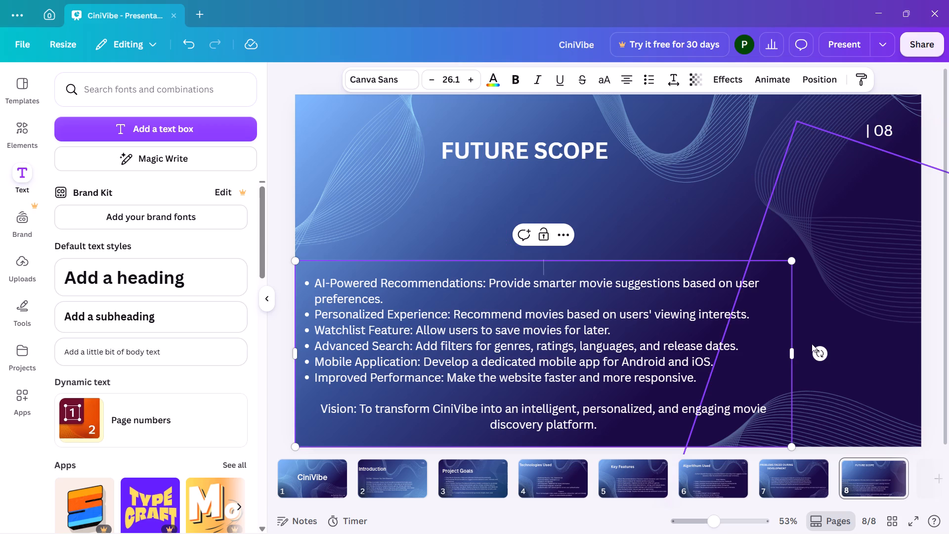
left_click(831, 458)
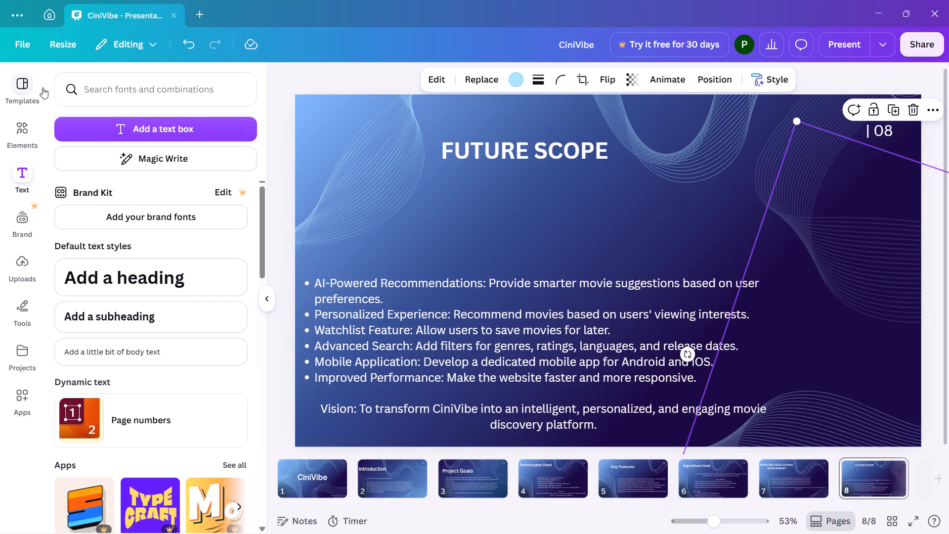
left_click(140, 53)
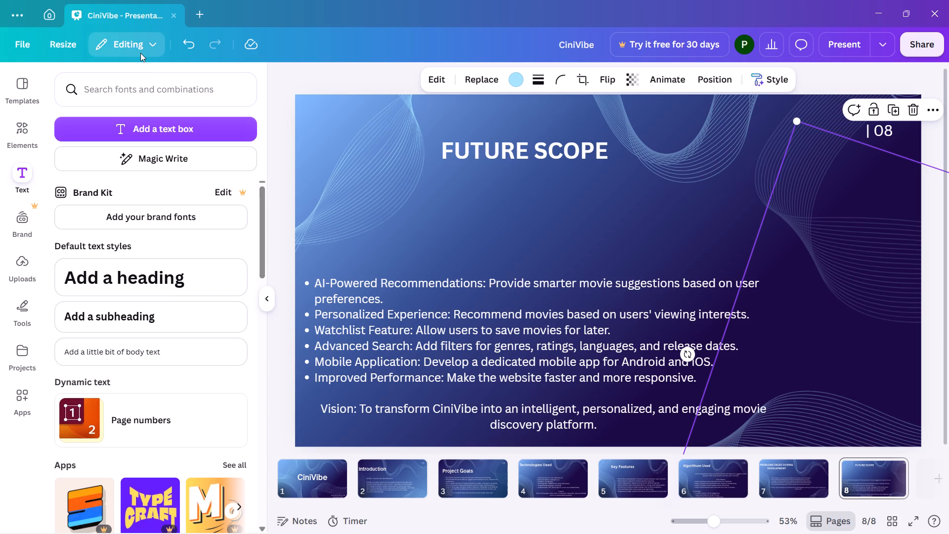
left_click(140, 53)
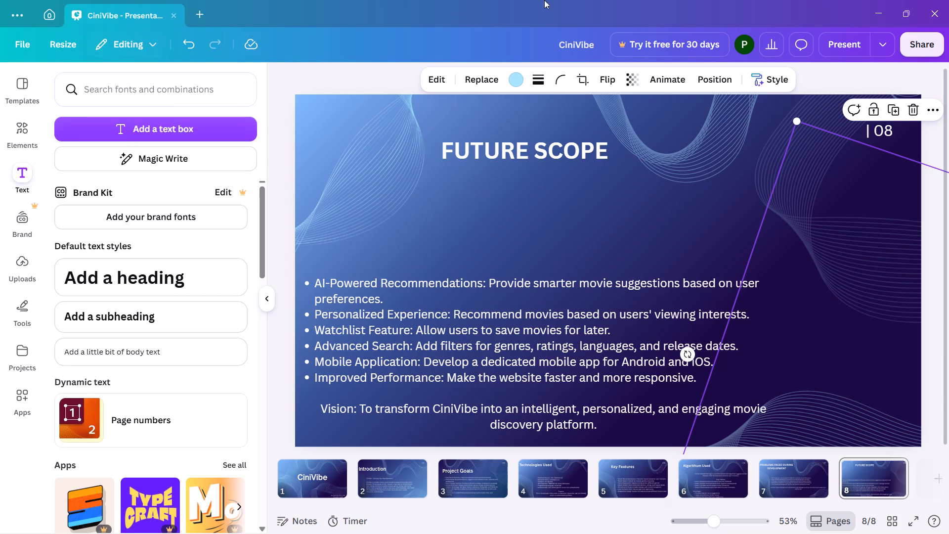
left_click(514, 81)
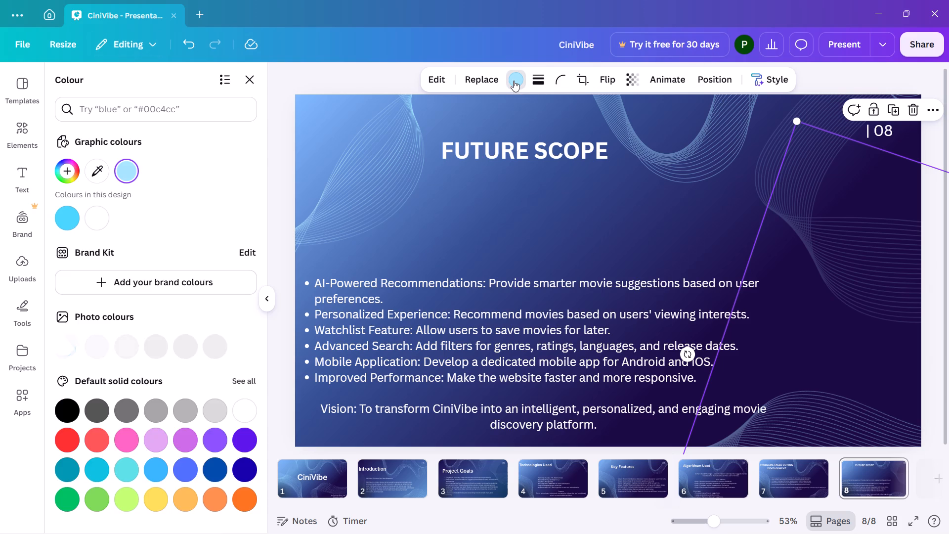
left_click(514, 81)
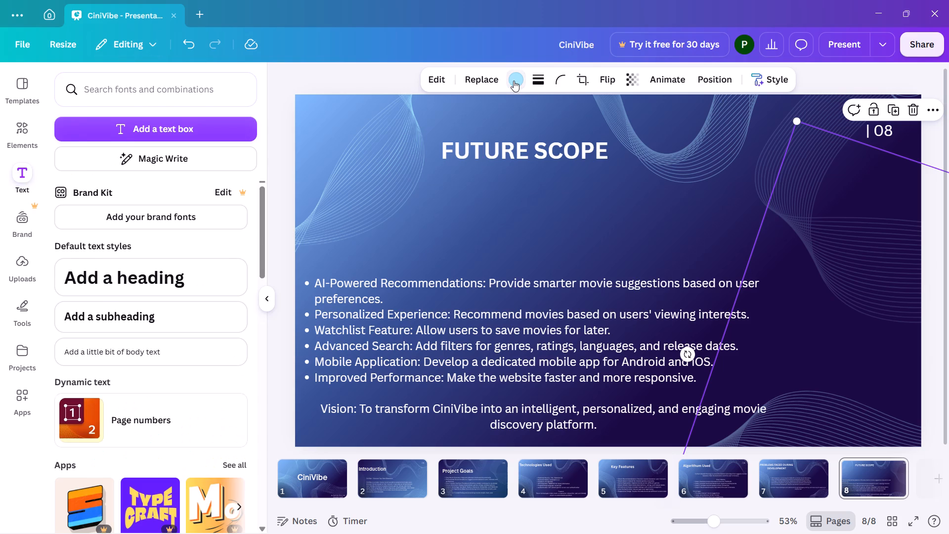
Recolour the wave graphic in slide 8's upper-left corner, first trying Lightazure #a5e5ff and then dark grey.
left_click(514, 81)
left_click(479, 177)
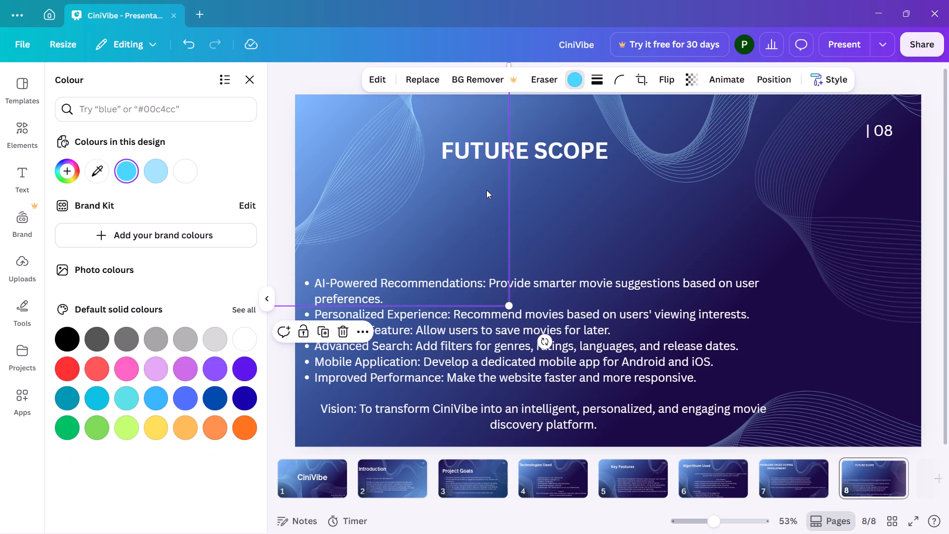
left_click(160, 178)
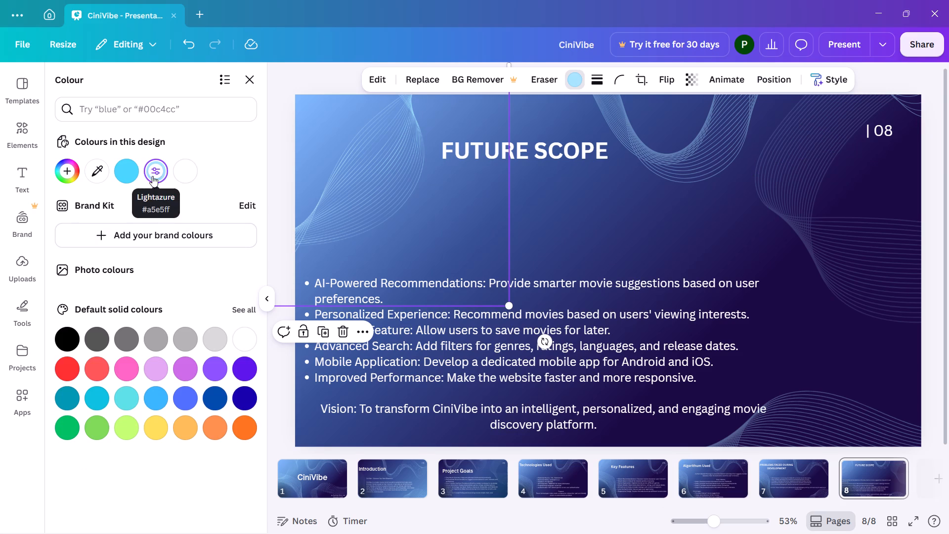
left_click(86, 339)
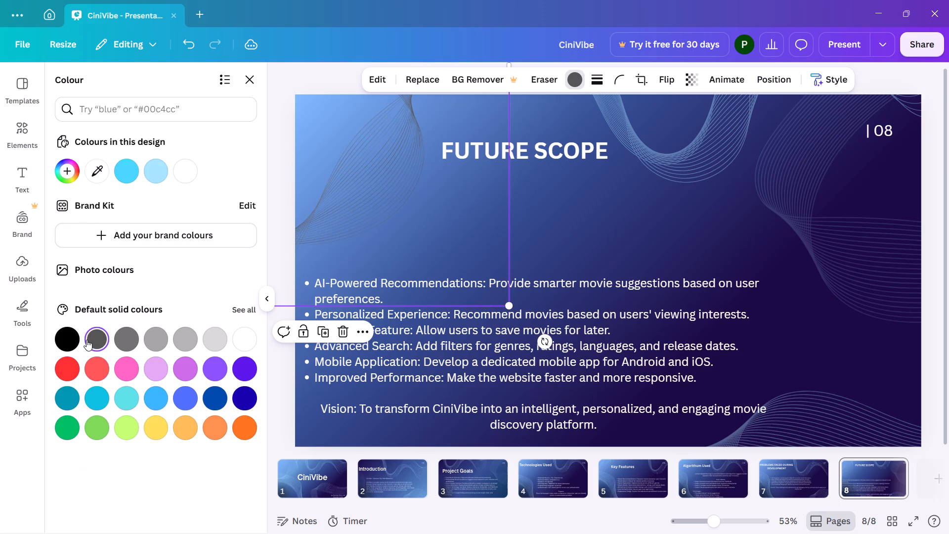
Try grey, purple, dark blue and green on slide 8's upper-left wave graphic, settling on the bright blue from the design's colours.
left_click(135, 340)
left_click(155, 338)
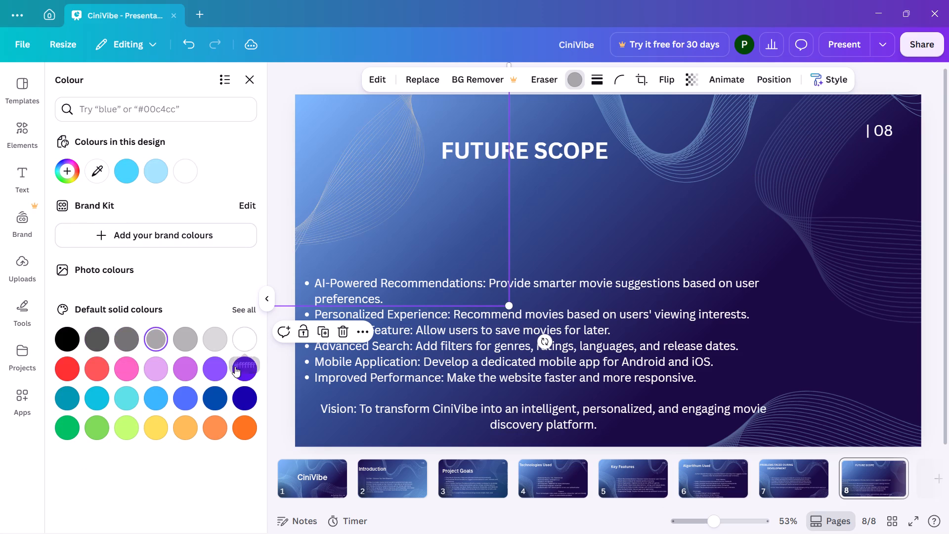
left_click(224, 368)
left_click(245, 369)
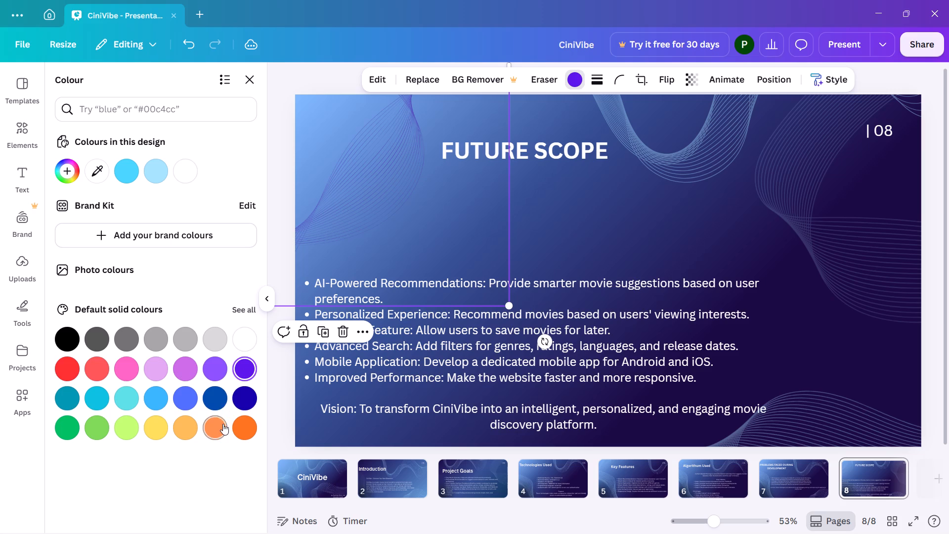
left_click(219, 401)
left_click(249, 394)
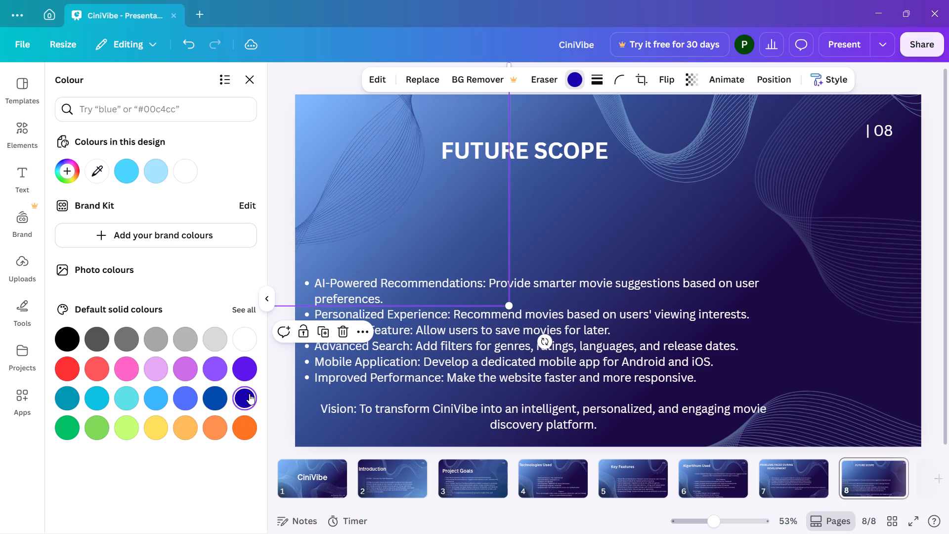
left_click(70, 423)
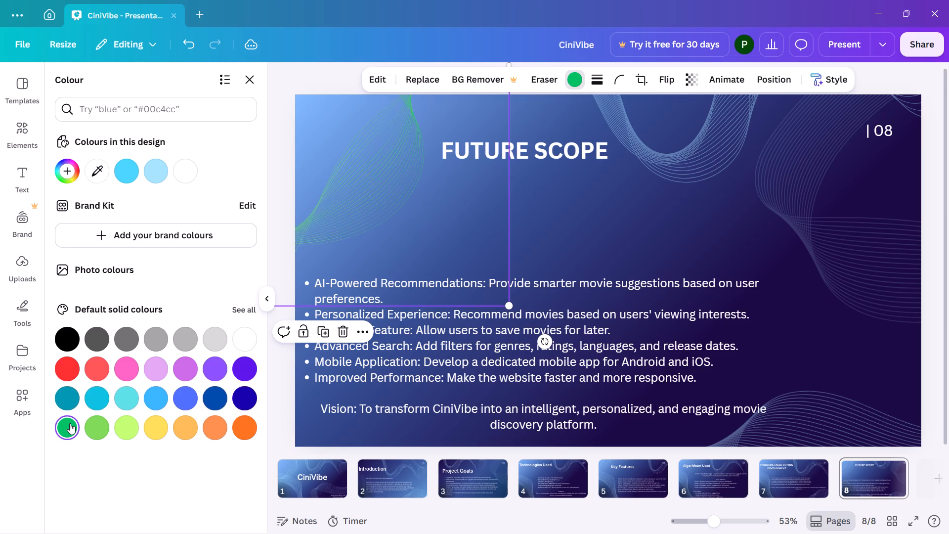
left_click(109, 437)
left_click(127, 430)
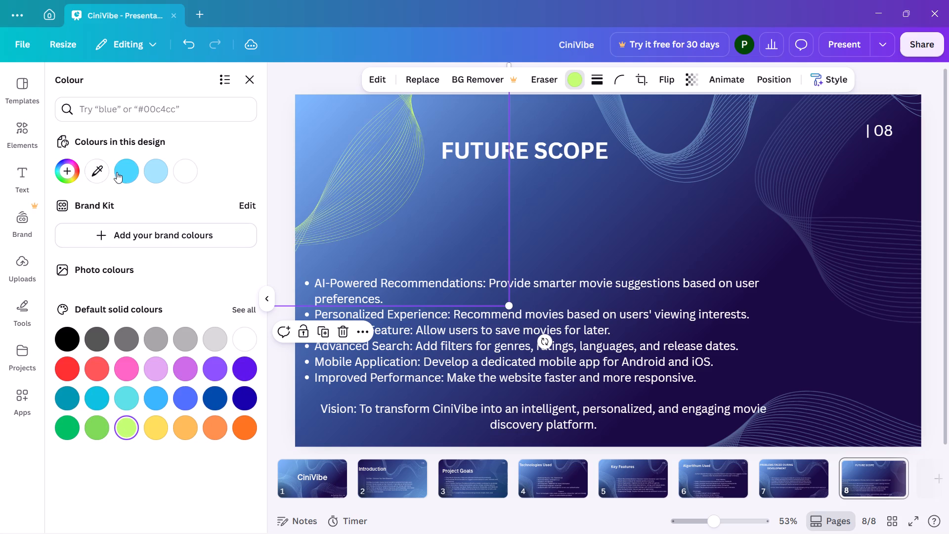
left_click(120, 175)
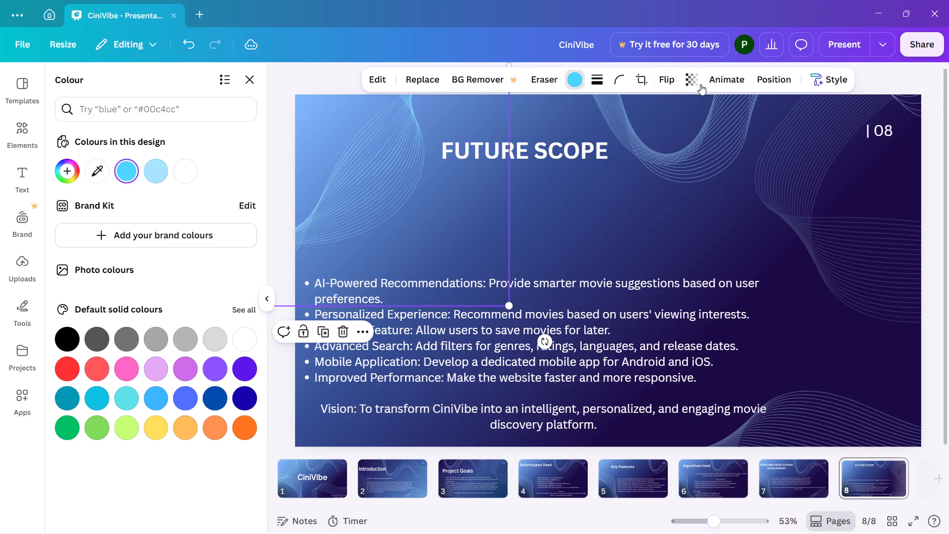
Try the Shake Zoom and Whip Slide photo animations on the wave graphic in slide 8's upper-left corner.
left_click(722, 84)
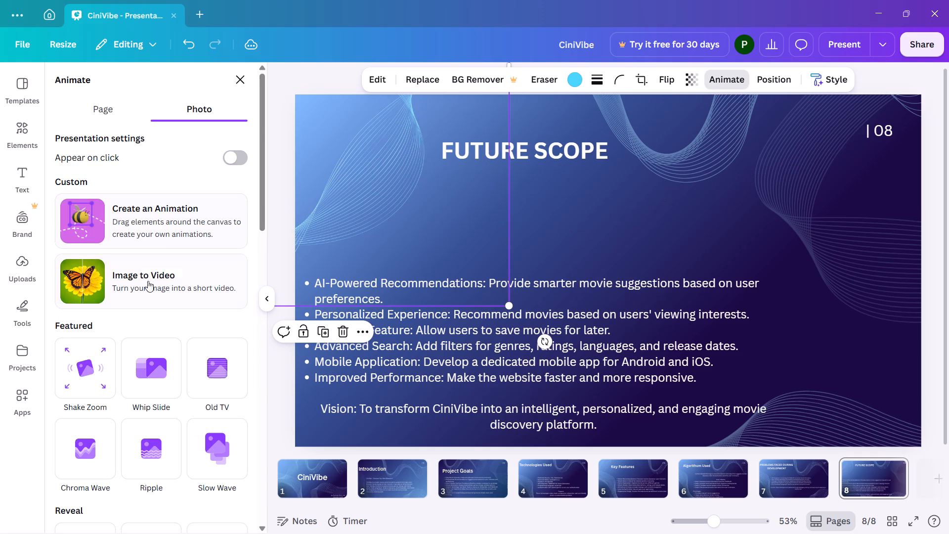
left_click(102, 380)
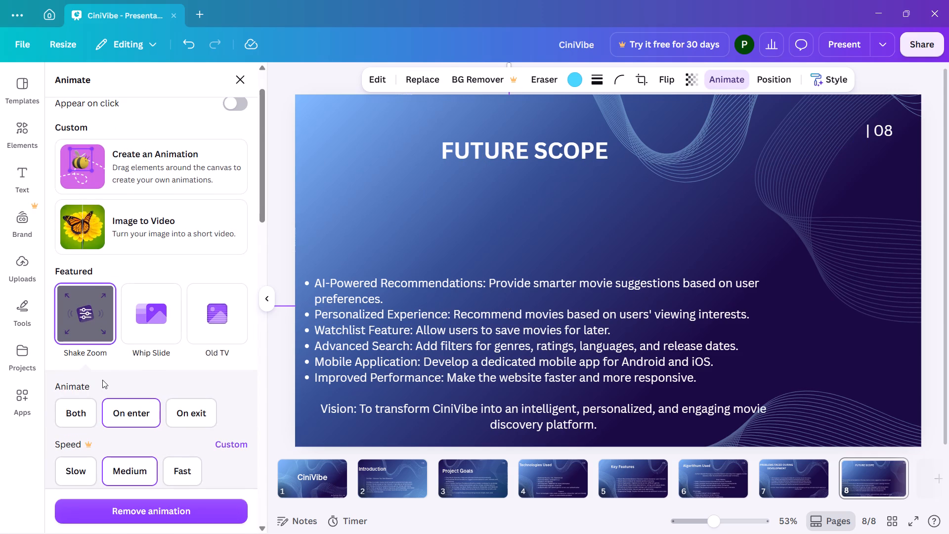
left_click(102, 380)
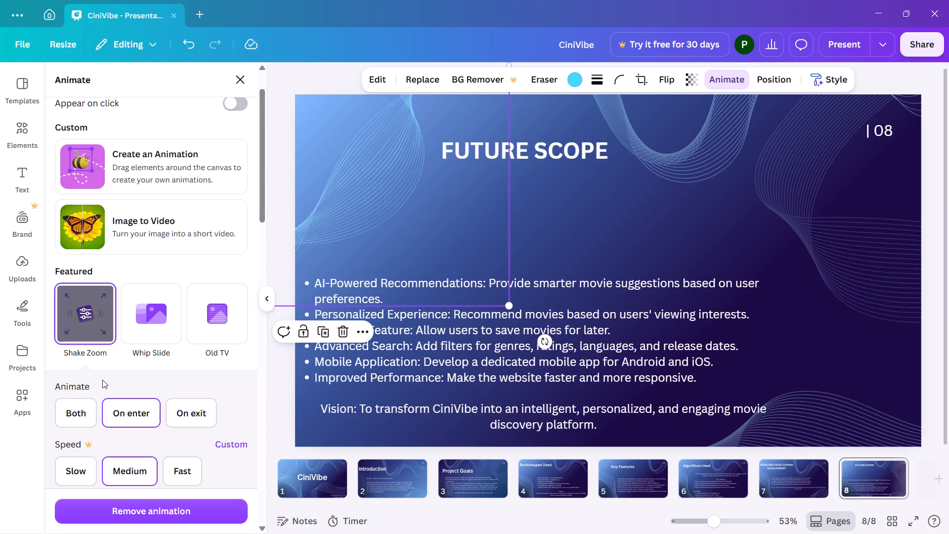
left_click(154, 333)
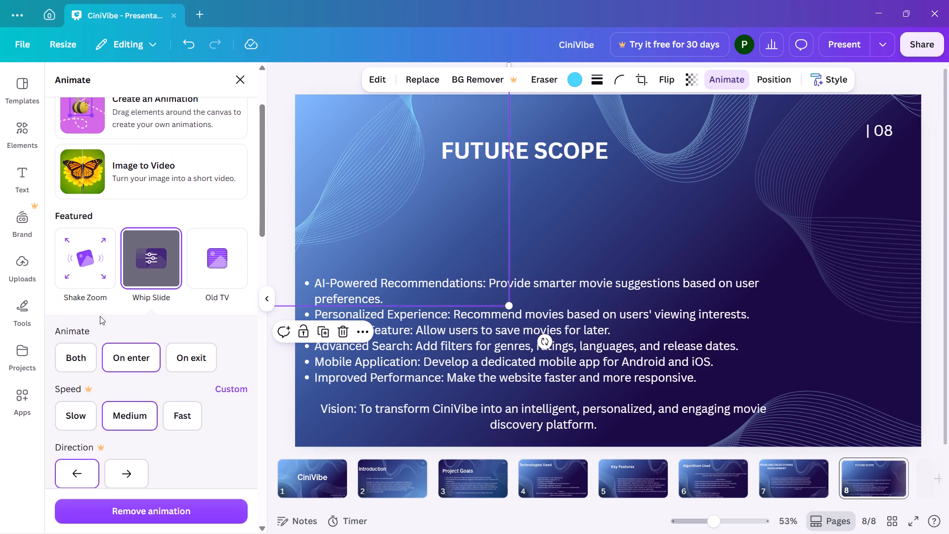
left_click(88, 289)
left_click(557, 258)
left_click(559, 242)
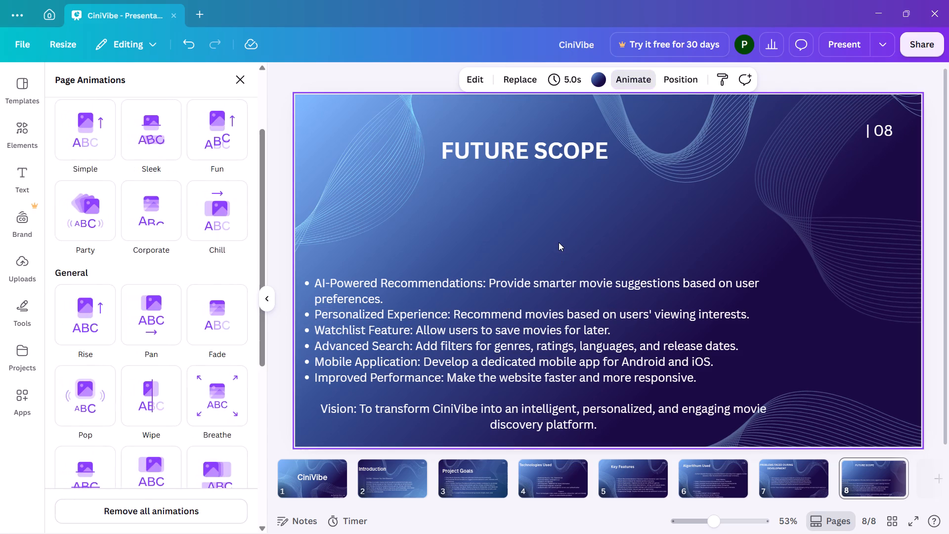
left_click(559, 242)
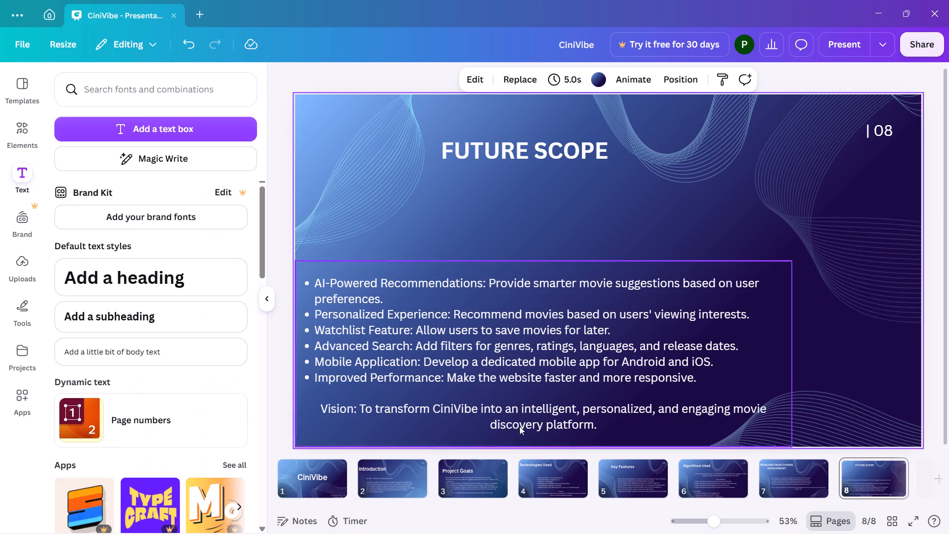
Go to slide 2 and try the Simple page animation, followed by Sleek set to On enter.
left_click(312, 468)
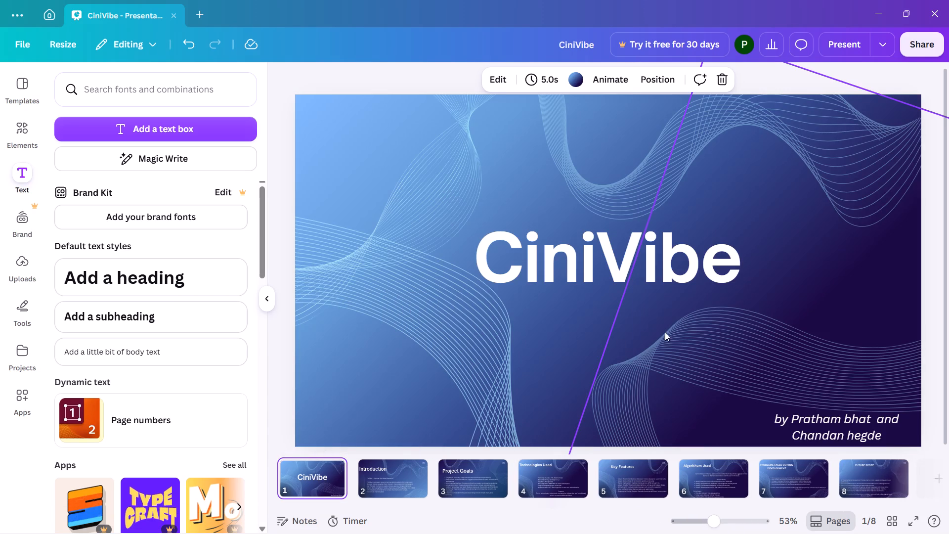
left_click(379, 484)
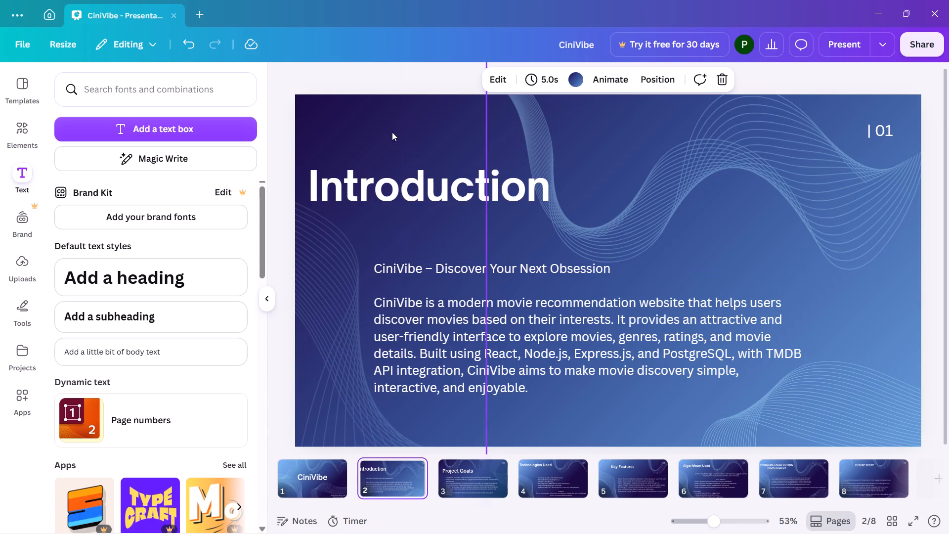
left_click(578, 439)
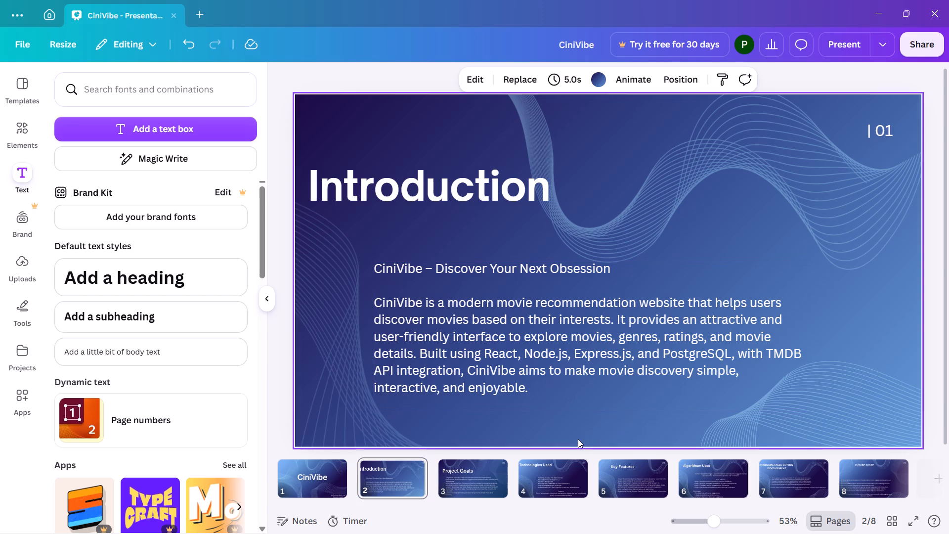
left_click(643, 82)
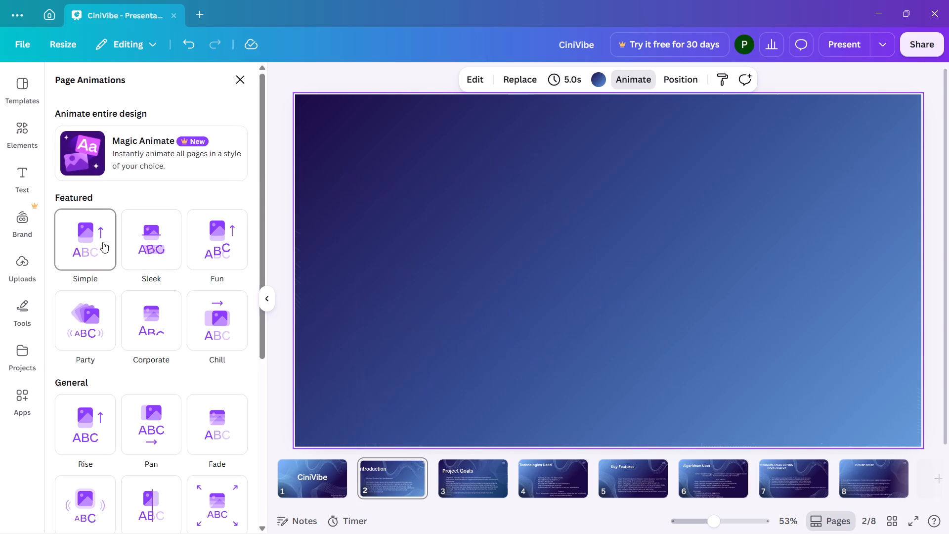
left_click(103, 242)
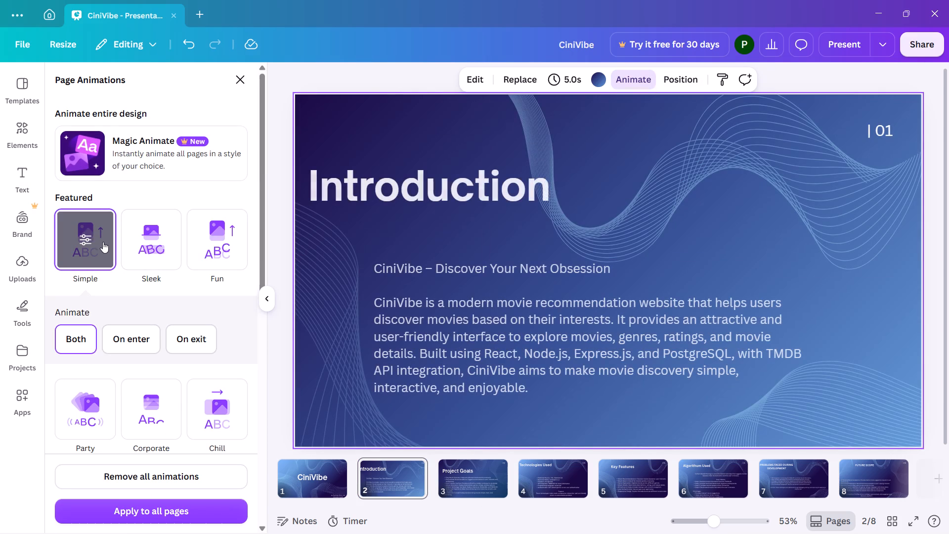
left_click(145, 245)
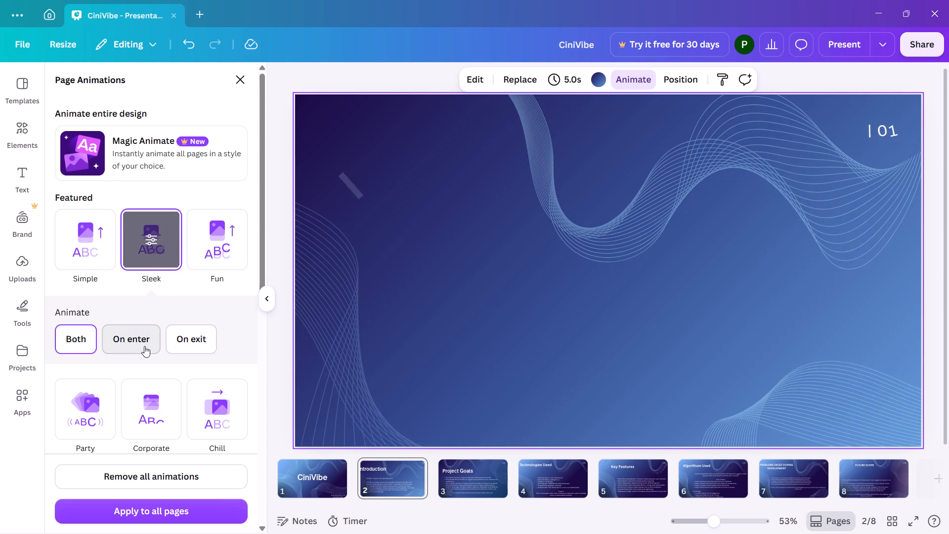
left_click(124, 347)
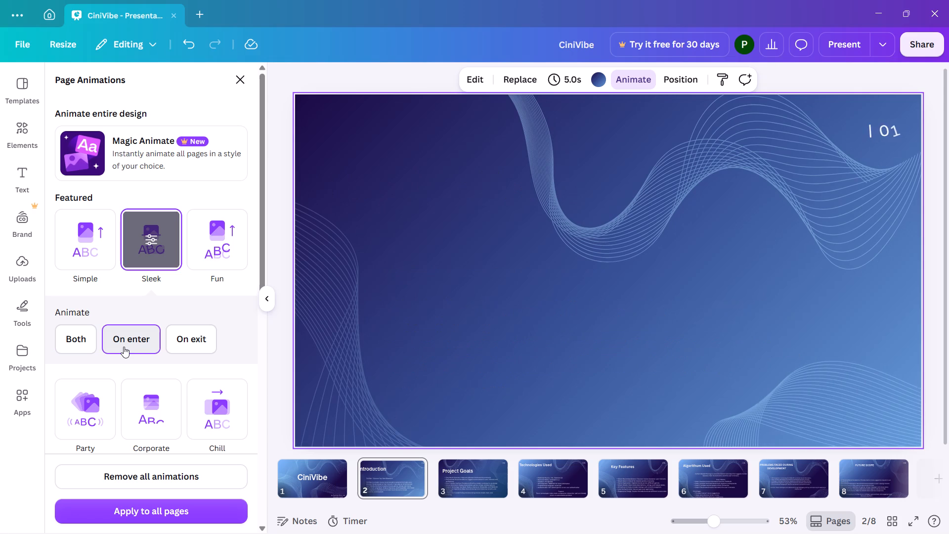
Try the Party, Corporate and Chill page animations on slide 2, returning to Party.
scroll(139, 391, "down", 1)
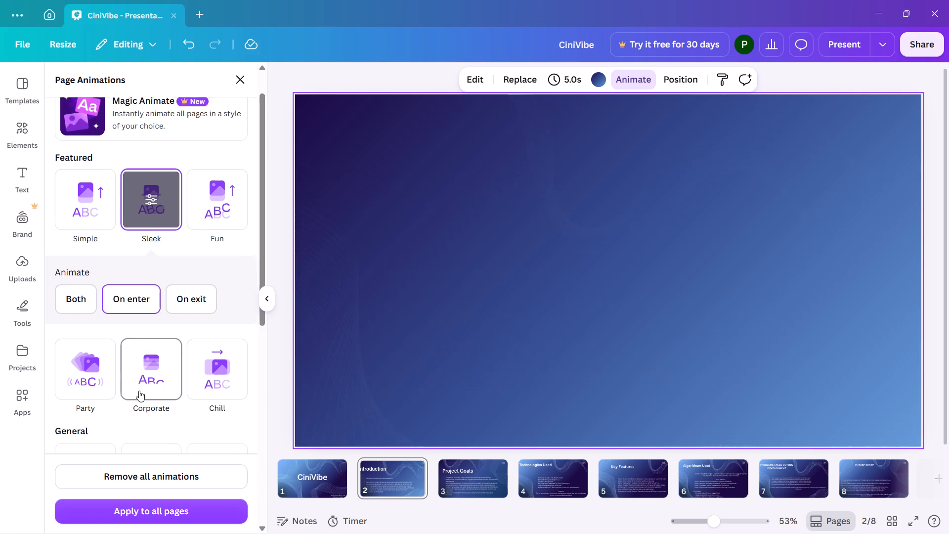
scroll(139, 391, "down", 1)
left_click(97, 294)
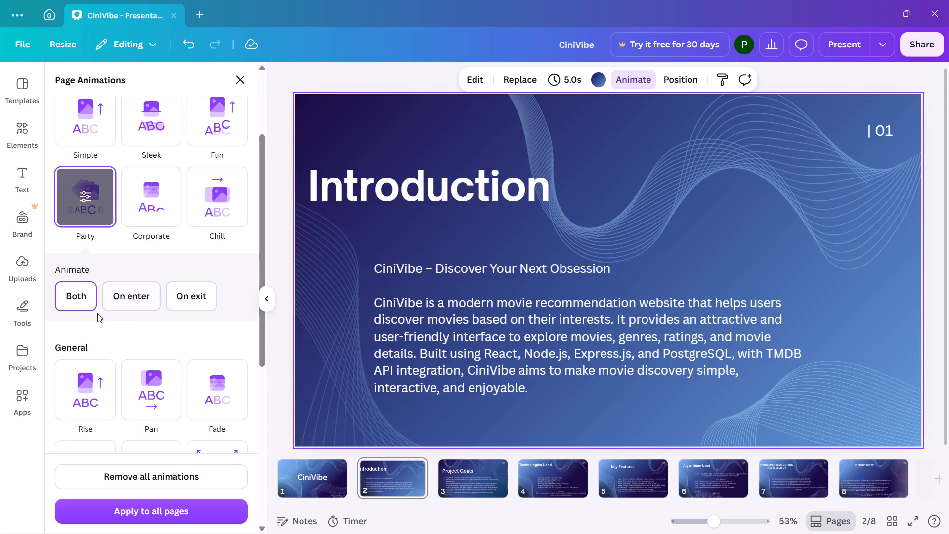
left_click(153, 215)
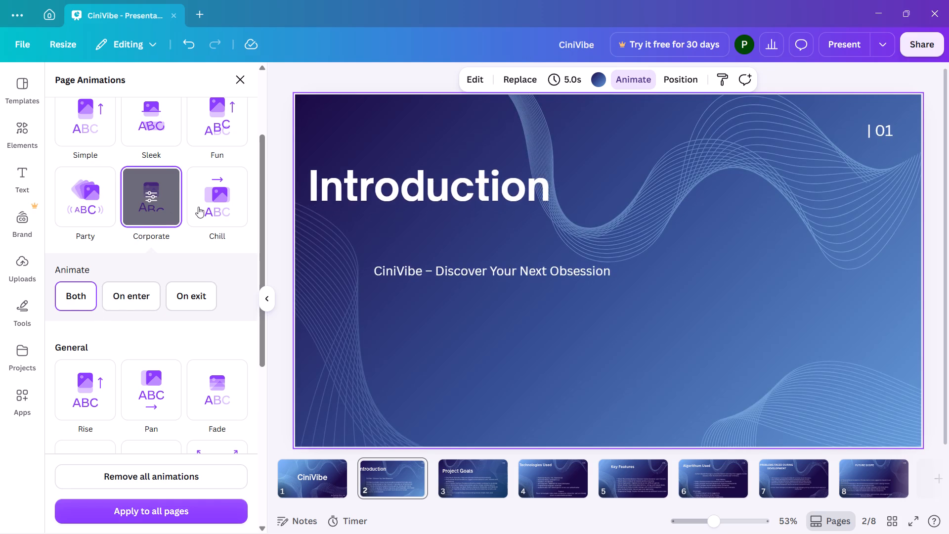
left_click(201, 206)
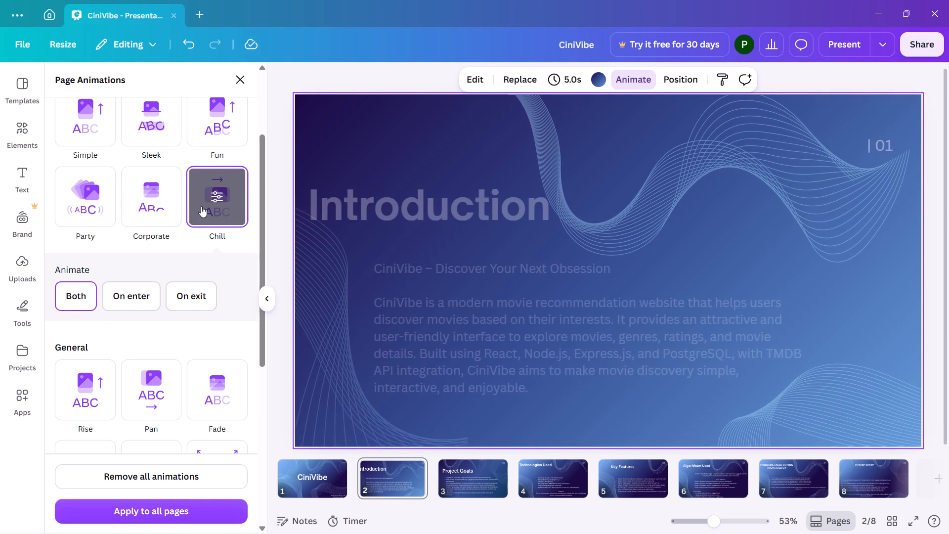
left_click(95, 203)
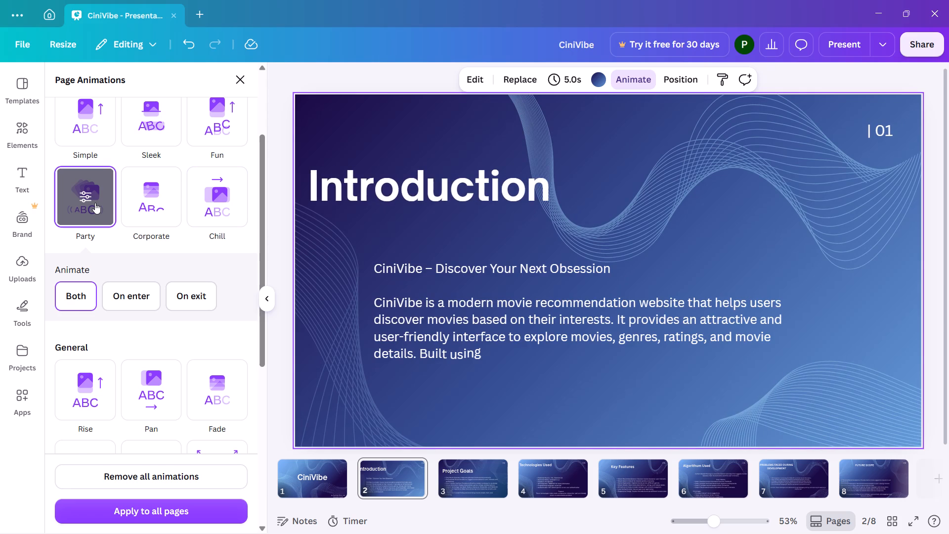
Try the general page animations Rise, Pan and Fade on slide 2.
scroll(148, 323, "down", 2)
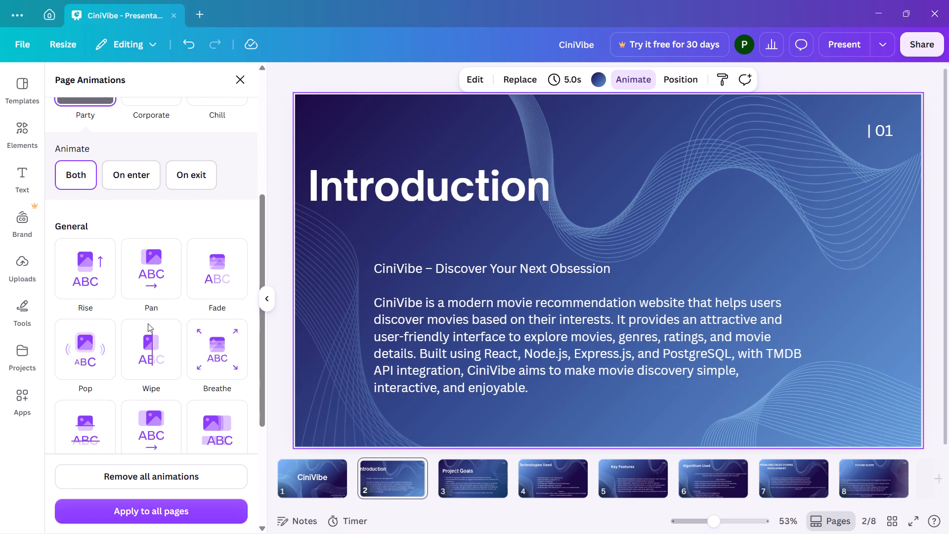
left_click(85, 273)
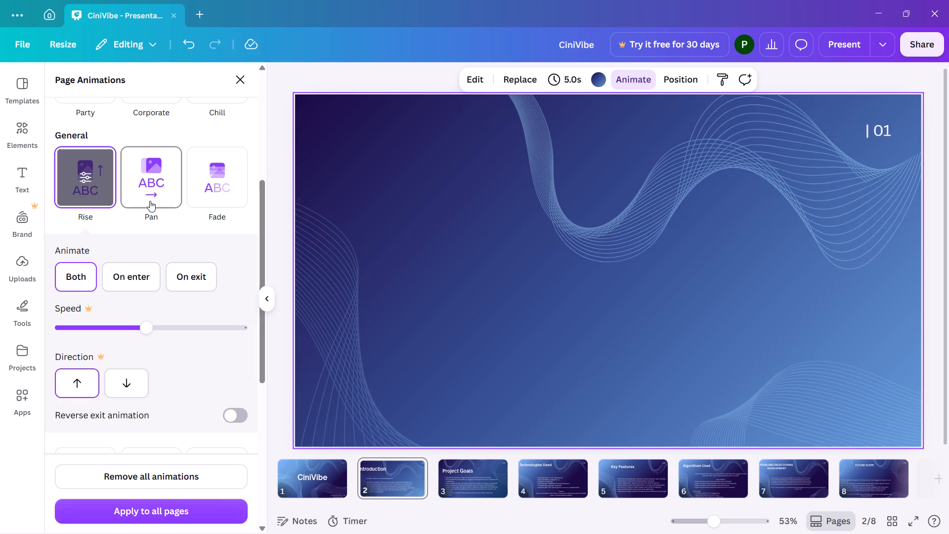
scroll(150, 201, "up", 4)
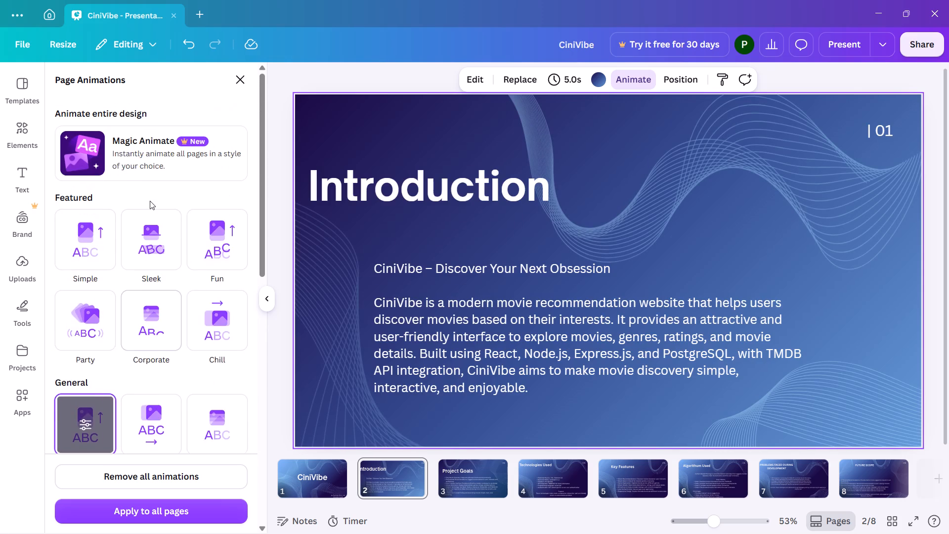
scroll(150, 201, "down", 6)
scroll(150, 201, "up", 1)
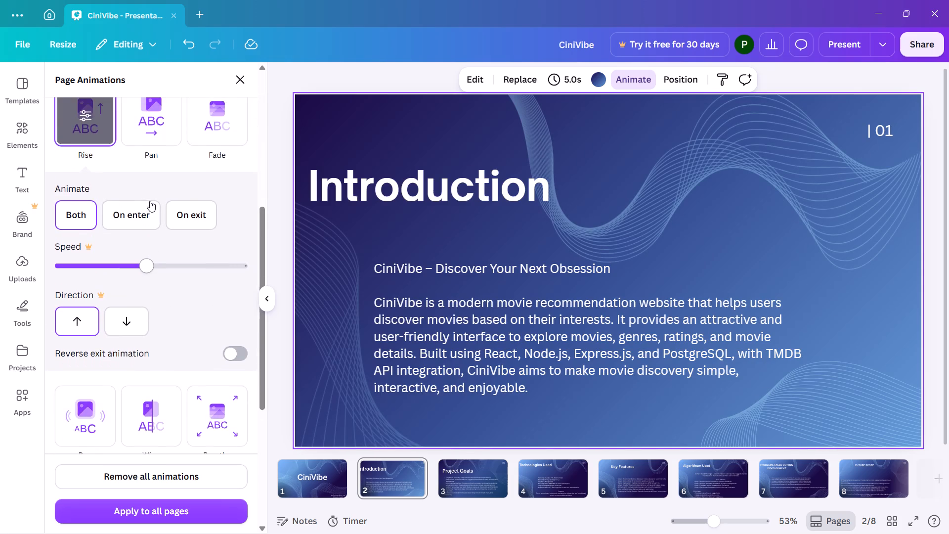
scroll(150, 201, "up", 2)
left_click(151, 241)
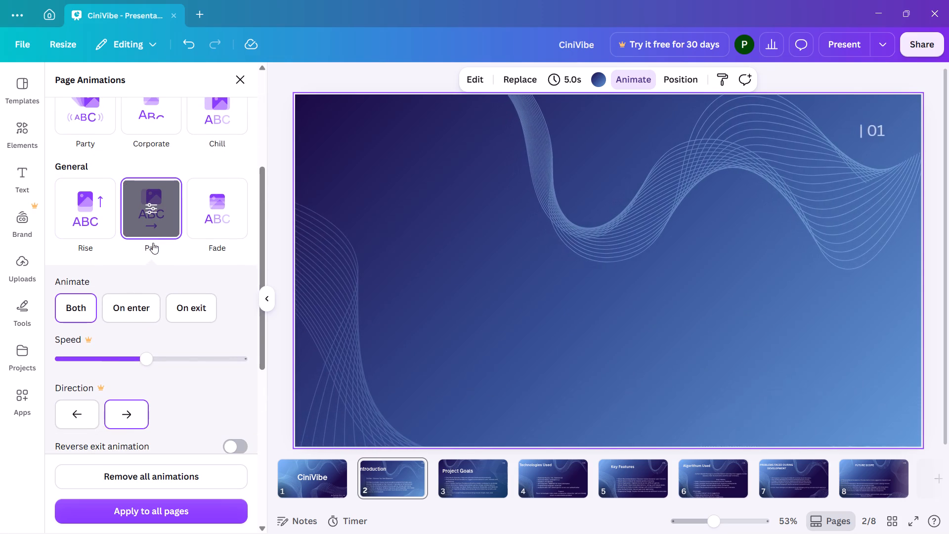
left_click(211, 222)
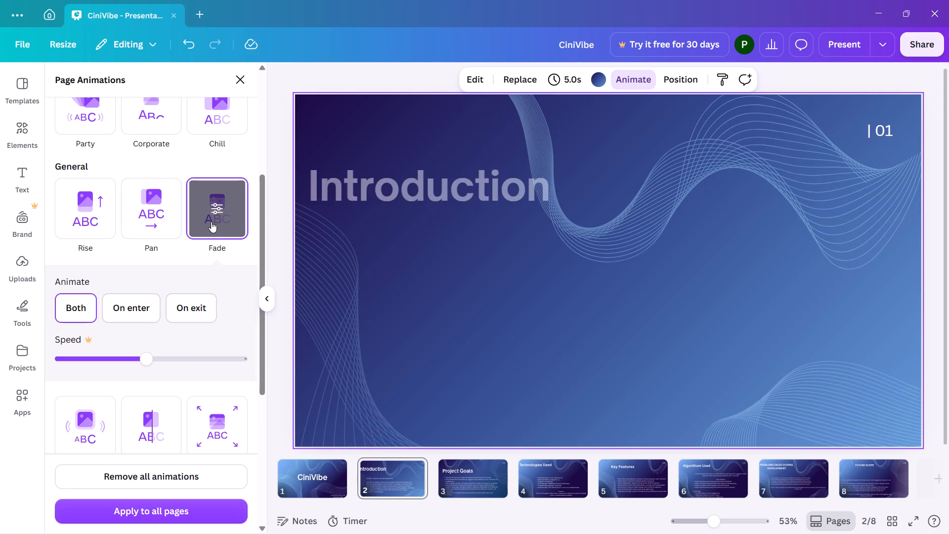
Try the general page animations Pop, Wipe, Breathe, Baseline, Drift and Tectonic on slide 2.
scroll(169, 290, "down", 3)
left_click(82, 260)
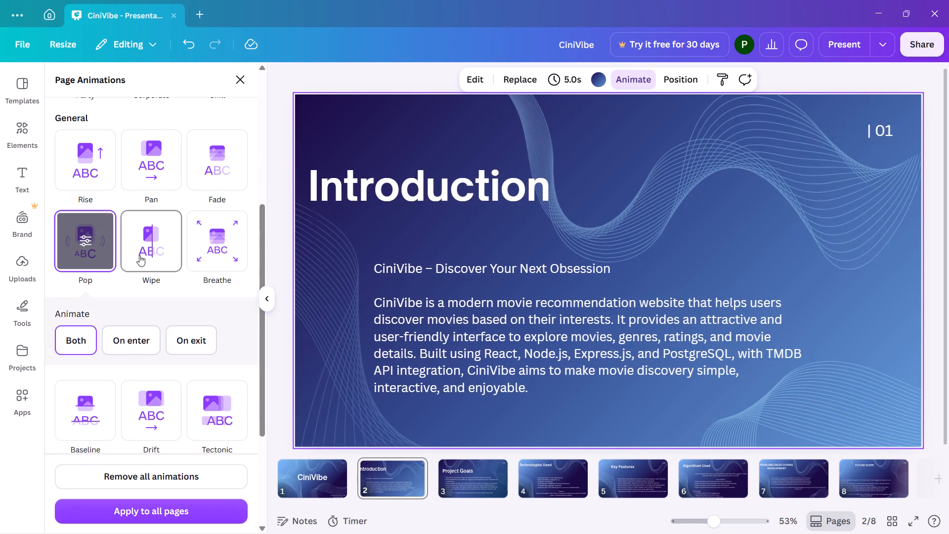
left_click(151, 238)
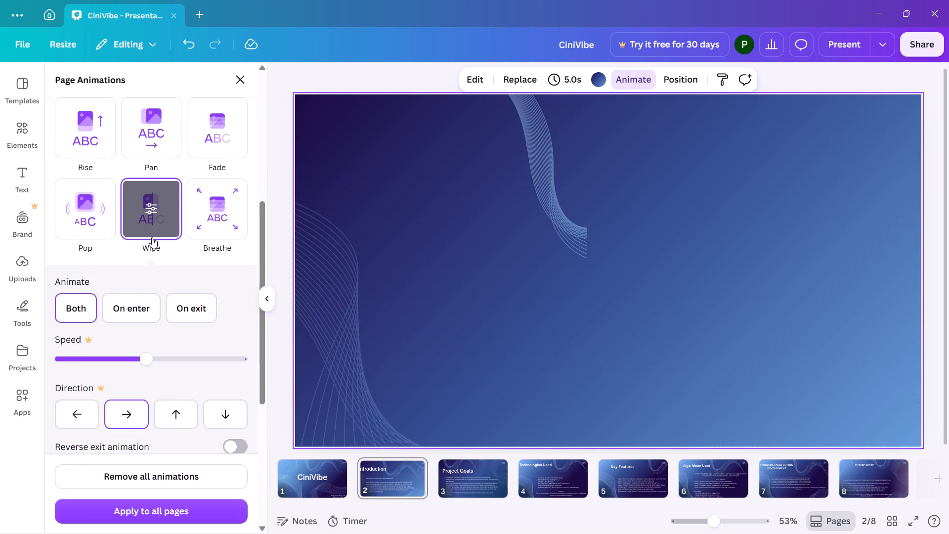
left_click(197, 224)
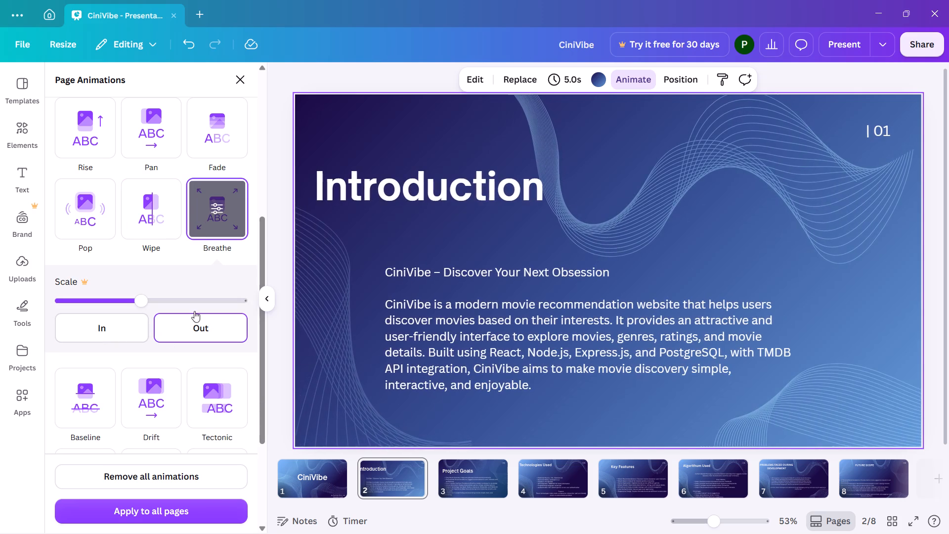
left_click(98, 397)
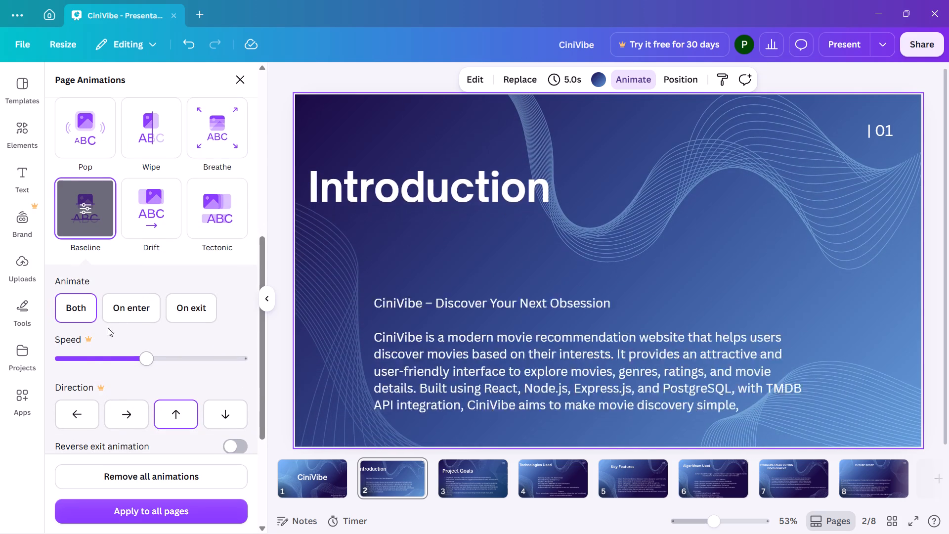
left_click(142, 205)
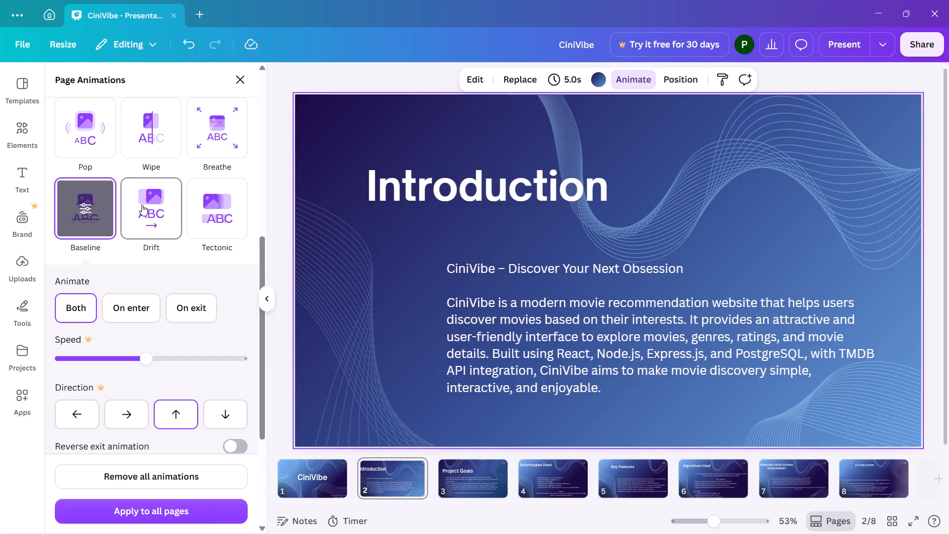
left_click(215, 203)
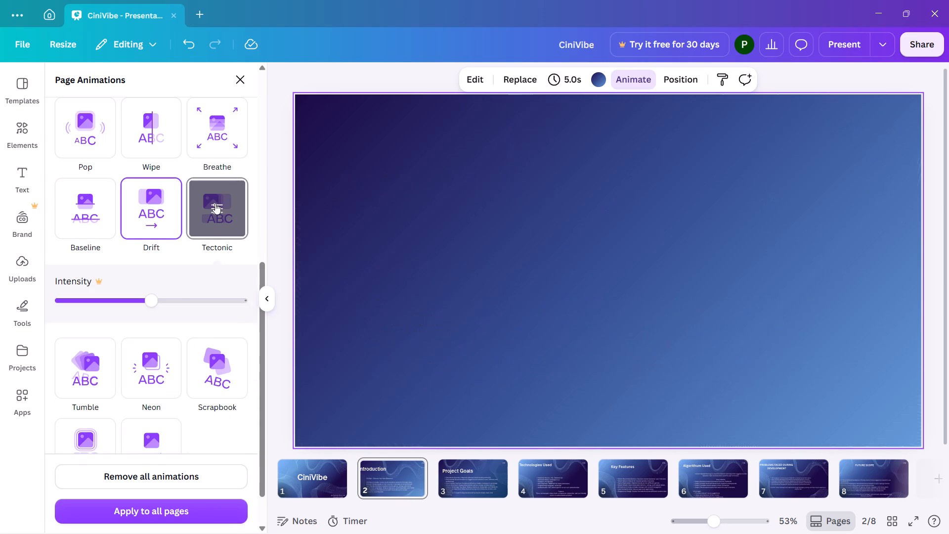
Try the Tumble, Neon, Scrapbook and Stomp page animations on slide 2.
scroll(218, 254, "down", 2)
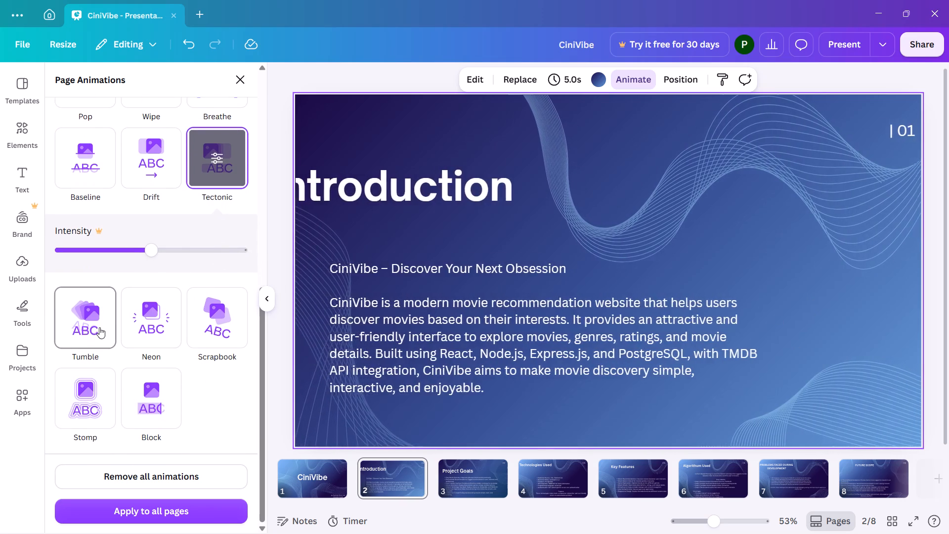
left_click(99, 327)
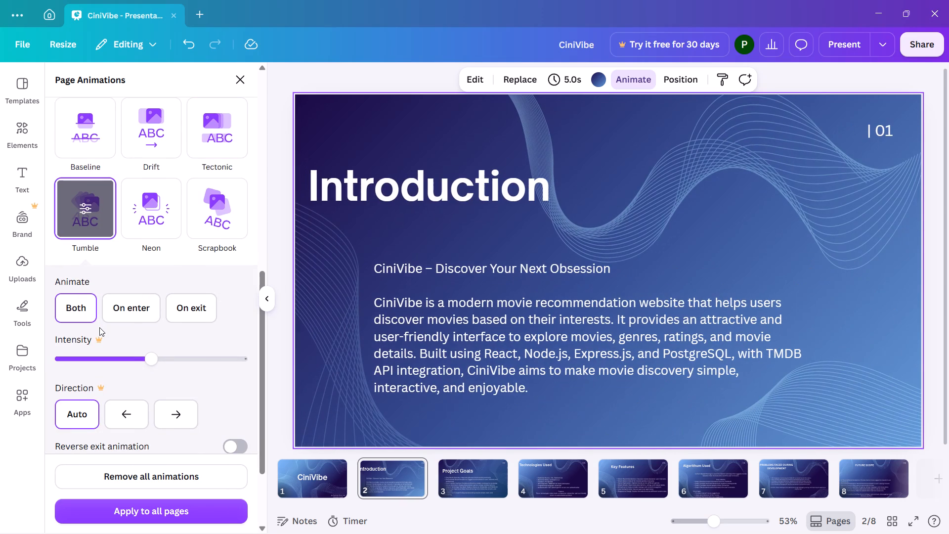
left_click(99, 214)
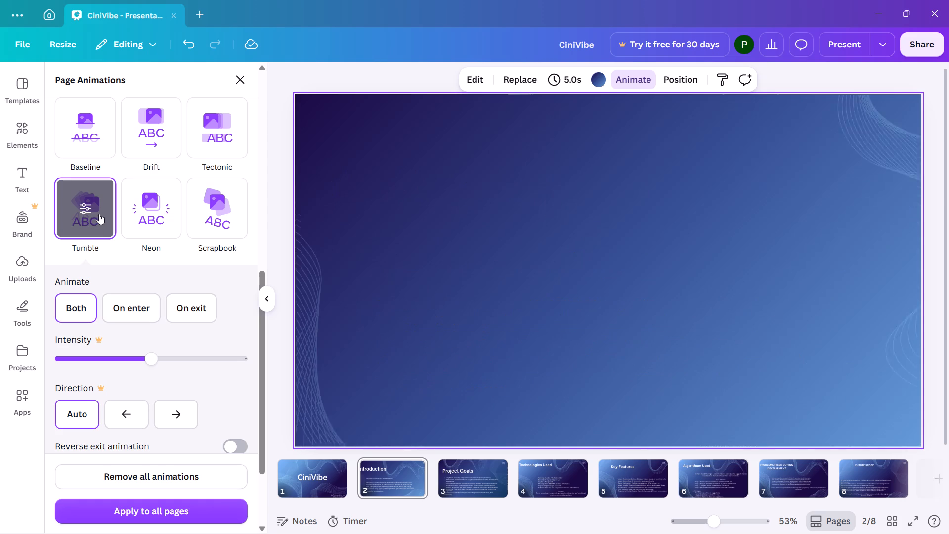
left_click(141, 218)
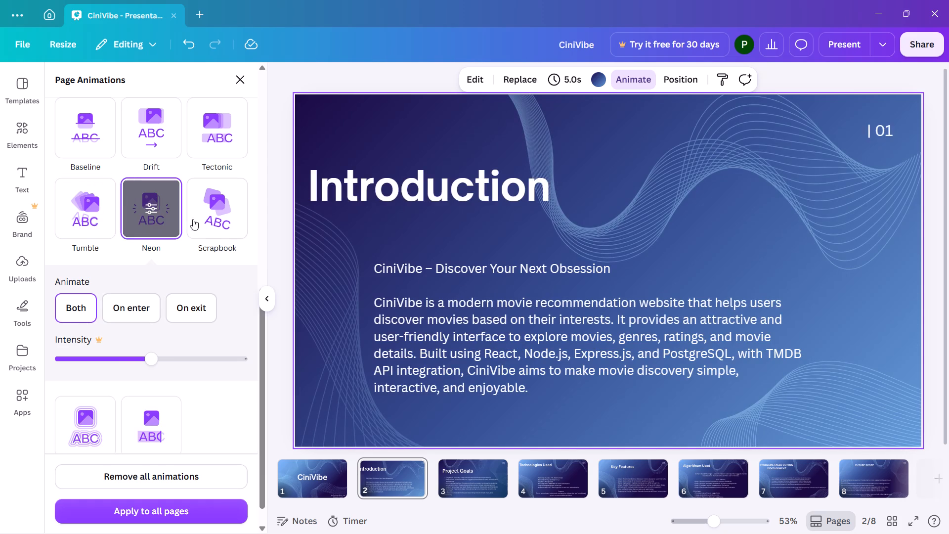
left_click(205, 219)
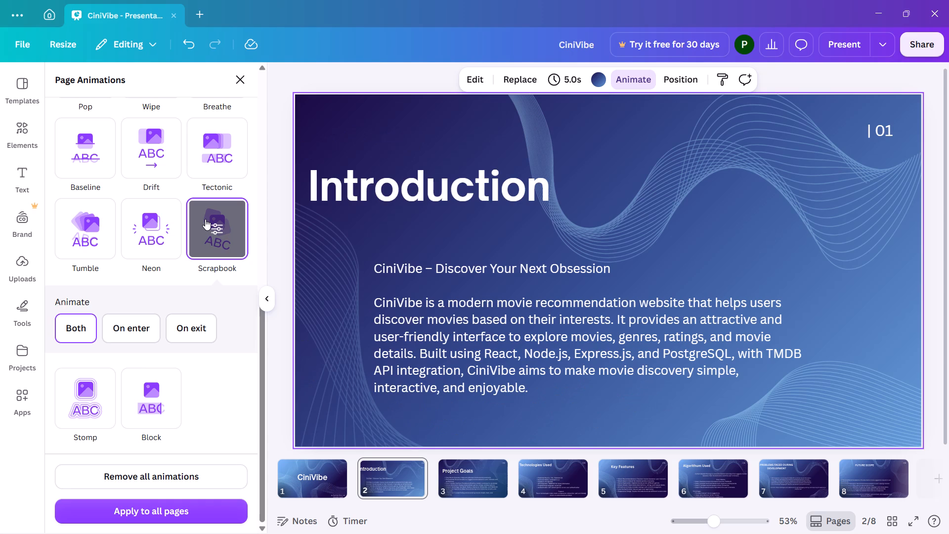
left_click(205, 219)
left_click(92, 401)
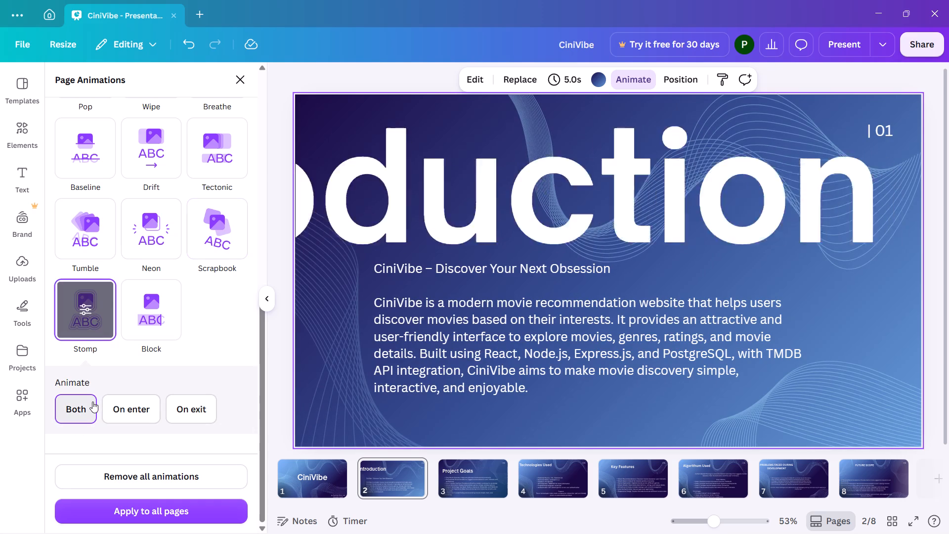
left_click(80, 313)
Apply the Block page animation to slide 2, the Introduction slide.
left_click(126, 312)
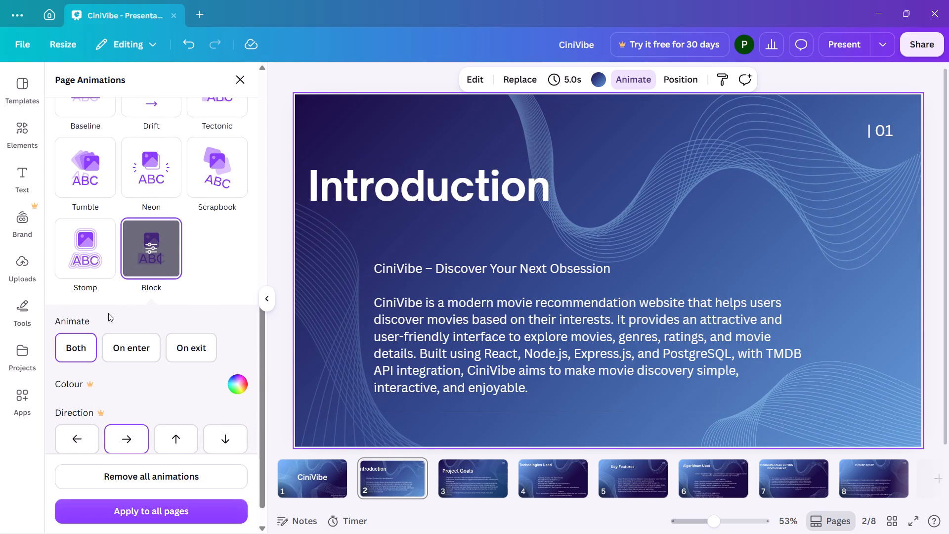
left_click(154, 268)
scroll(166, 294, "down", 2)
scroll(166, 294, "up", 2)
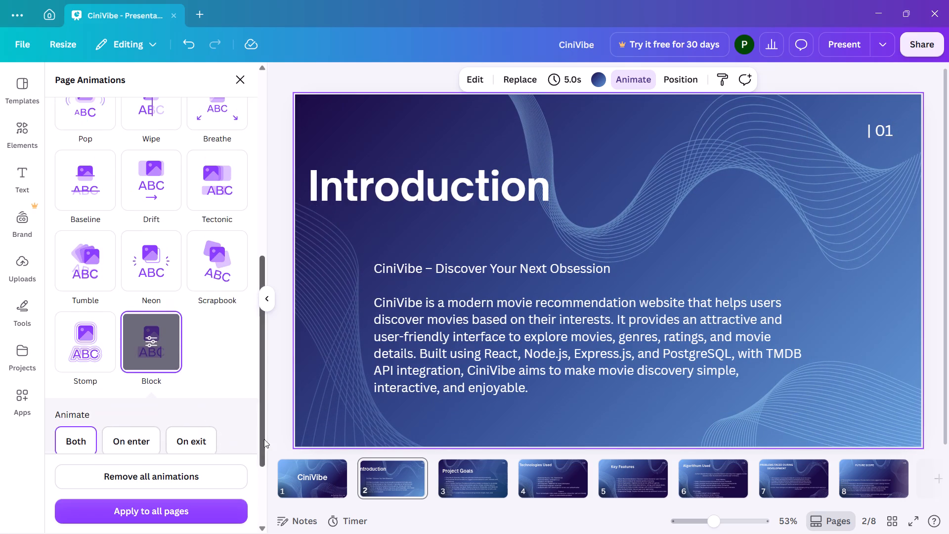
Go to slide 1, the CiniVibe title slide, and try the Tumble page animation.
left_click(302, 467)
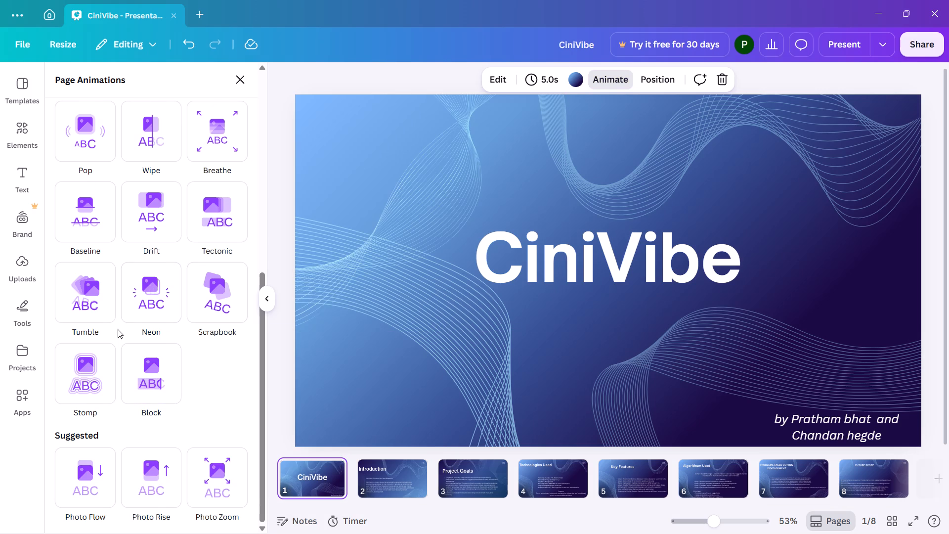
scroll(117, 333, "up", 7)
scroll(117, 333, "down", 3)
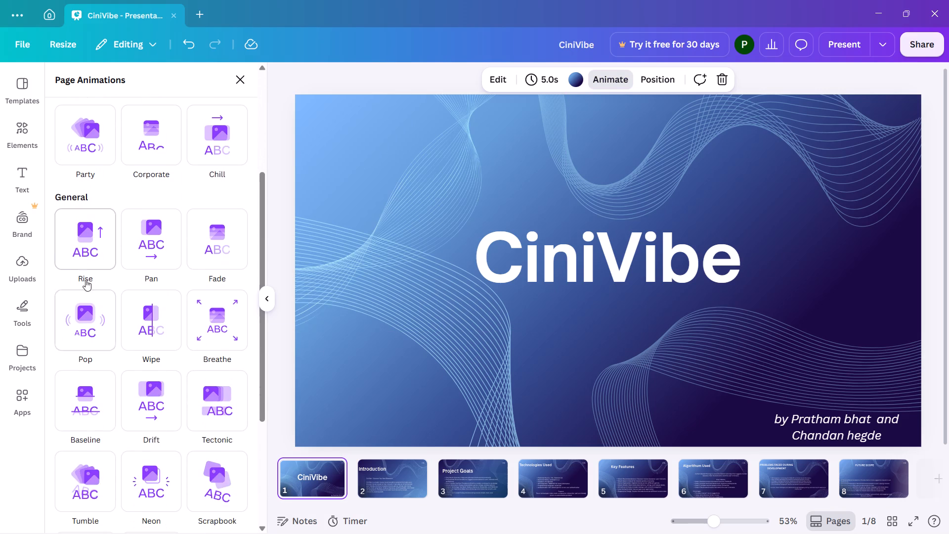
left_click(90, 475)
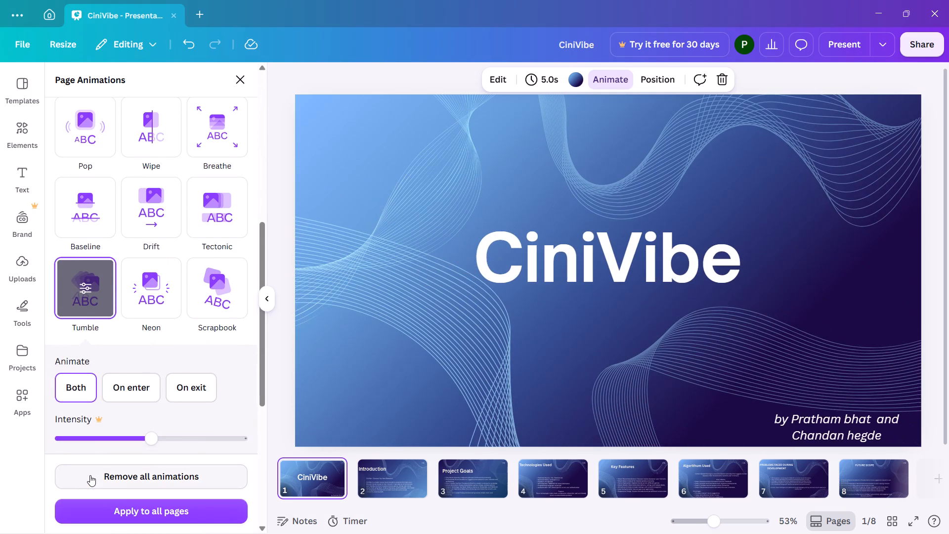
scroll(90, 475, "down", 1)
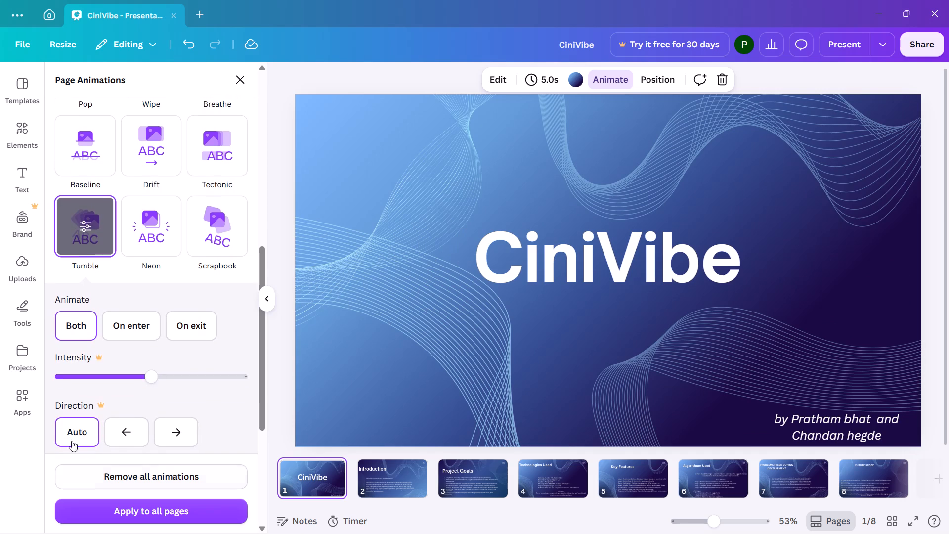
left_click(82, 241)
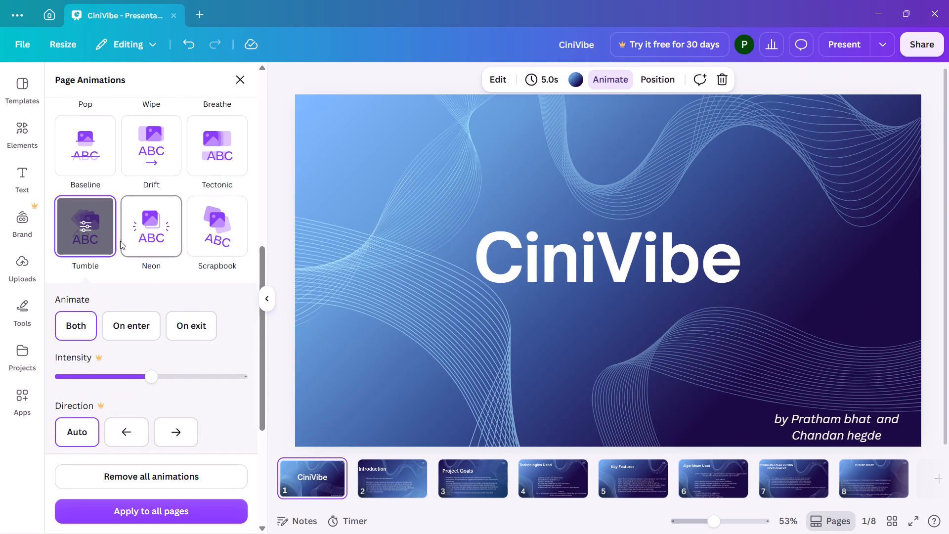
Apply the featured Party page animation to slide 1.
scroll(123, 244, "down", 10)
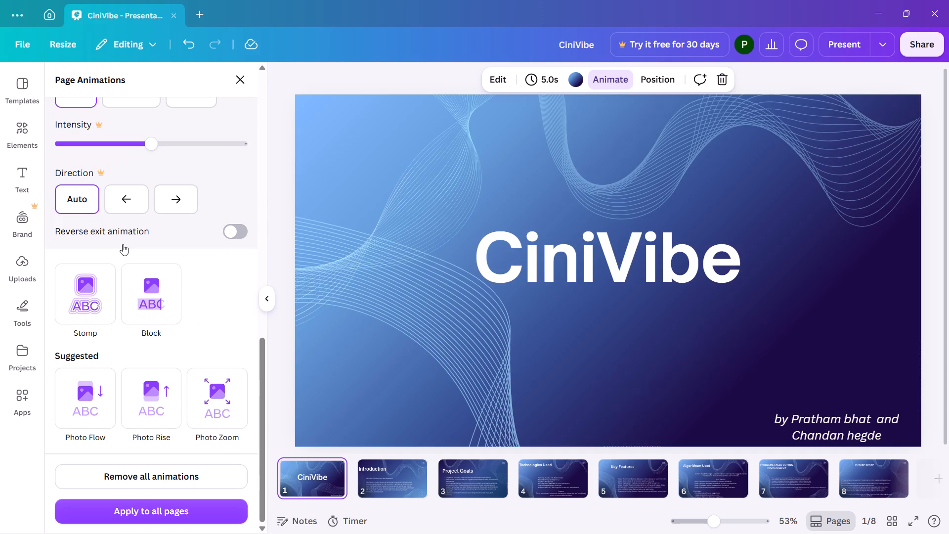
scroll(123, 244, "up", 12)
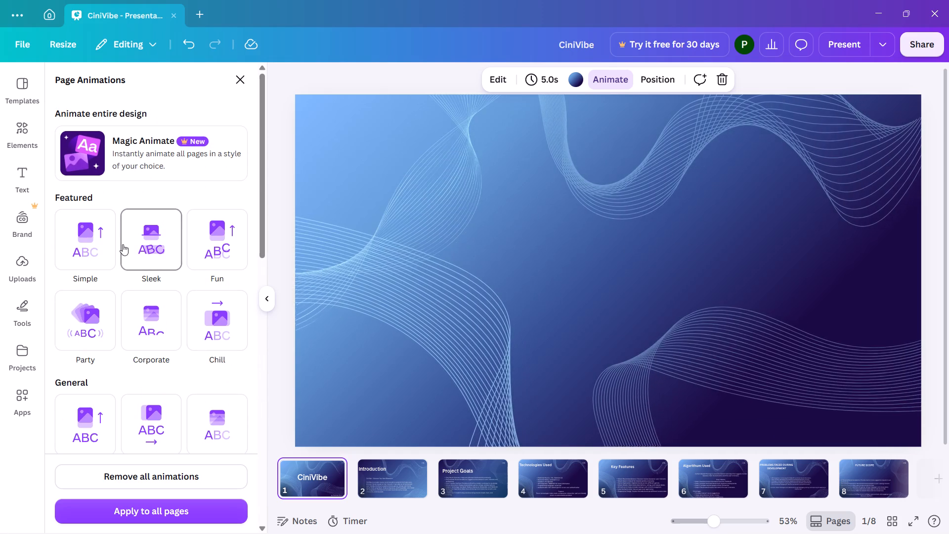
left_click(94, 318)
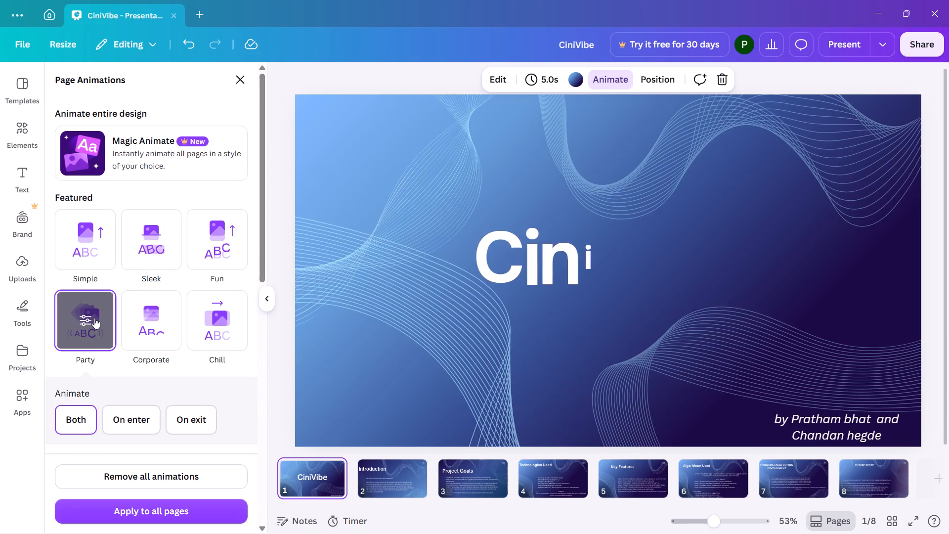
left_click(91, 322)
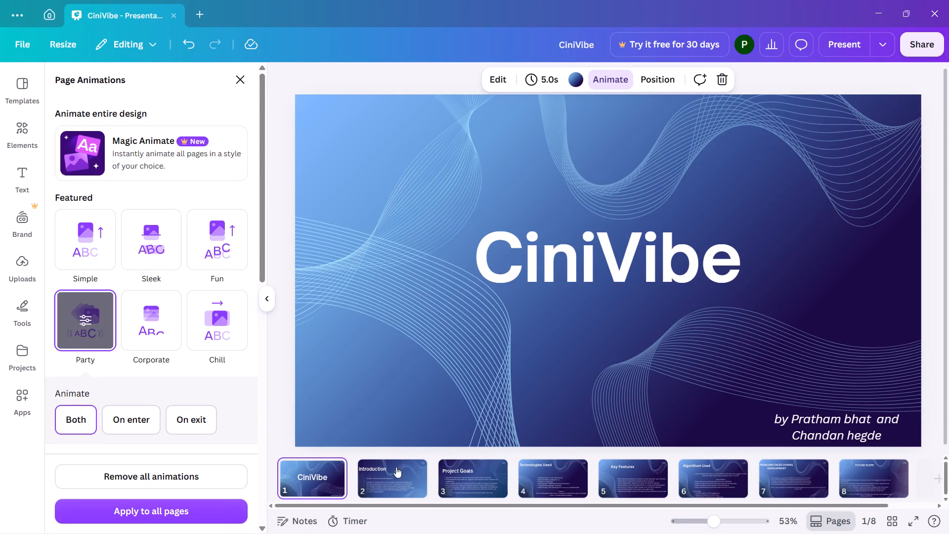
Go to slide 3, Project Goals, and apply the Fun page animation.
left_click(456, 474)
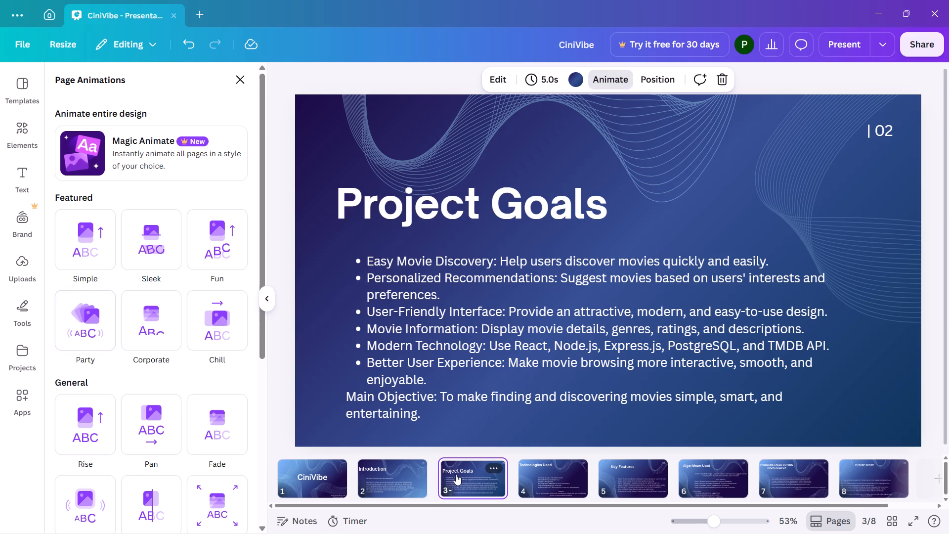
left_click(317, 303)
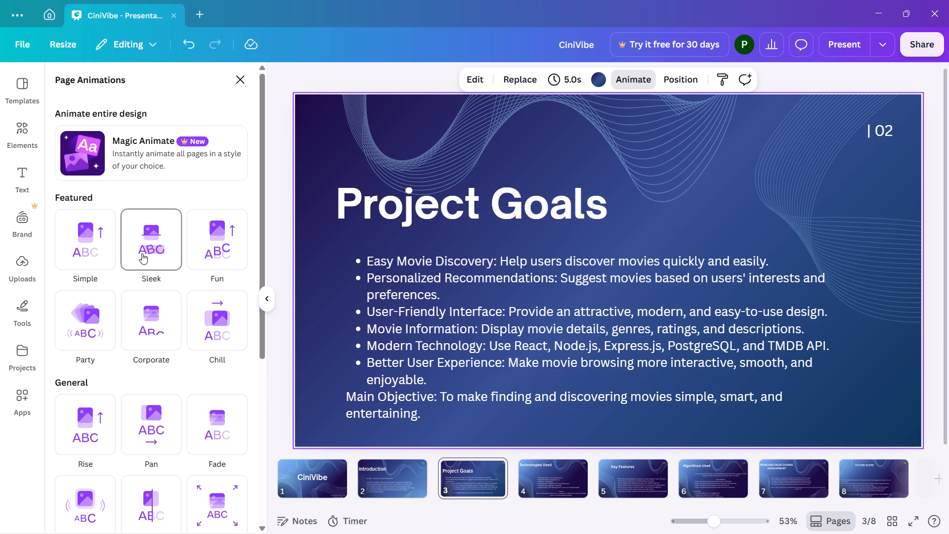
left_click(220, 256)
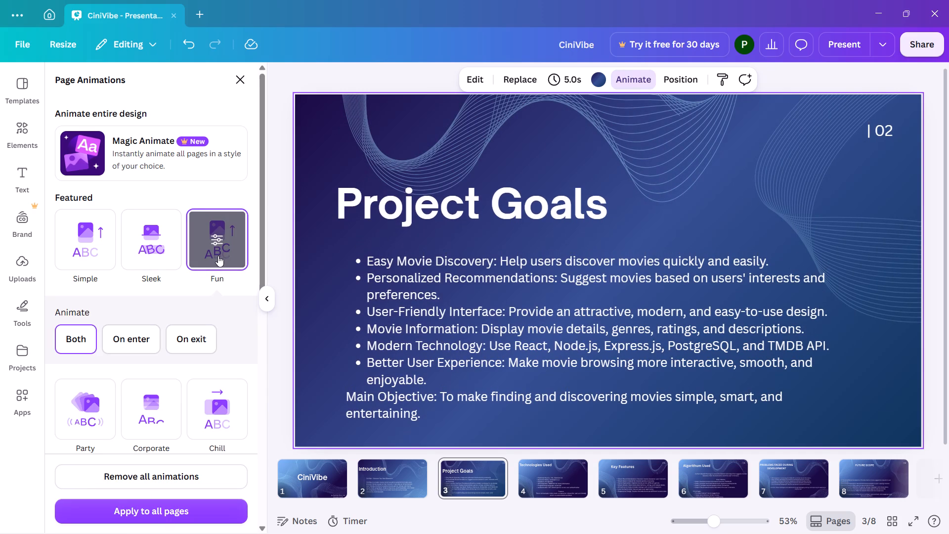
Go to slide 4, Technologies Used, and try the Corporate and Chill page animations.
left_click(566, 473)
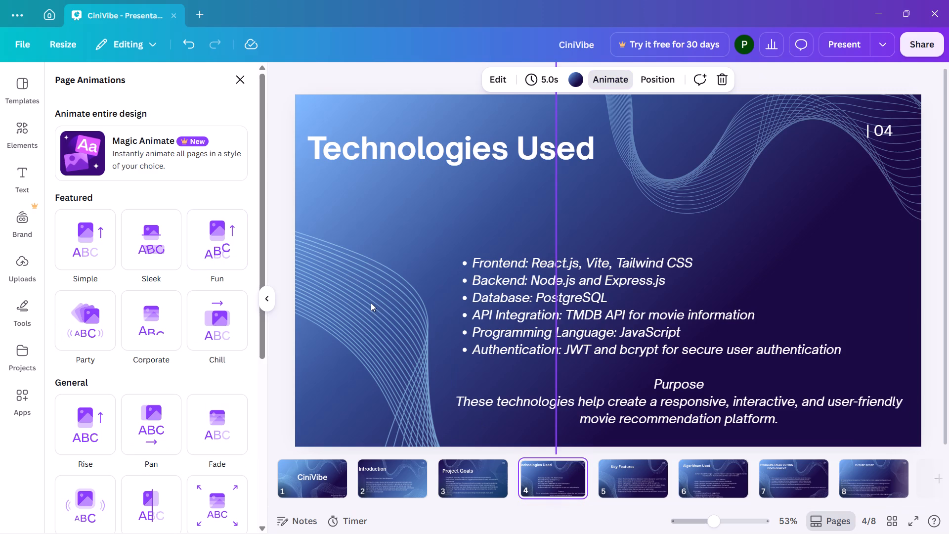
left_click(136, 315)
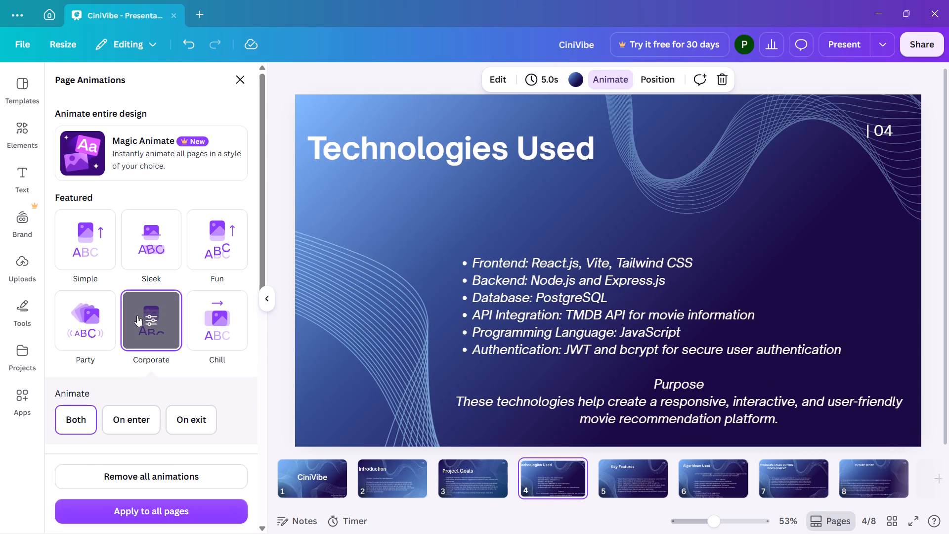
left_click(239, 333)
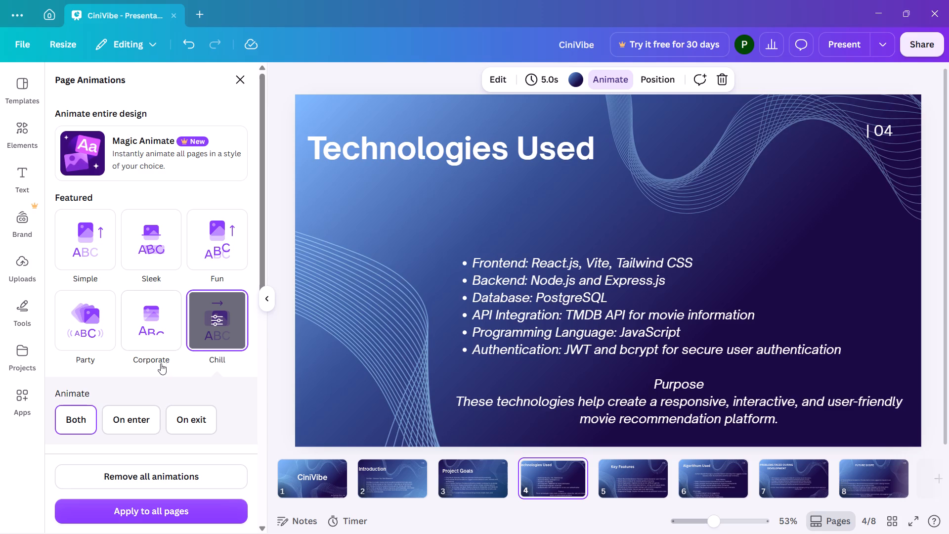
Apply the general Scrapbook page animation to slide 4.
scroll(147, 362, "down", 1)
scroll(158, 285, "down", 3)
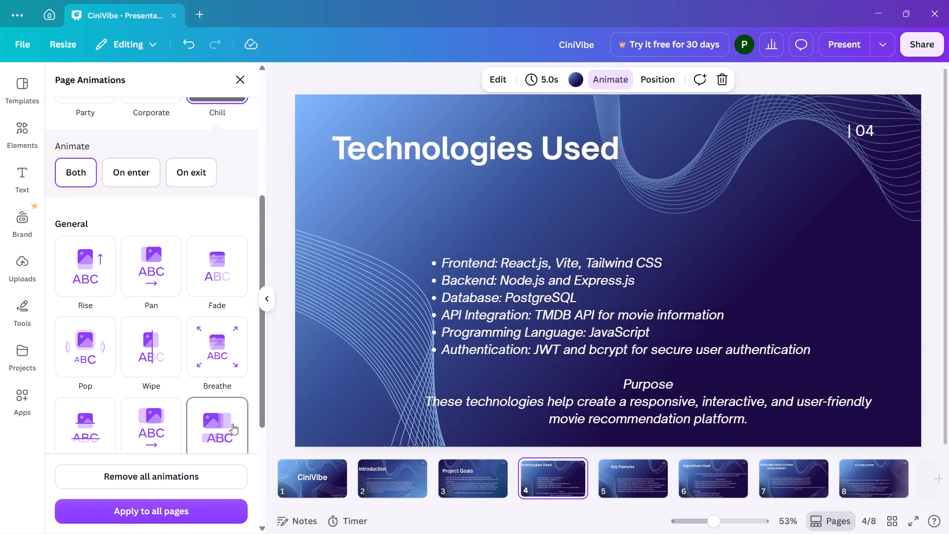
scroll(232, 424, "down", 2)
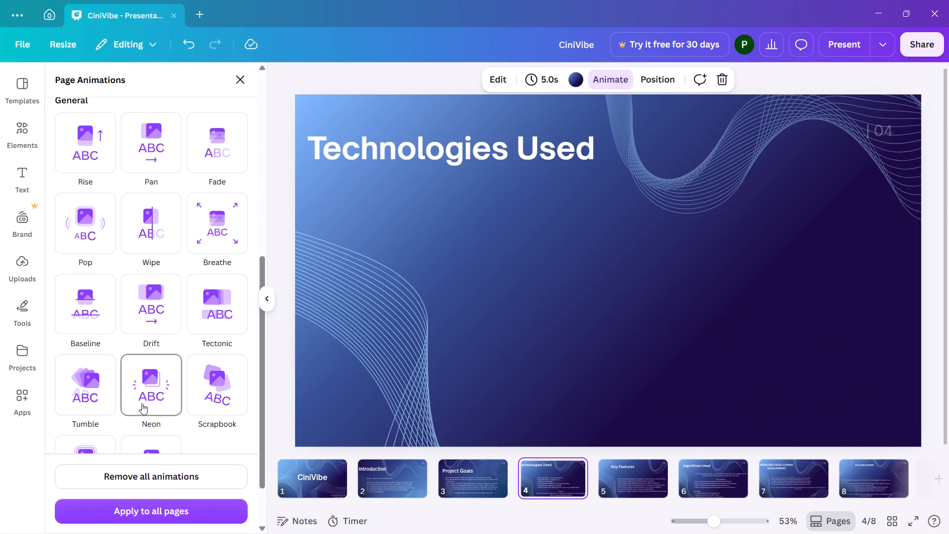
left_click(206, 401)
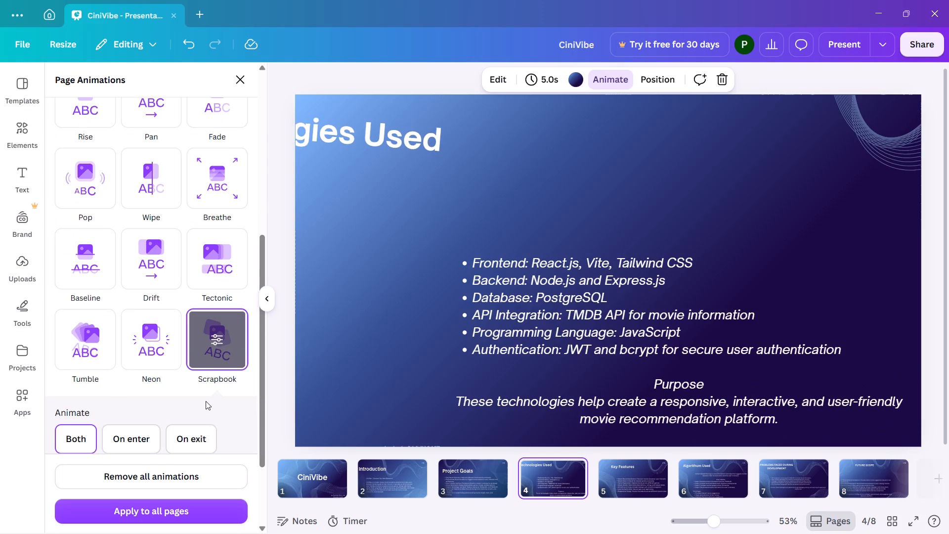
scroll(206, 401, "down", 2)
scroll(206, 401, "up", 2)
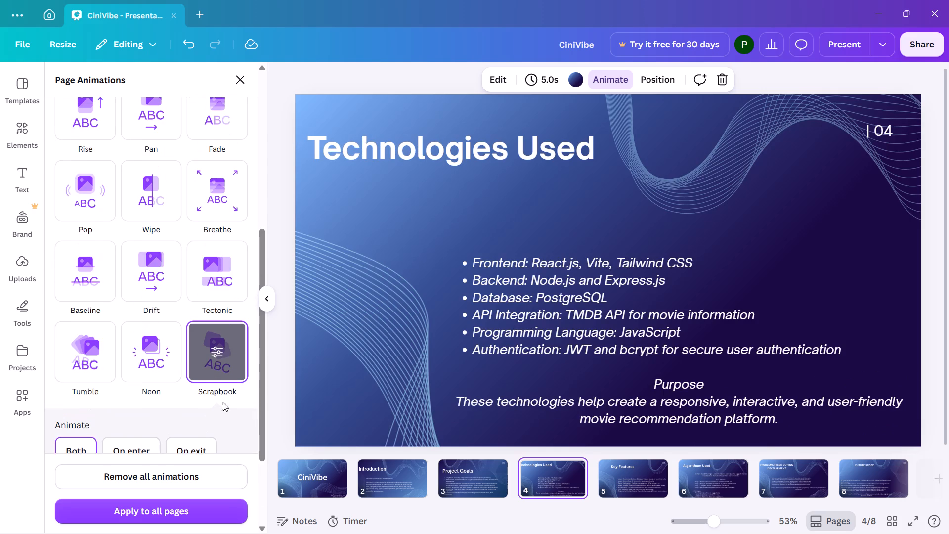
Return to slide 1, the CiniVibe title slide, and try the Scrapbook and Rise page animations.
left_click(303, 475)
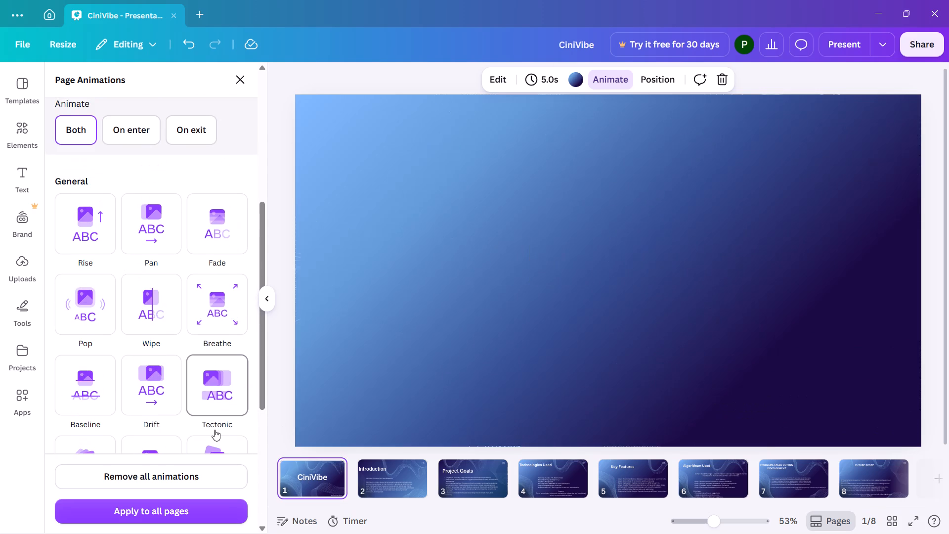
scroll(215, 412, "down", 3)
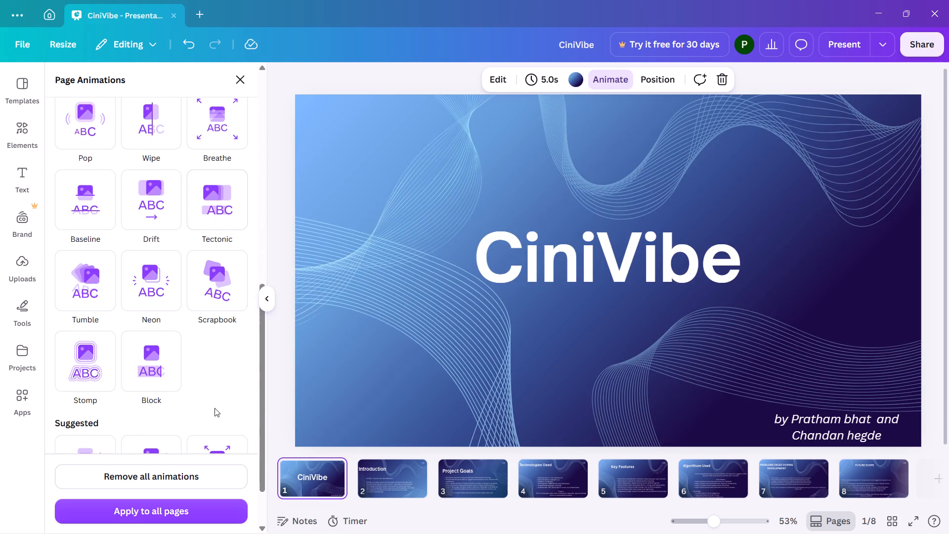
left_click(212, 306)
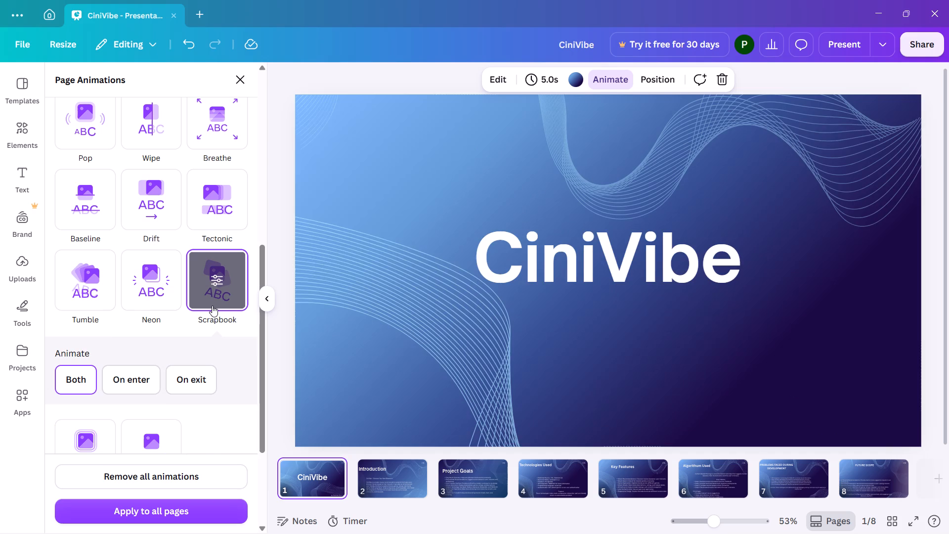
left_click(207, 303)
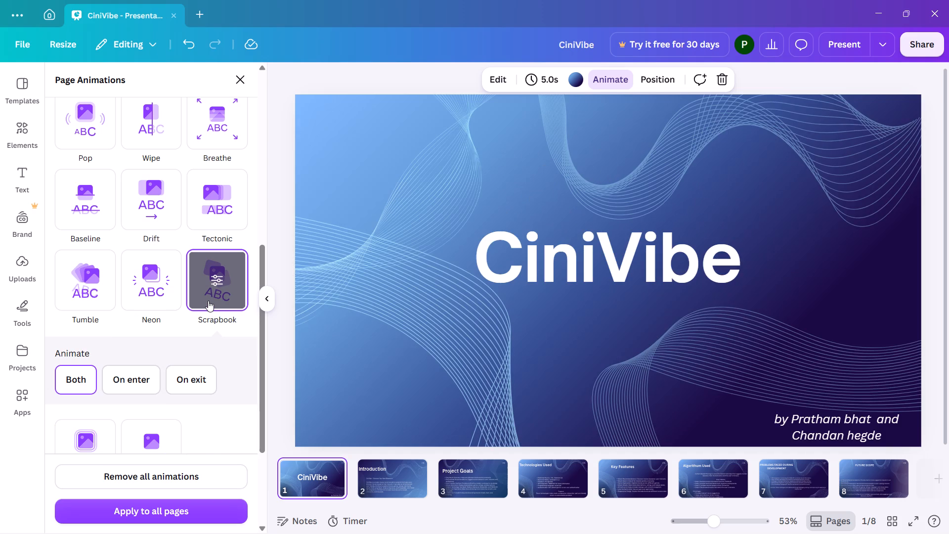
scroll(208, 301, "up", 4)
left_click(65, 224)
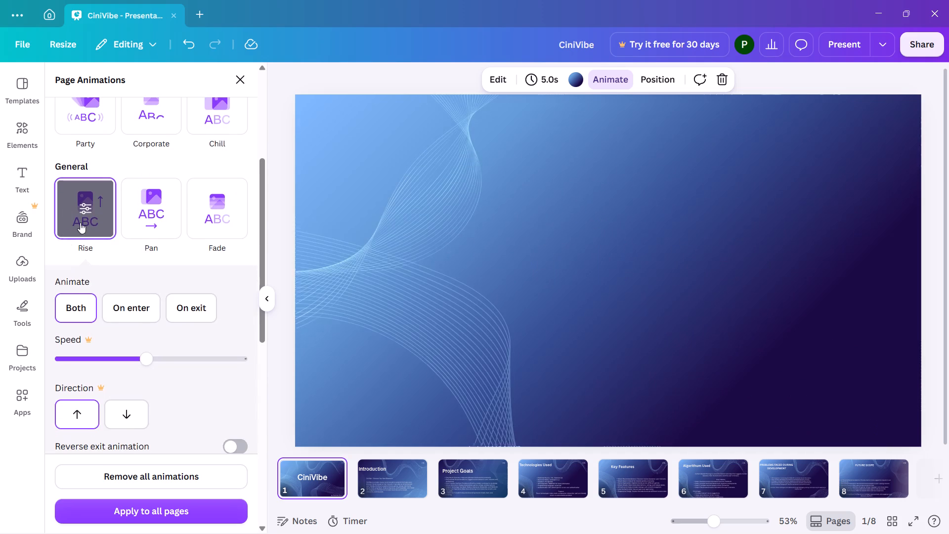
Set slide 1's page animation back to the featured Party style.
scroll(86, 216, "up", 2)
left_click(92, 250)
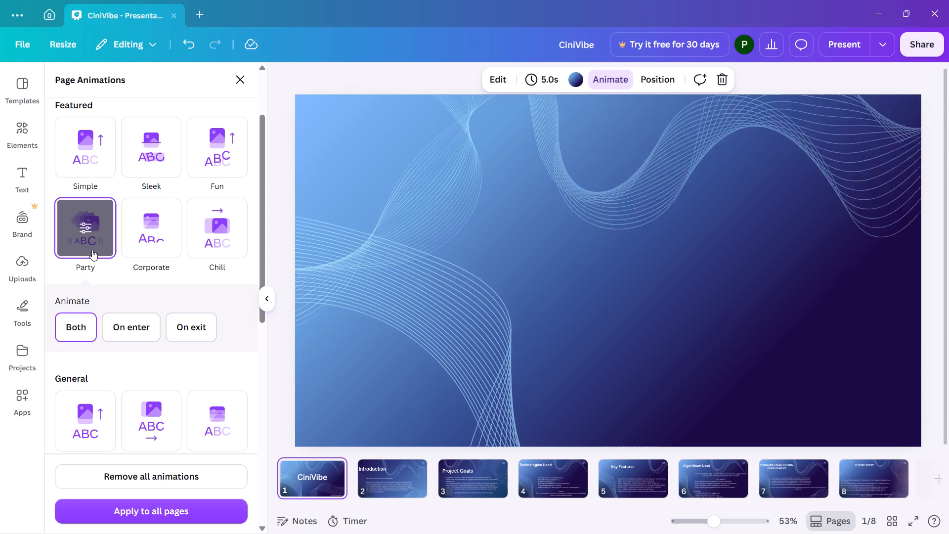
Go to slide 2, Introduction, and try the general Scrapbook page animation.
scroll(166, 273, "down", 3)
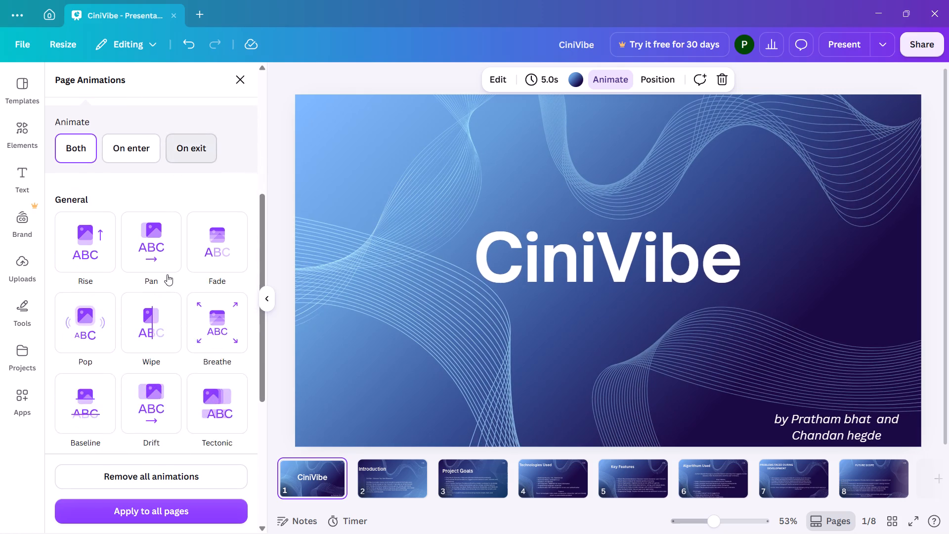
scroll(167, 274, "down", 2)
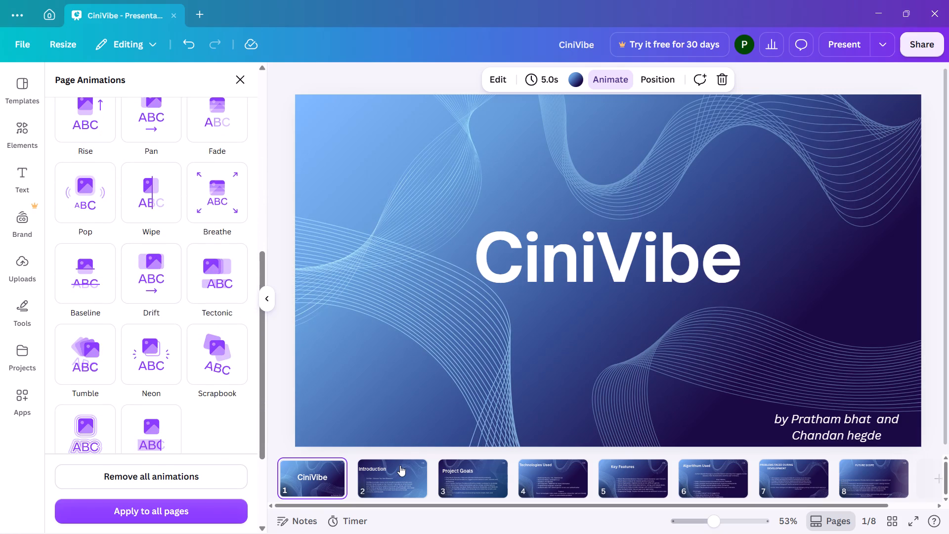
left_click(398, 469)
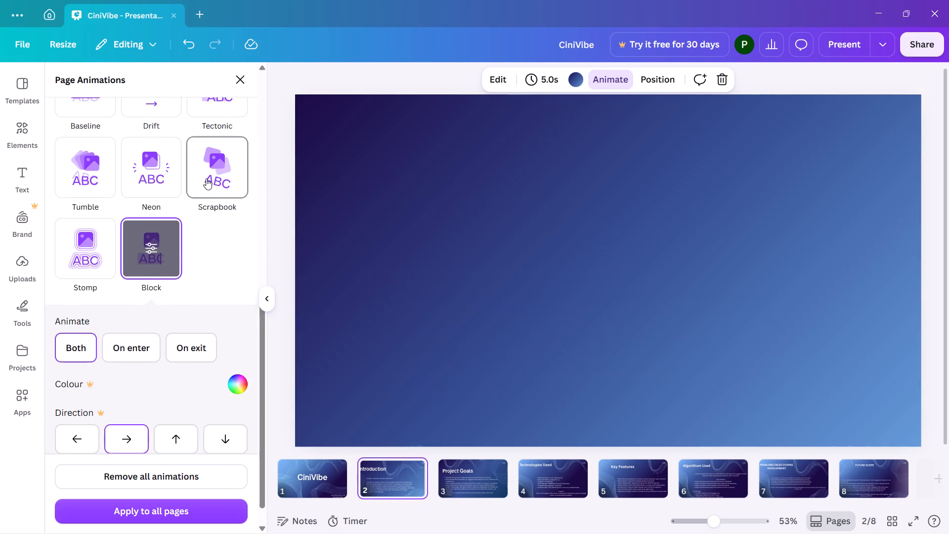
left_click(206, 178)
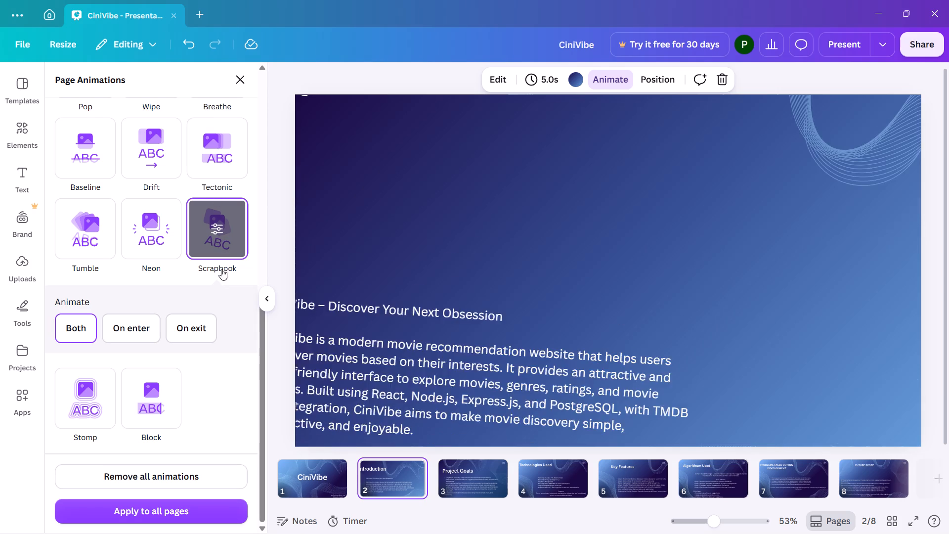
Look through the featured and general page animations for an alternative for slide 2.
scroll(220, 274, "down", 3)
scroll(220, 279, "up", 4)
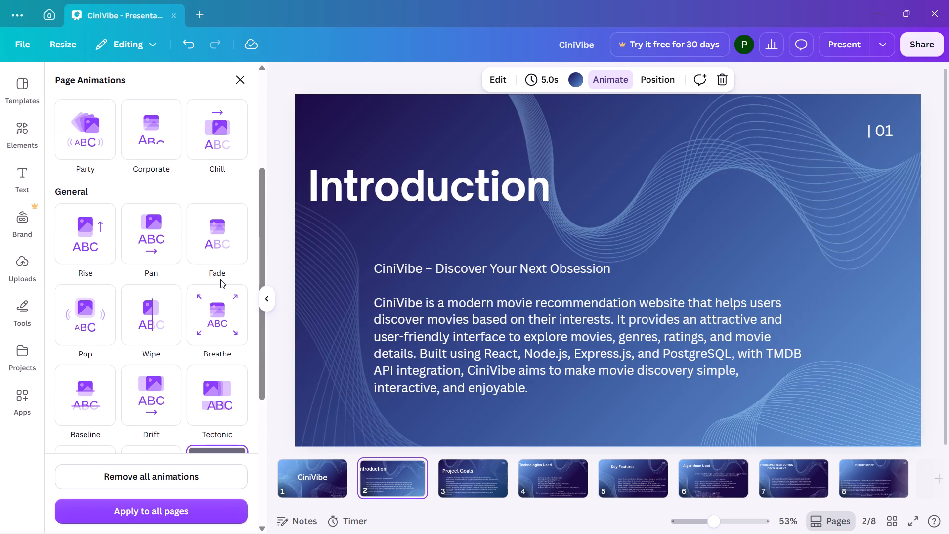
scroll(220, 279, "up", 1)
scroll(220, 280, "down", 1)
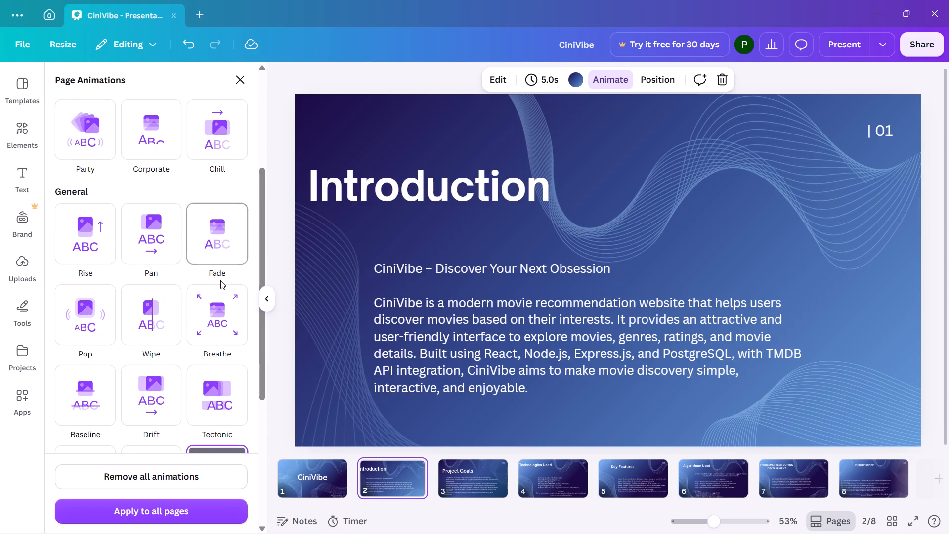
scroll(220, 280, "down", 1)
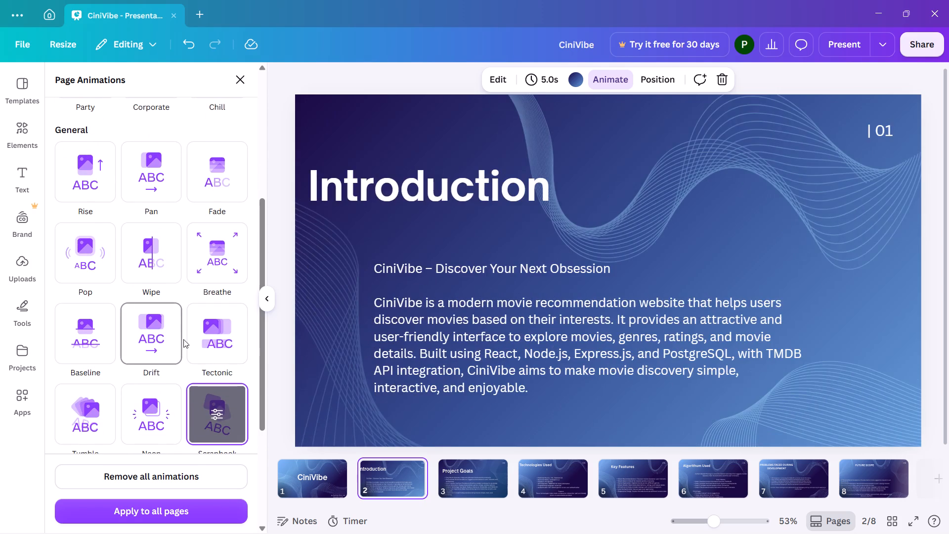
scroll(196, 331, "up", 9)
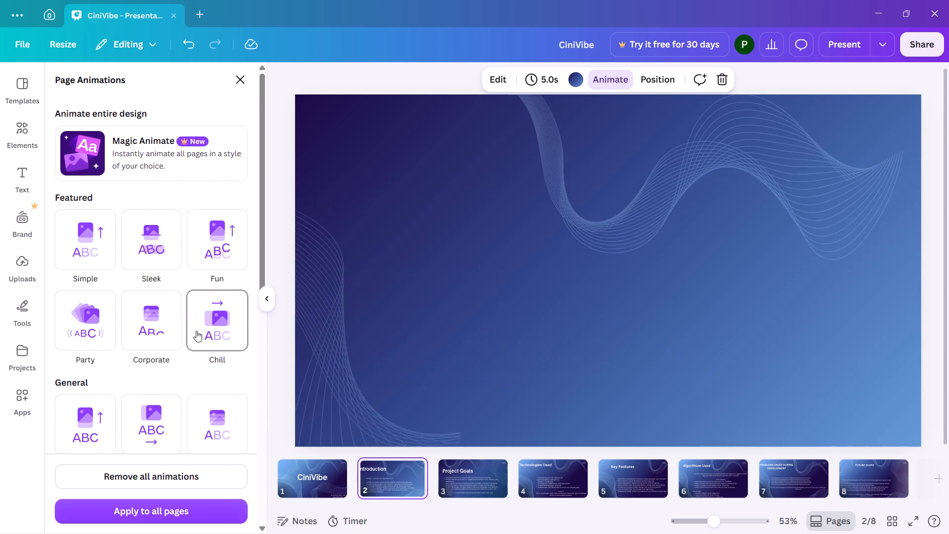
scroll(196, 331, "down", 2)
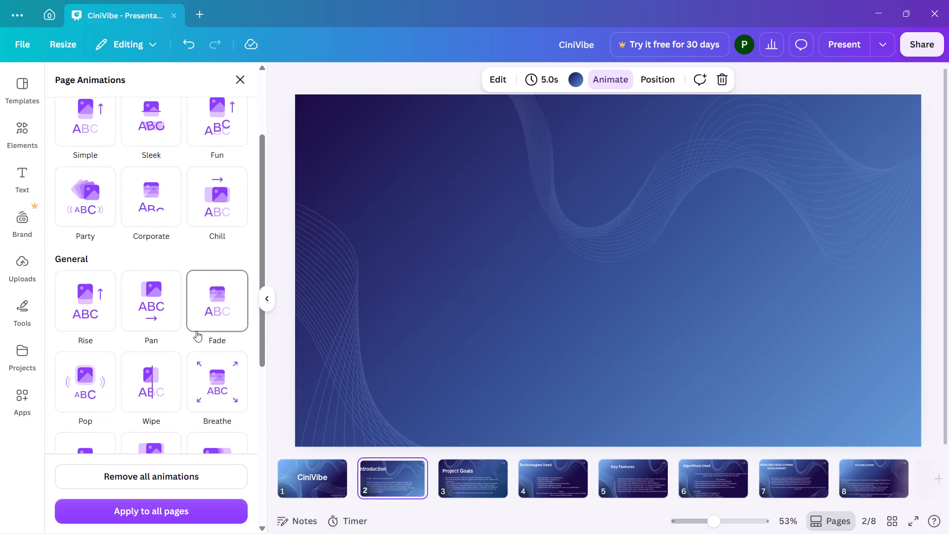
scroll(196, 331, "down", 4)
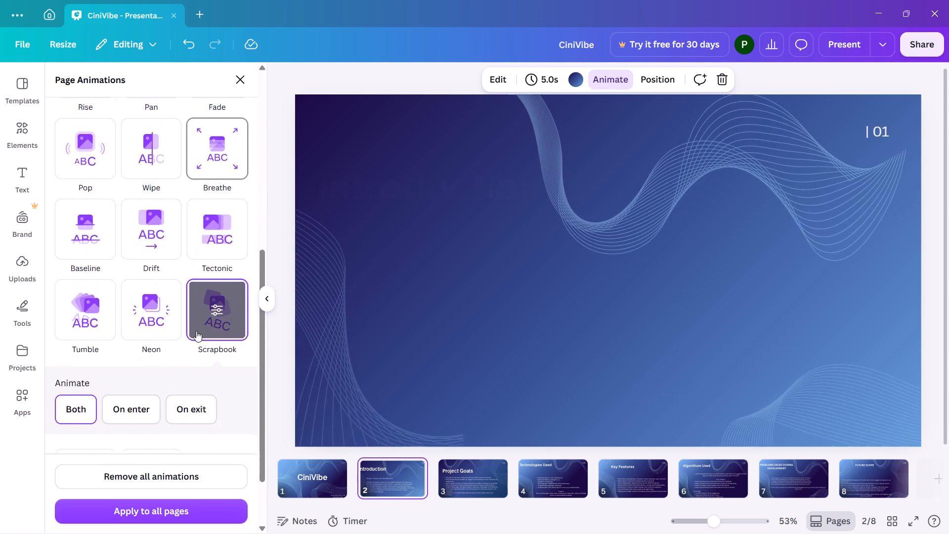
scroll(215, 322, "down", 4)
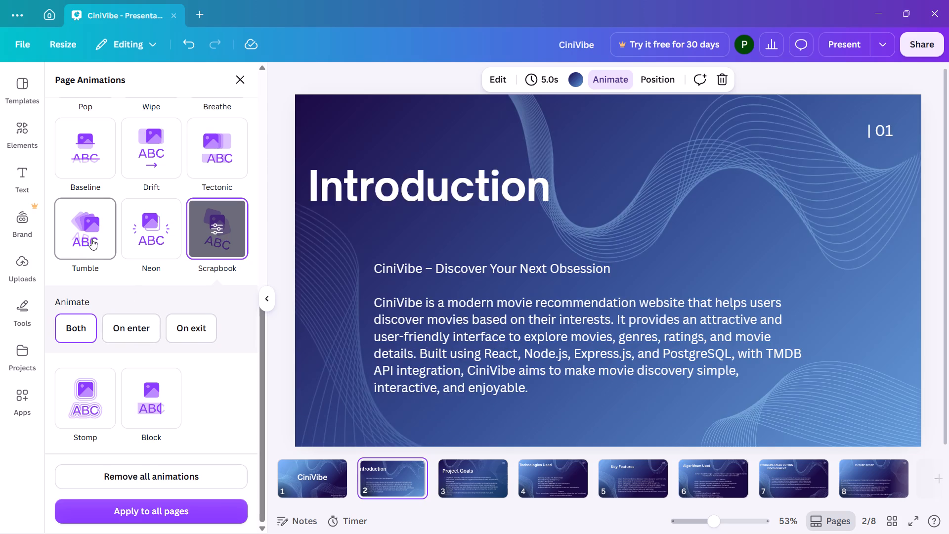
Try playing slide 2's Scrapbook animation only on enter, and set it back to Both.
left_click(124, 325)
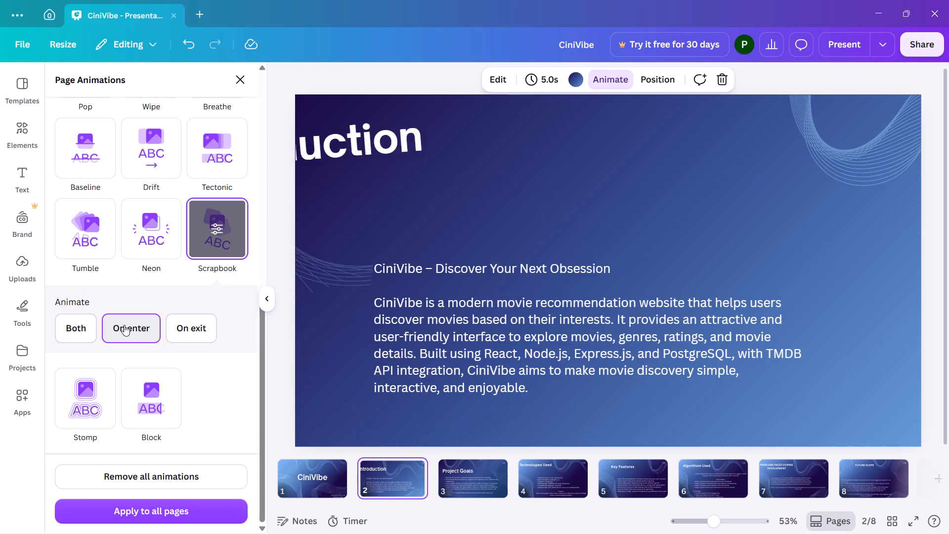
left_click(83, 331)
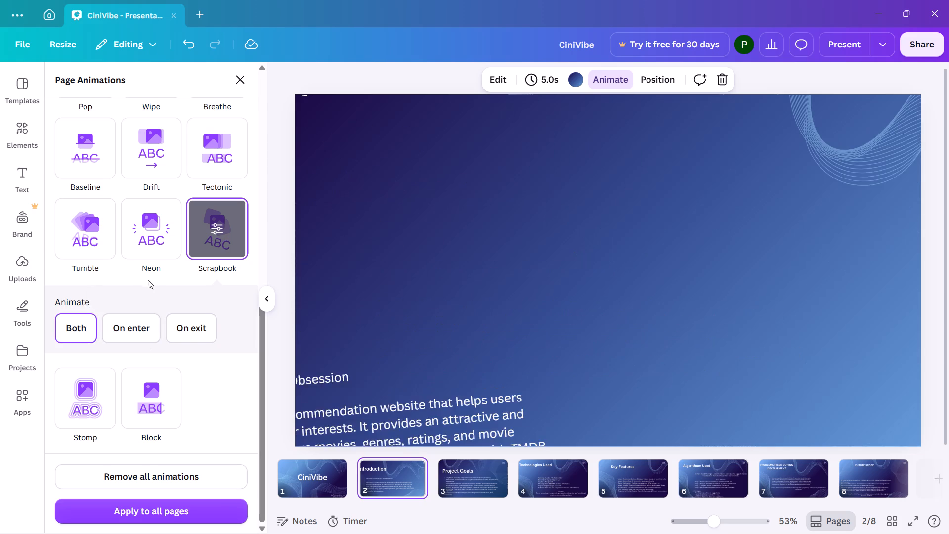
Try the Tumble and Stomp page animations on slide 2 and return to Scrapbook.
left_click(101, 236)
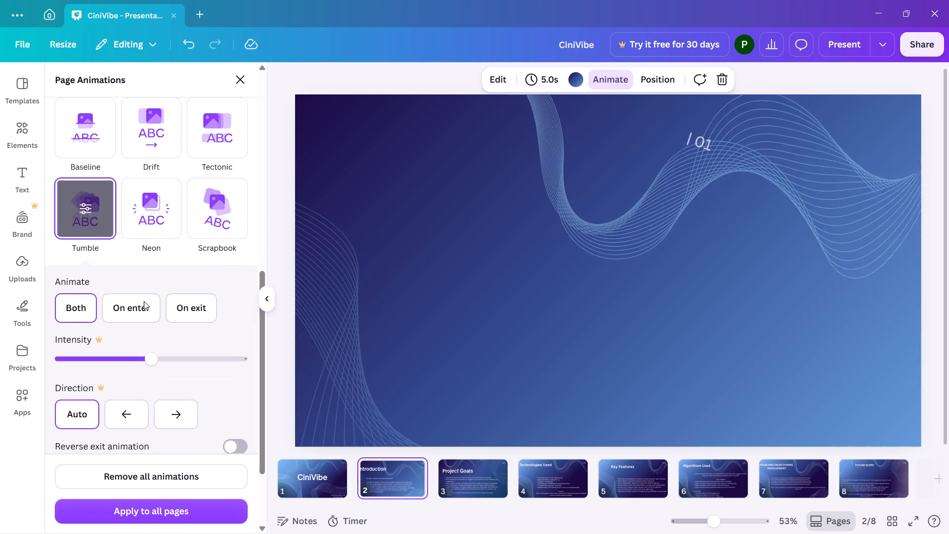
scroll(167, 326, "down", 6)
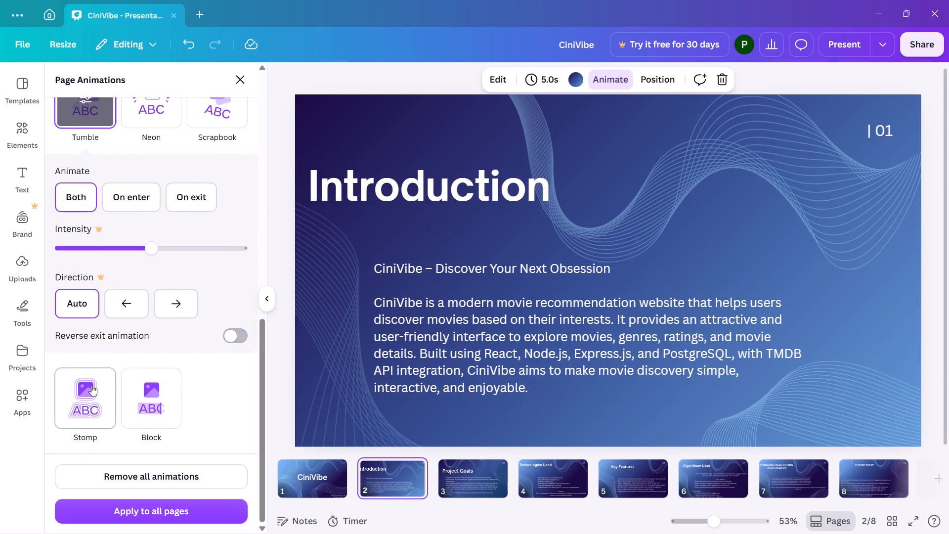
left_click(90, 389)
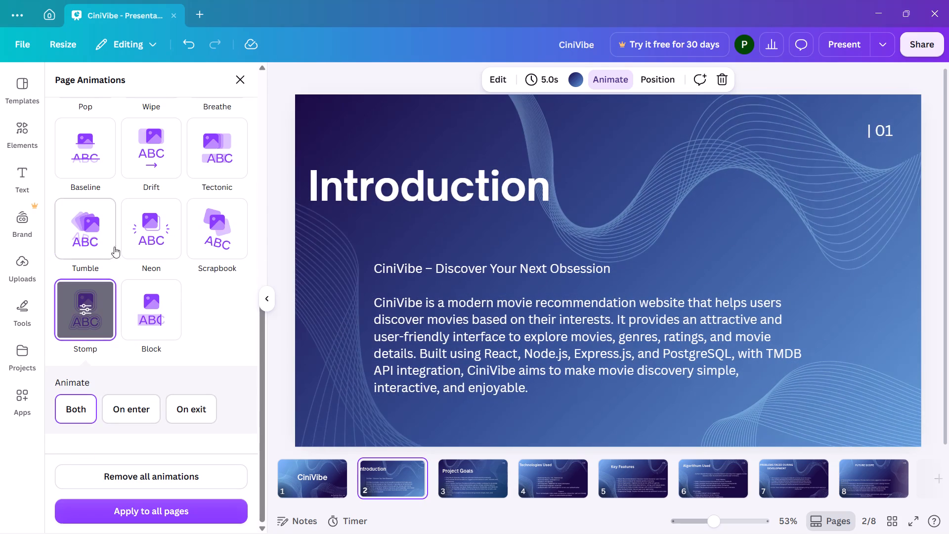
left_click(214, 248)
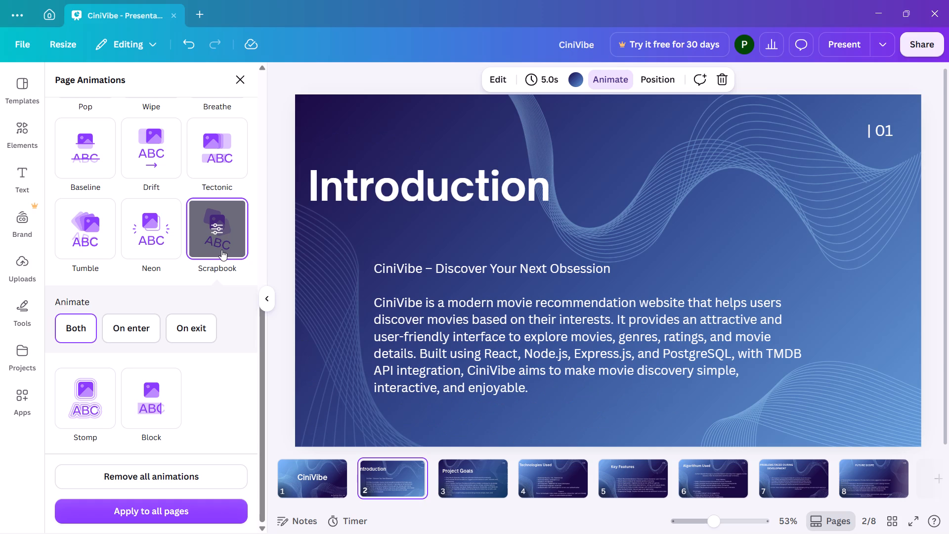
Apply the featured Party page animation to slide 2, Introduction.
scroll(148, 246, "up", 6)
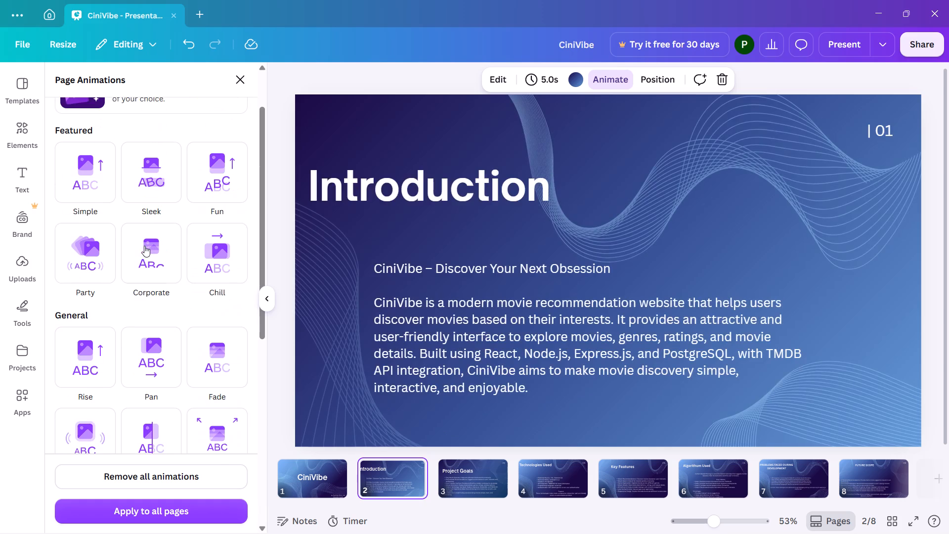
left_click(96, 252)
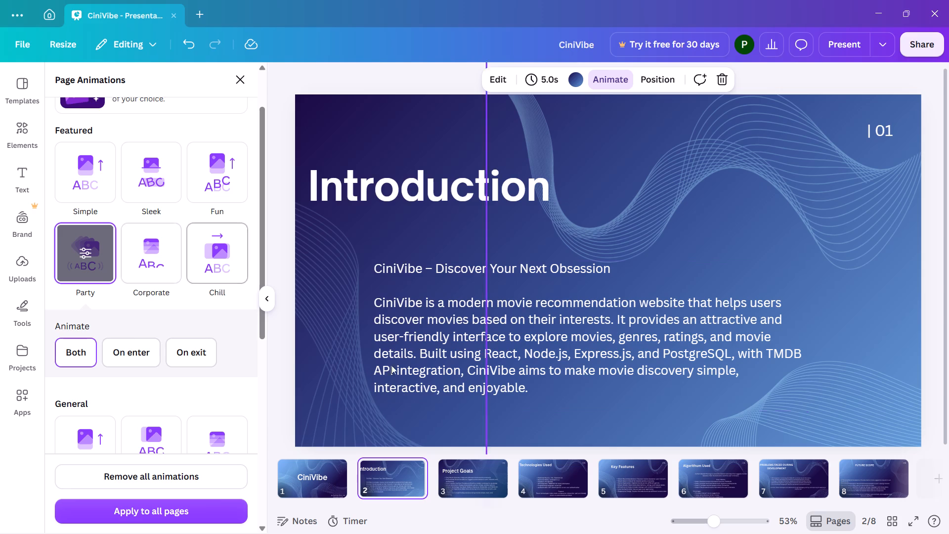
Go to slide 3, Project Goals, and change its page animation to Party.
left_click(464, 474)
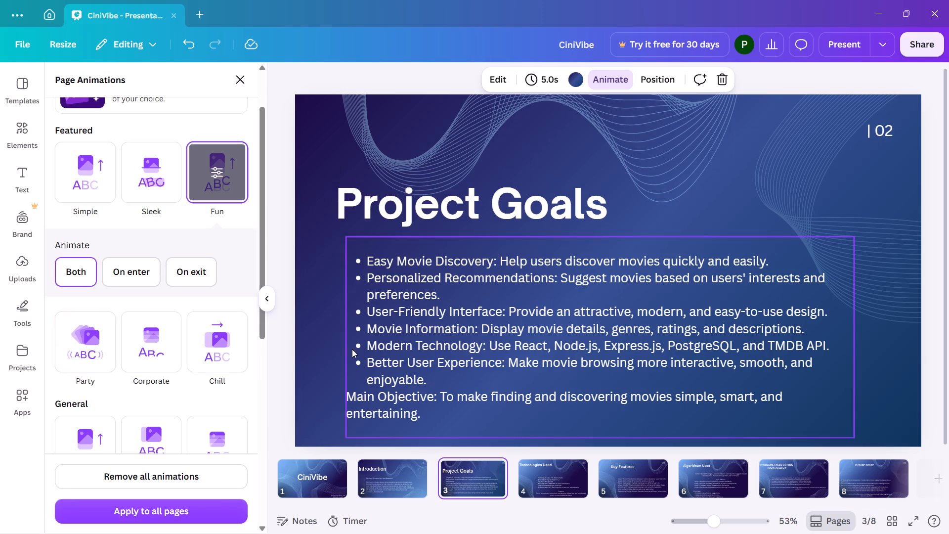
left_click(96, 345)
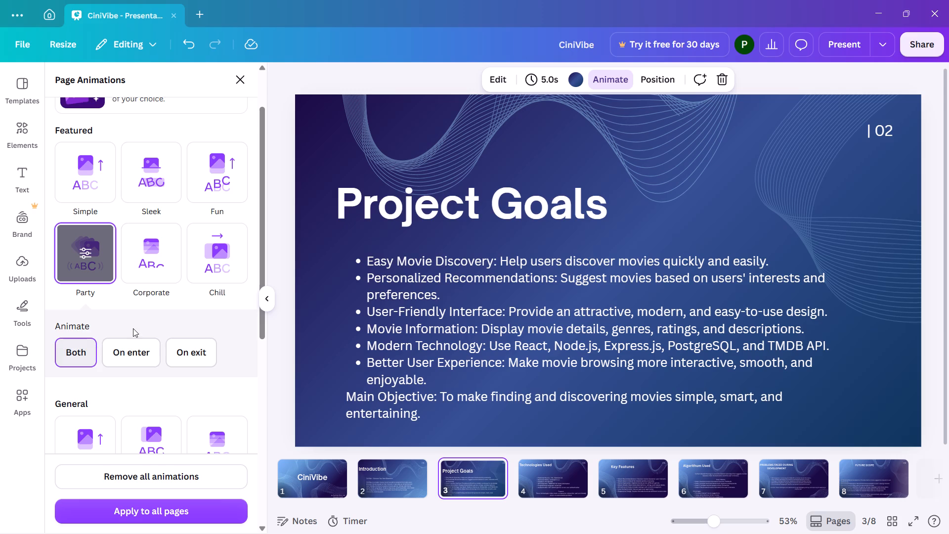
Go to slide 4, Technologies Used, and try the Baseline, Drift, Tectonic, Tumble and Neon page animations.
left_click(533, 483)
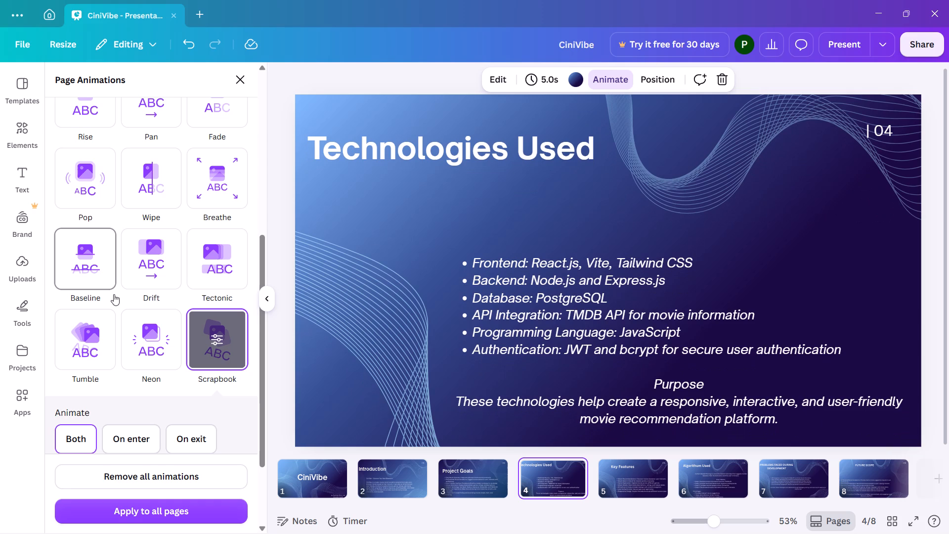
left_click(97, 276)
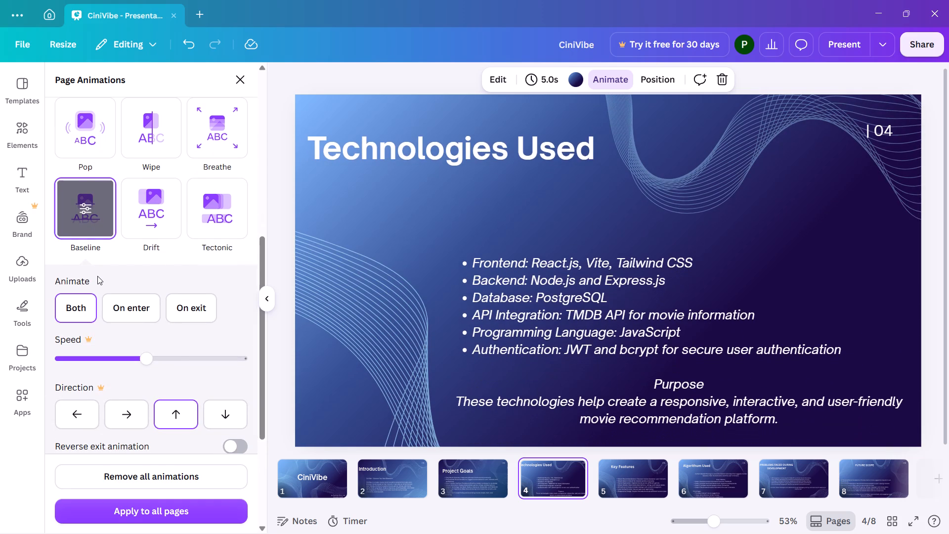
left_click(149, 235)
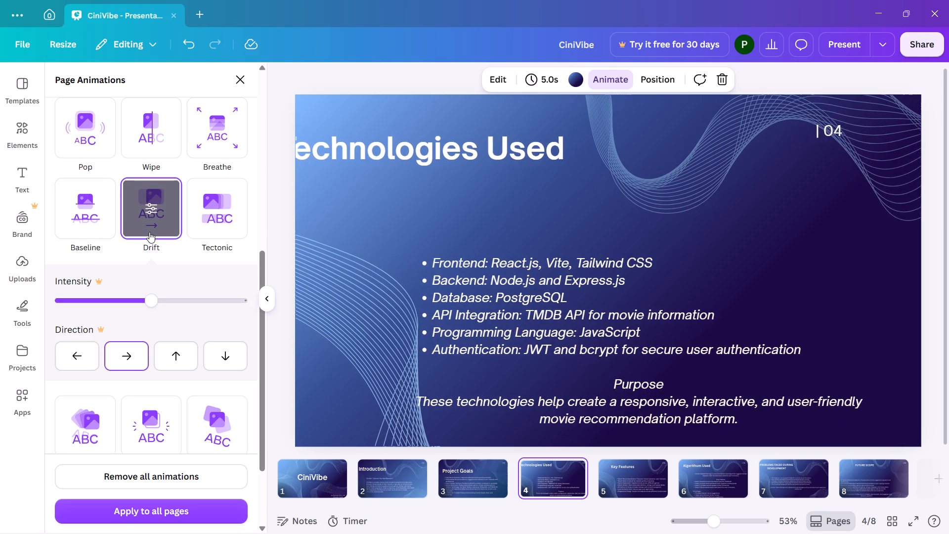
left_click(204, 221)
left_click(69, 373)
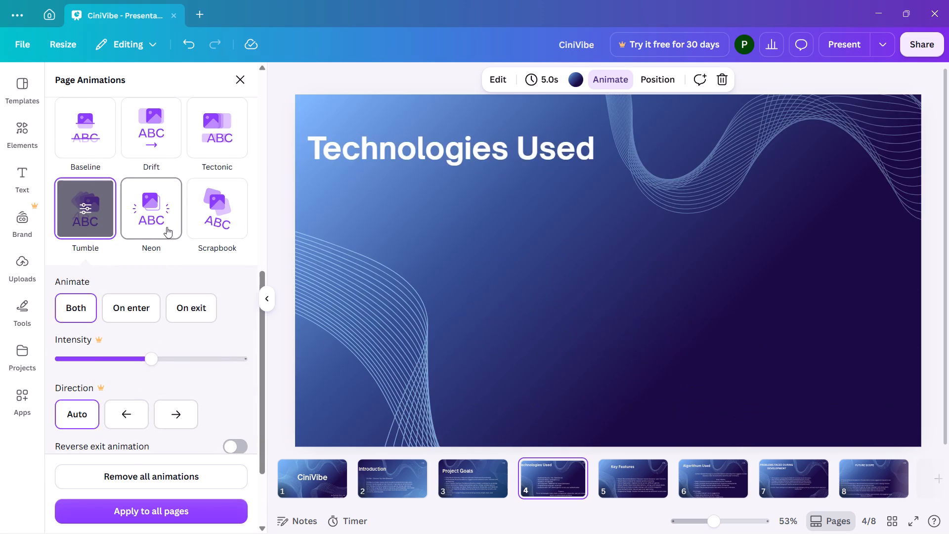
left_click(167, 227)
Set slide 4's page animation back to the general Scrapbook style.
left_click(223, 224)
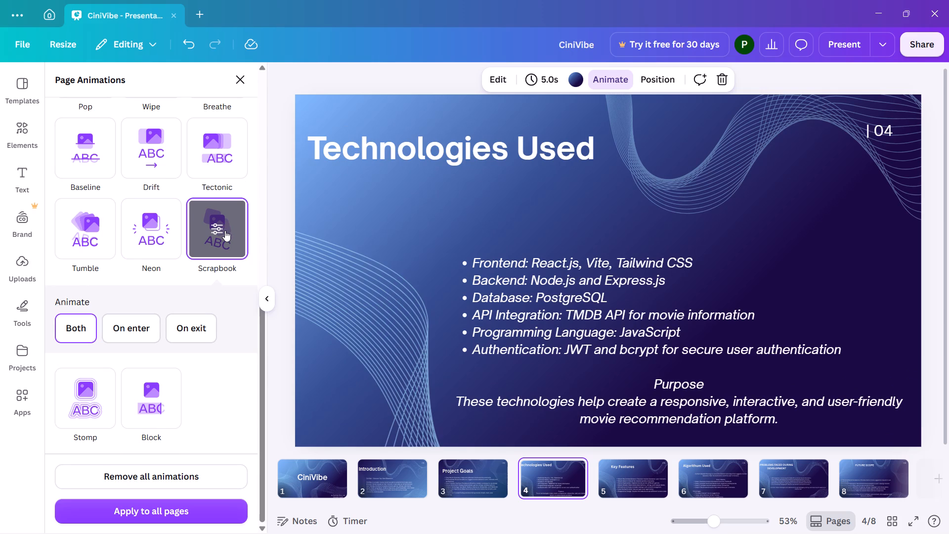
left_click(573, 489)
Go to slide 5, Key Features, and apply the suggested Photo Rise page animation.
left_click(640, 489)
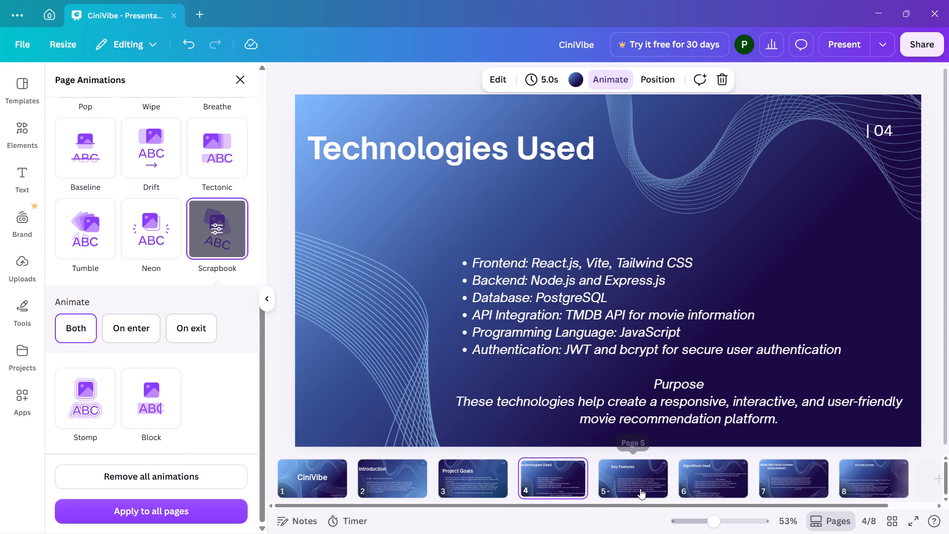
scroll(181, 447, "down", 1)
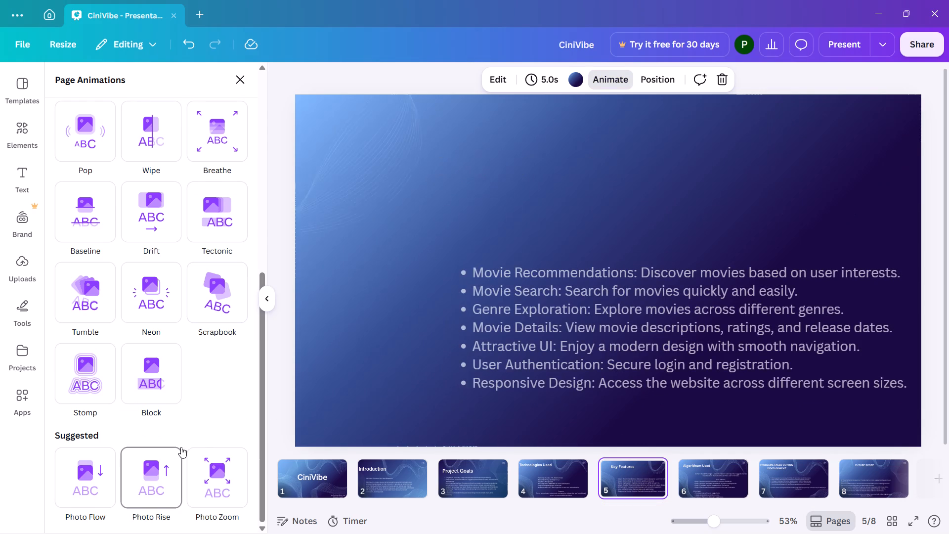
left_click(171, 461)
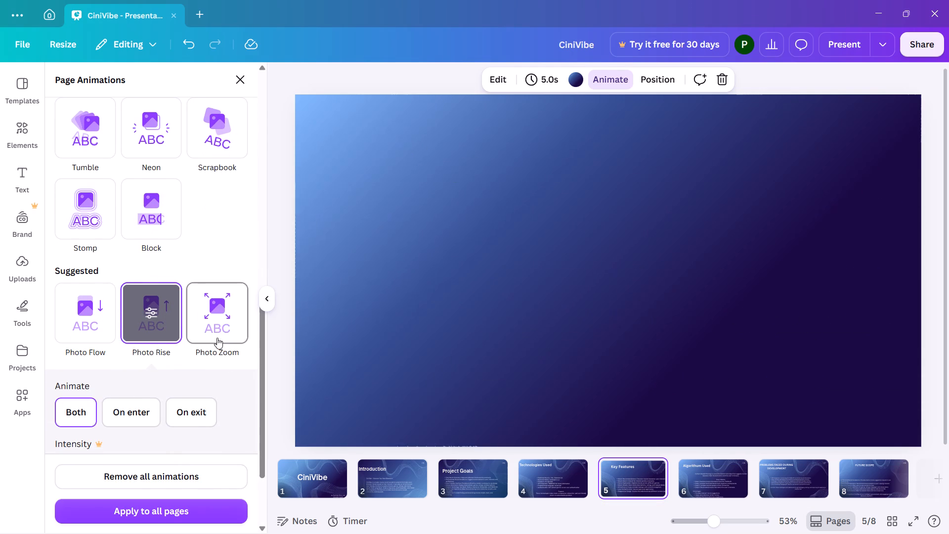
Go to slide 6, Algorithum Used, and apply the Tumble page animation.
left_click(721, 485)
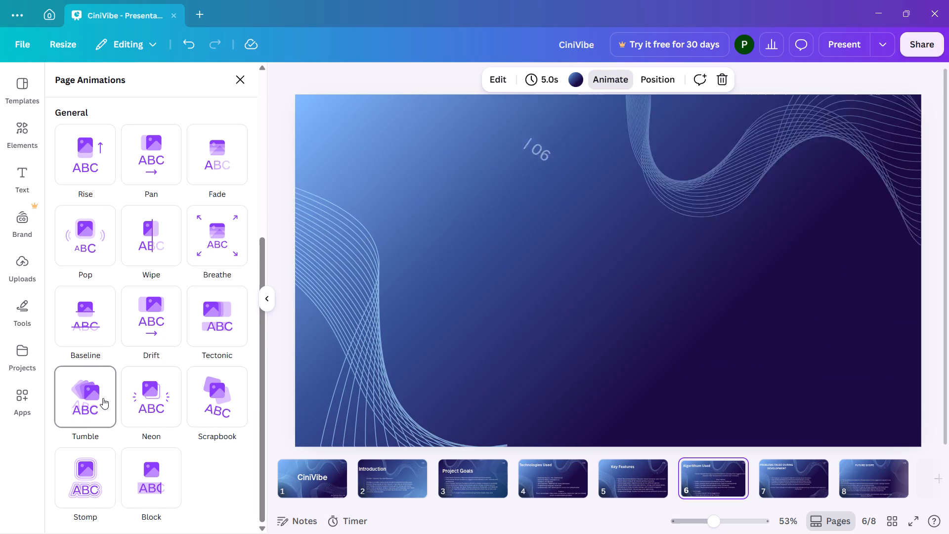
left_click(103, 398)
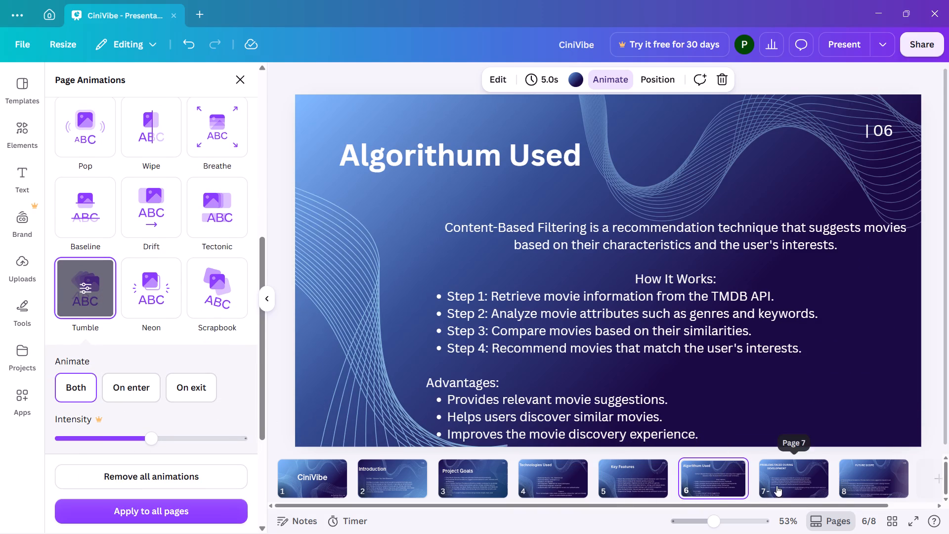
Go to slide 7, Problems Faced During Development, and apply the Block page animation.
left_click(776, 486)
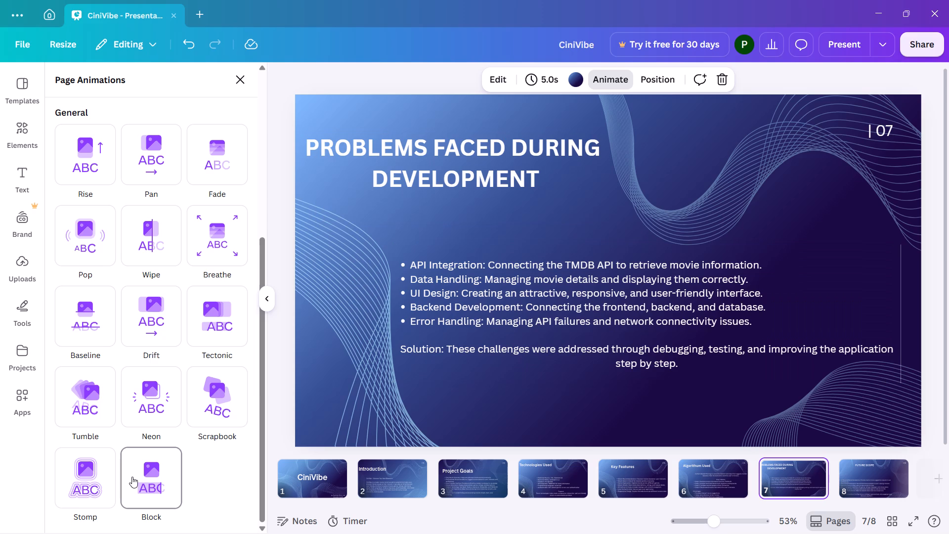
left_click(132, 477)
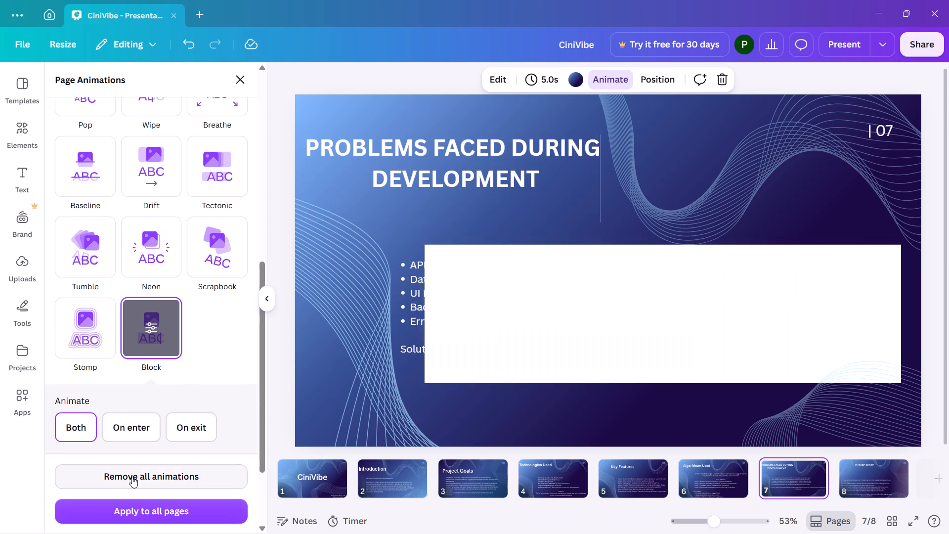
Go to slide 8, Future Scope, try the suggested Photo Rise page animation and settle on Photo Flow.
left_click(898, 487)
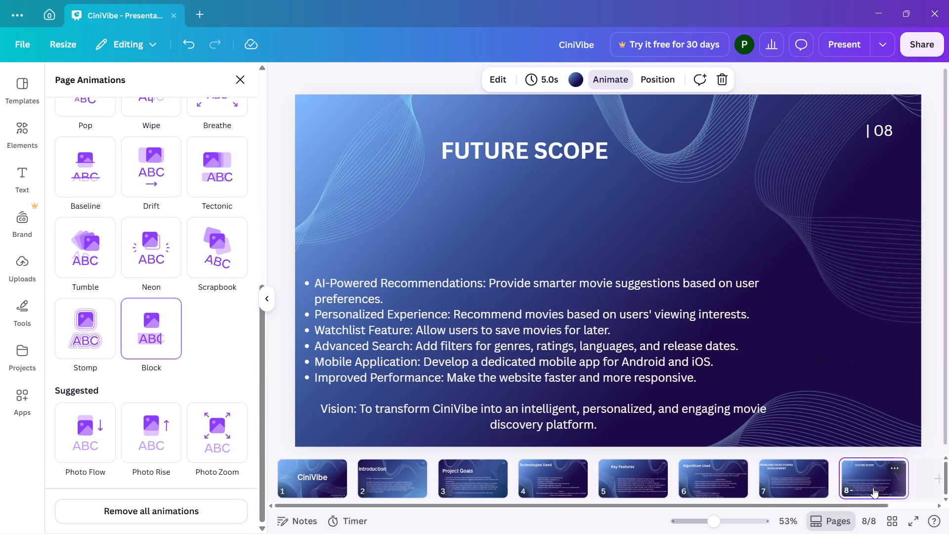
left_click(151, 429)
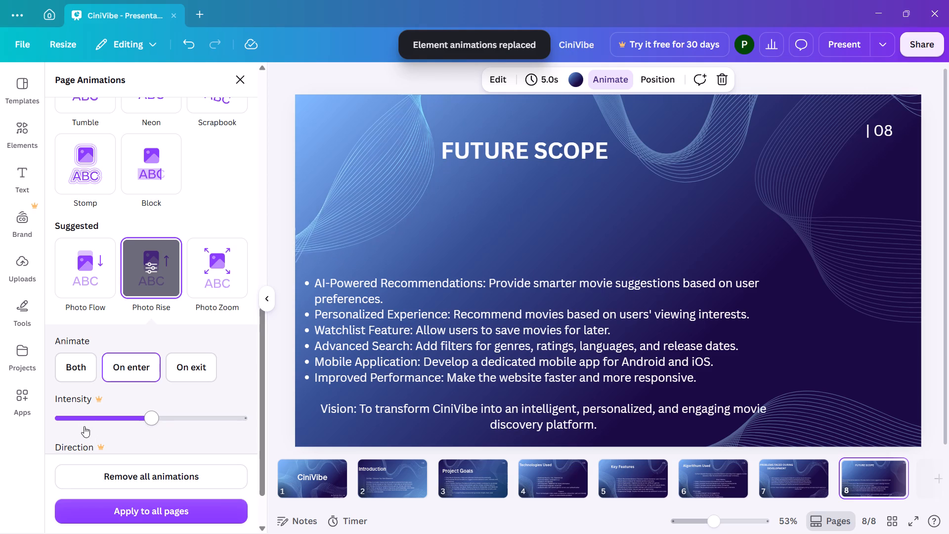
left_click(91, 291)
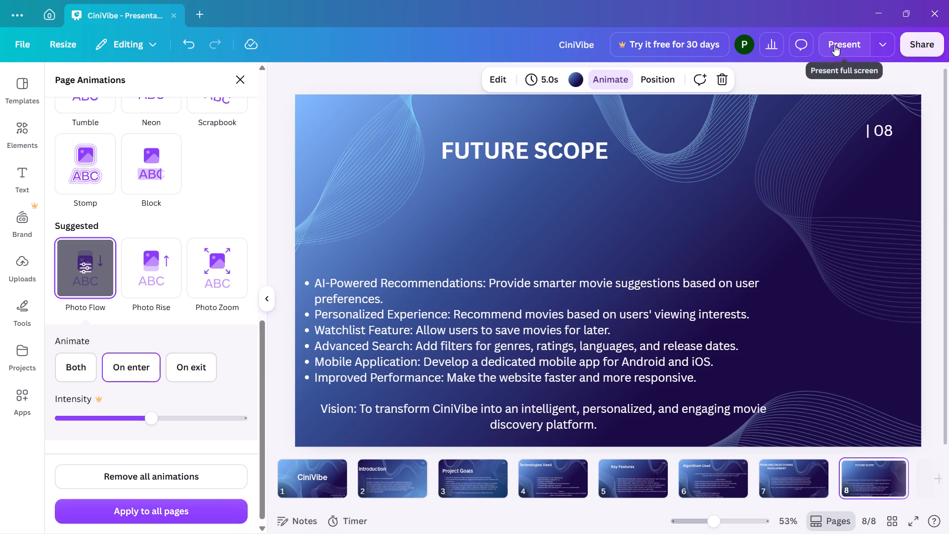
Preview slide 8, Future Scope, in full screen and exit the presentation view.
left_click(875, 46)
left_click(875, 46)
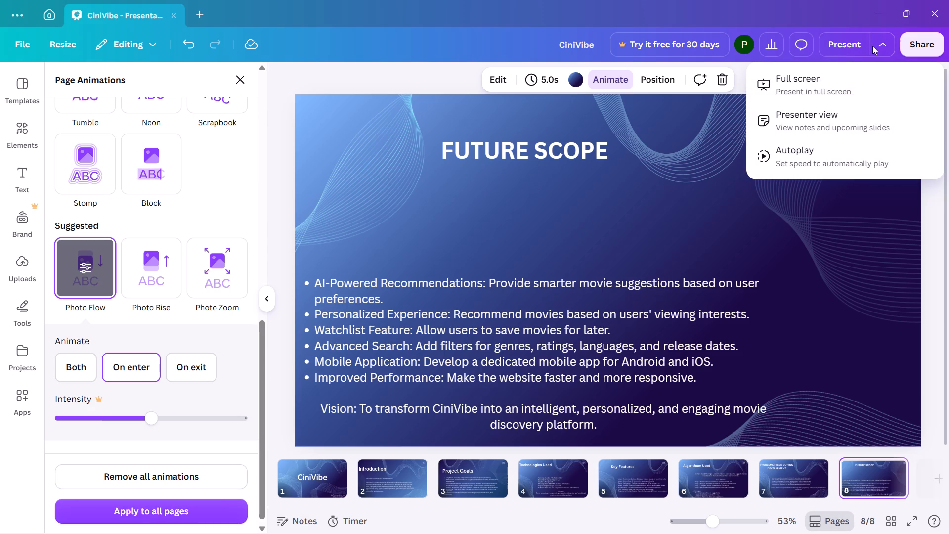
left_click(819, 92)
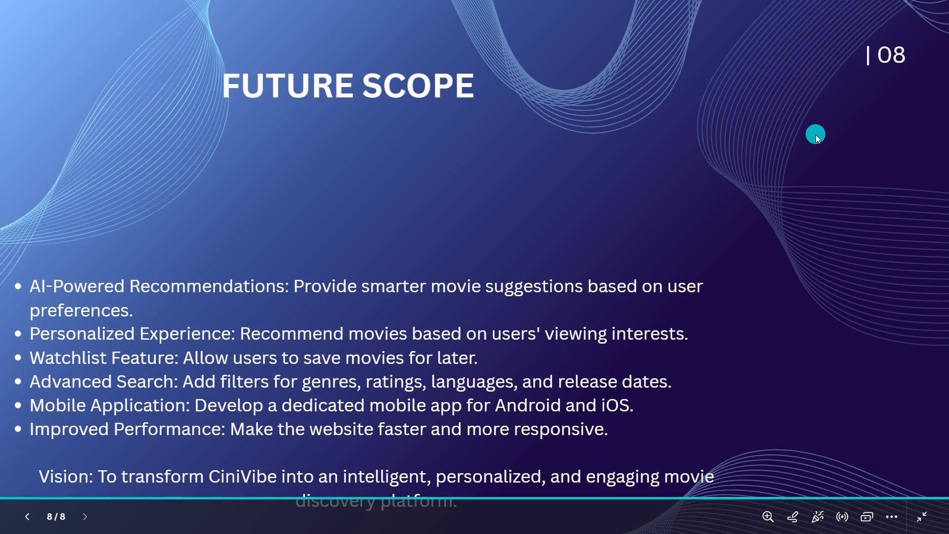
key("Escape")
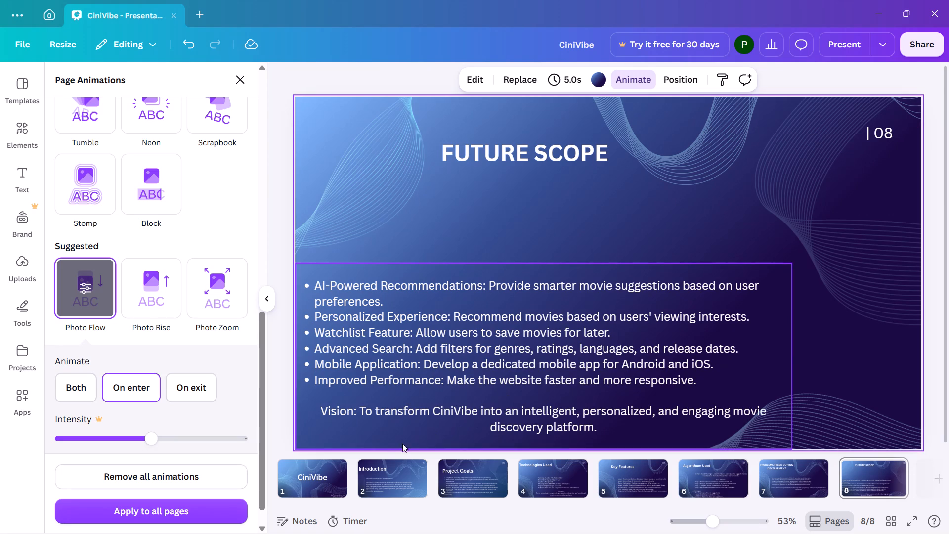
Present the deck in full screen from slide 1, play through all the slides to Future Scope, and exit.
left_click(332, 476)
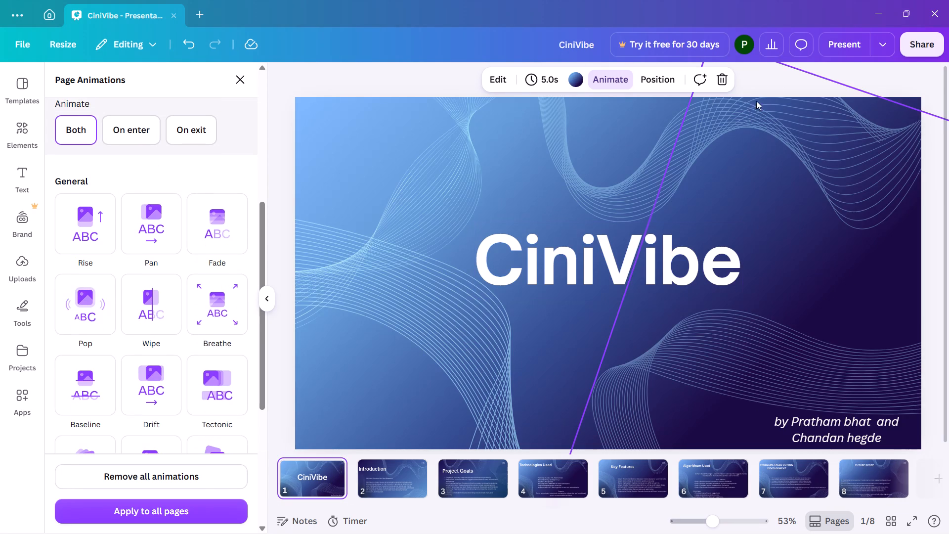
left_click(856, 46)
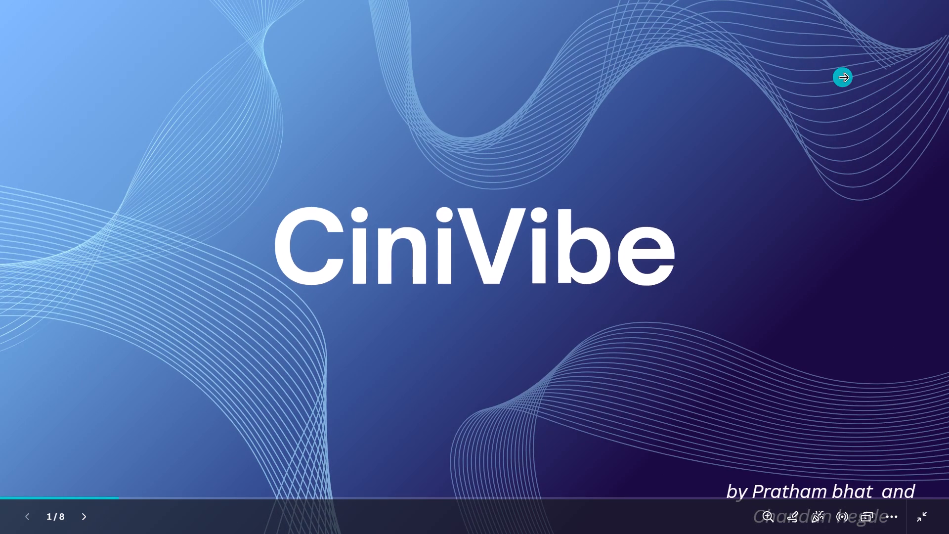
key("Right")
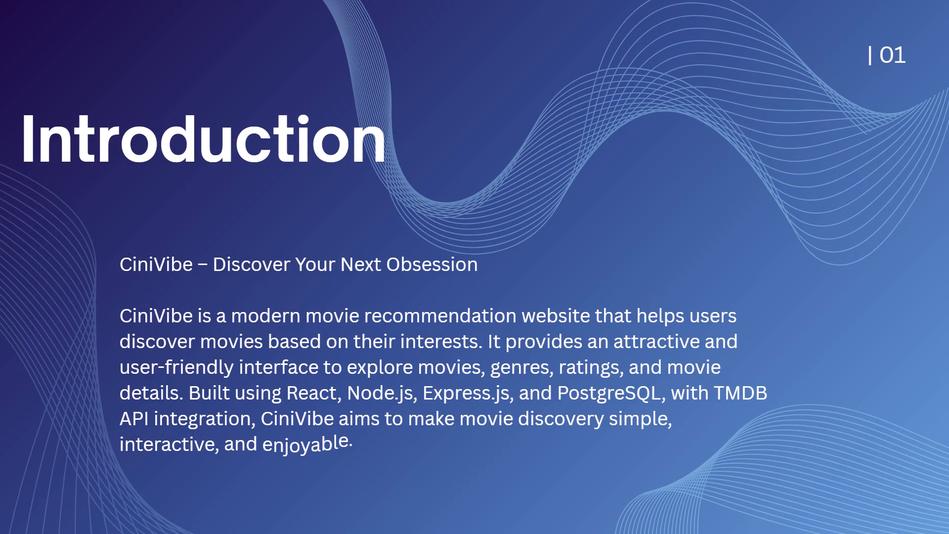
key("Right")
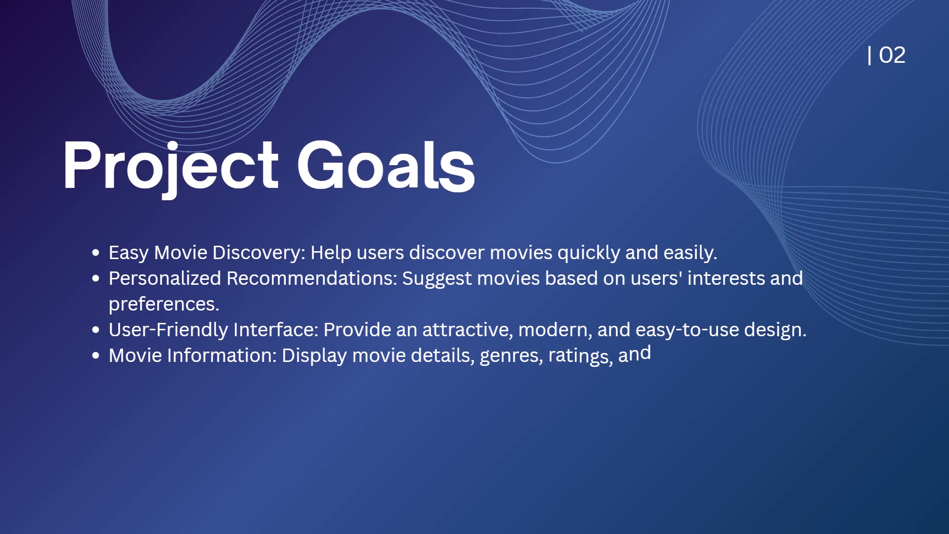
key("Right")
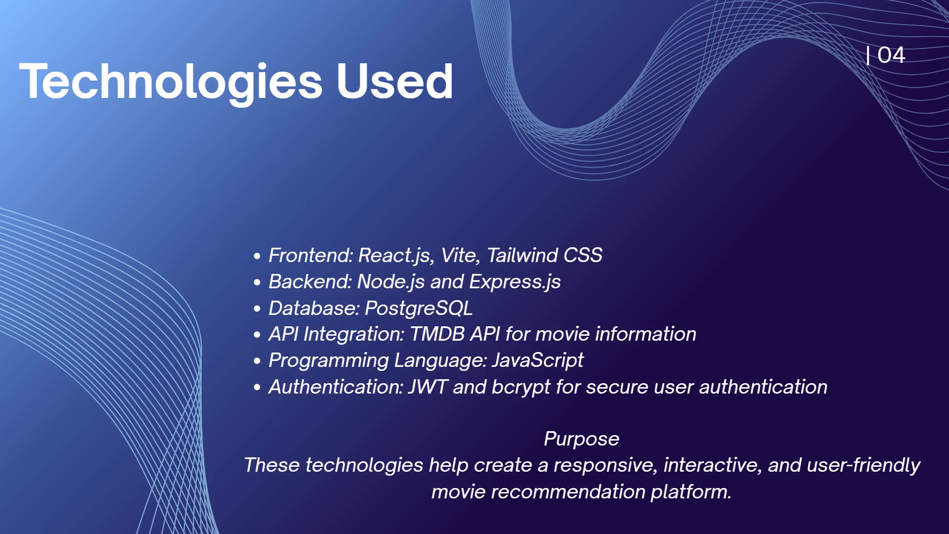
key("Right")
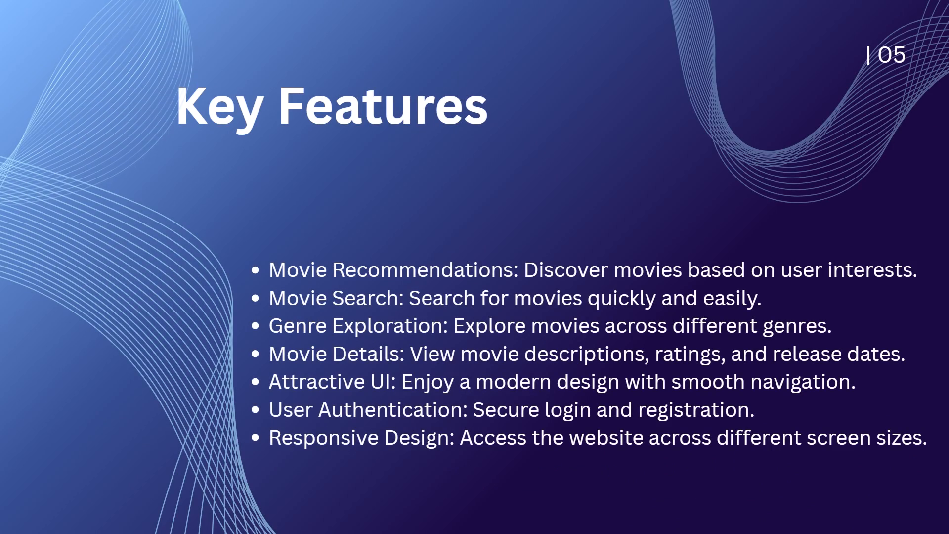
key("Right")
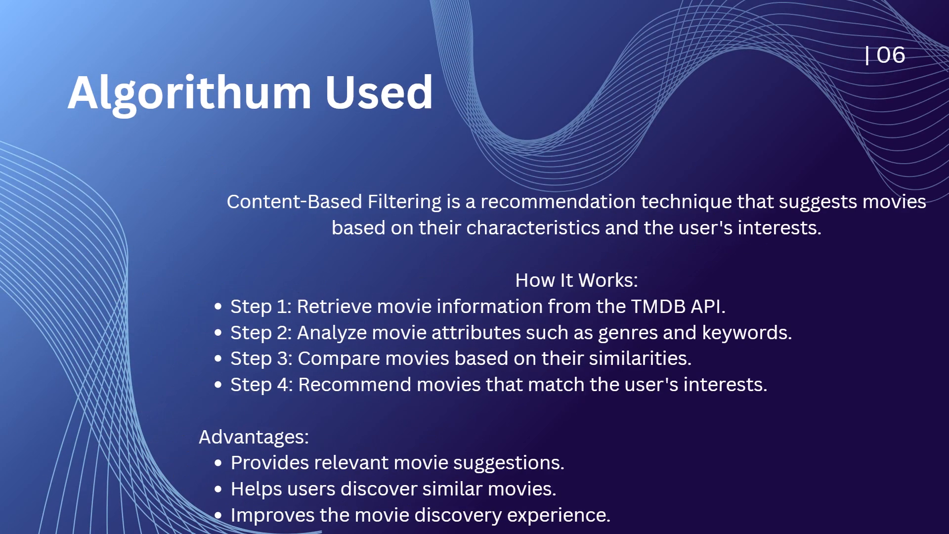
key("Right")
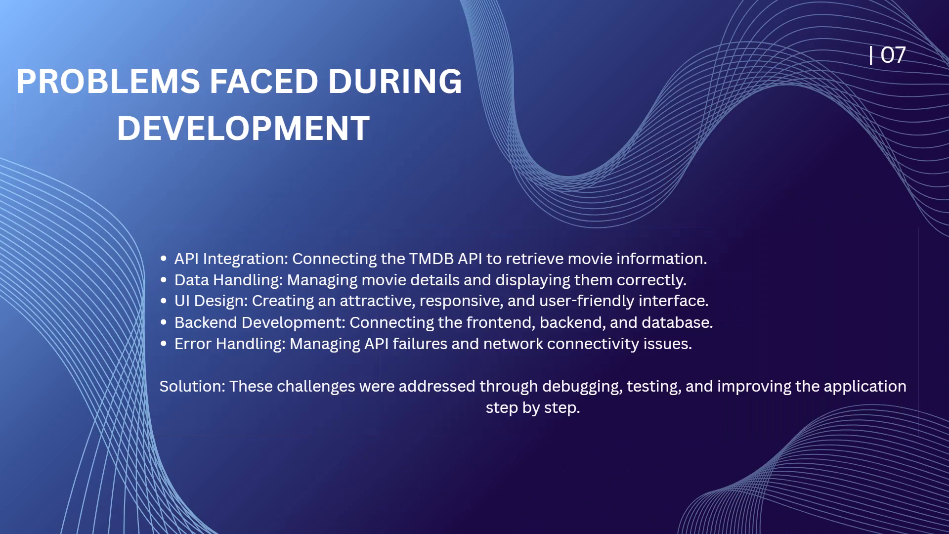
key("Right")
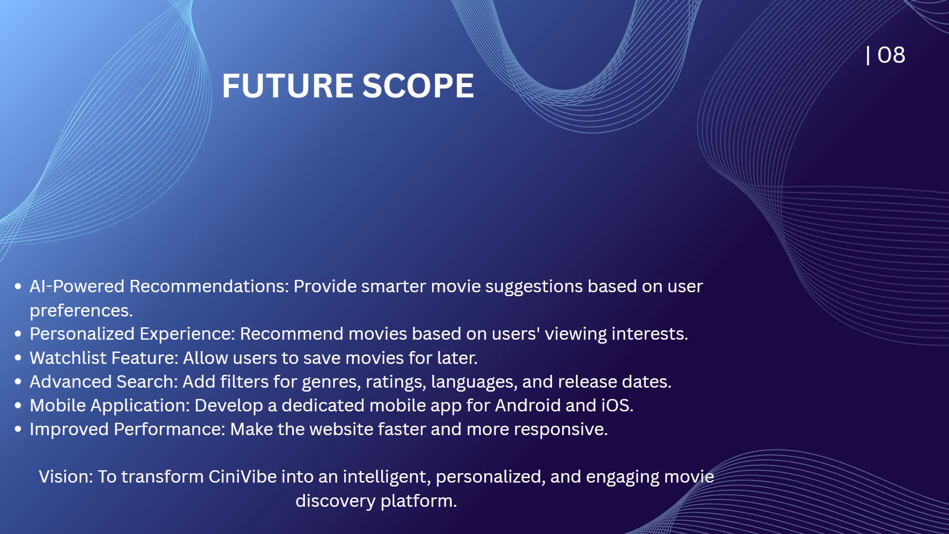
key("Right")
key("Right")
key("Right")
key("Right")
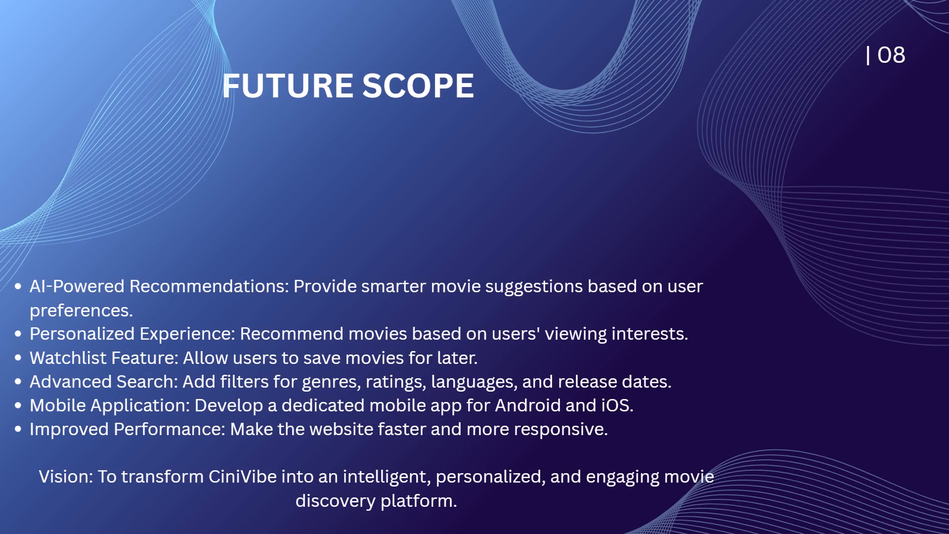
key("Right")
key("Escape")
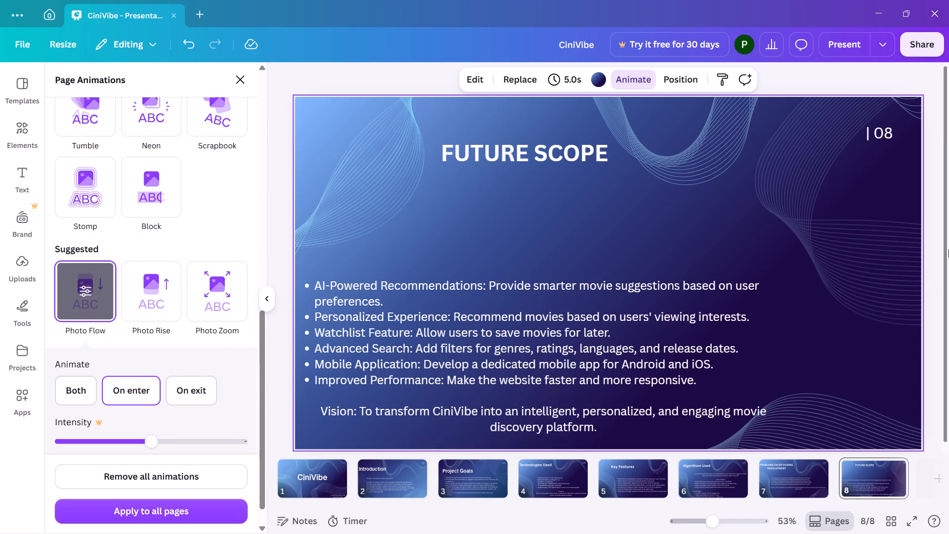
Download all pages of the CiniVibe design as a Microsoft PowerPoint document.
left_click(571, 44)
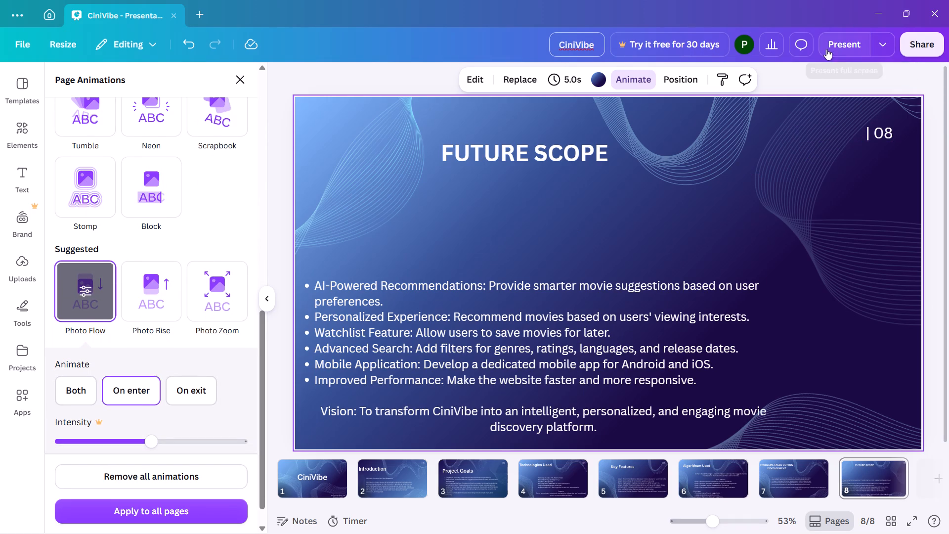
left_click(908, 43)
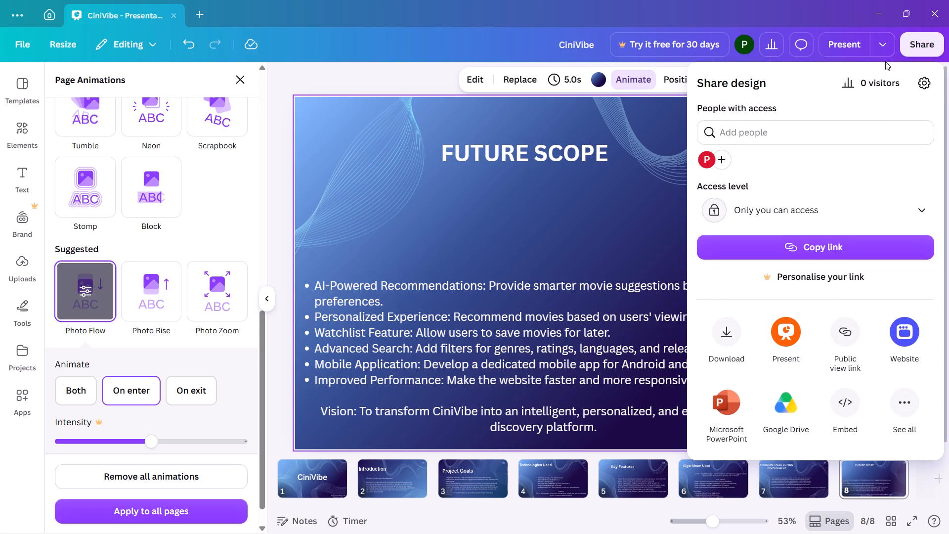
left_click(726, 410)
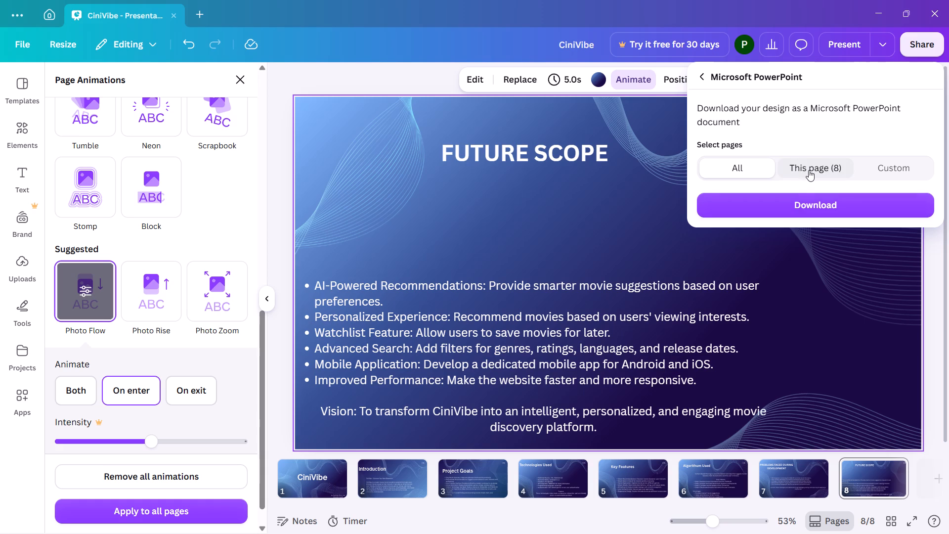
left_click(809, 210)
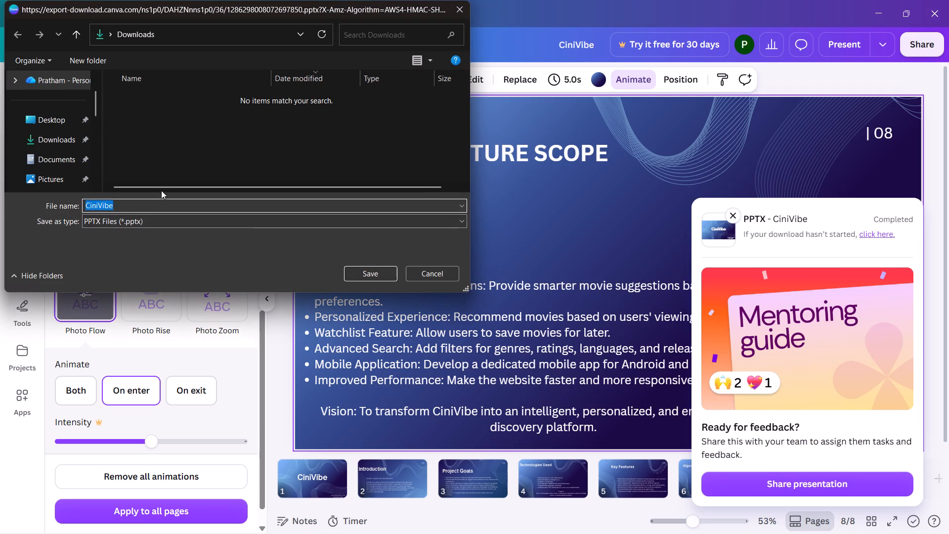
In the save dialog, create a folder named "cinevibe ppt" on New Volume (S:).
scroll(43, 129, "down", 5)
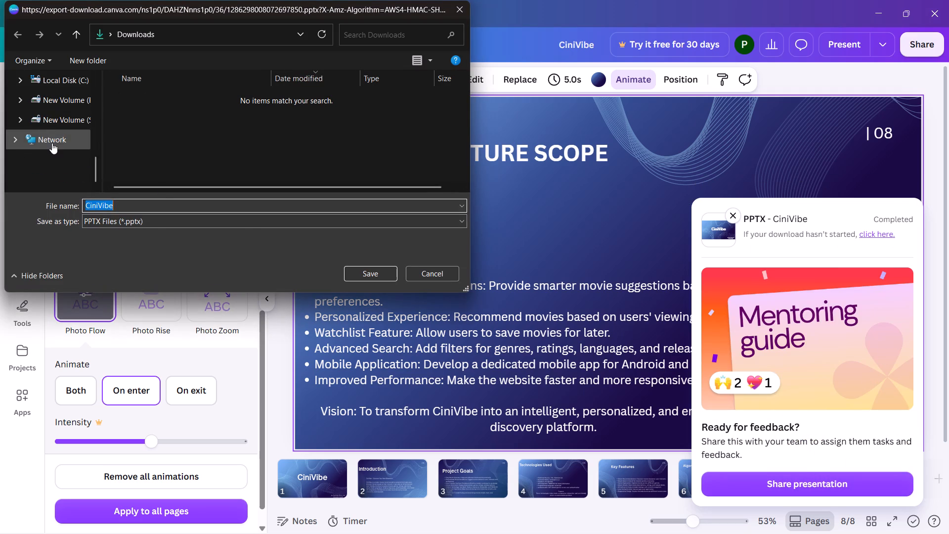
left_click(61, 124)
scroll(147, 124, "down", 4)
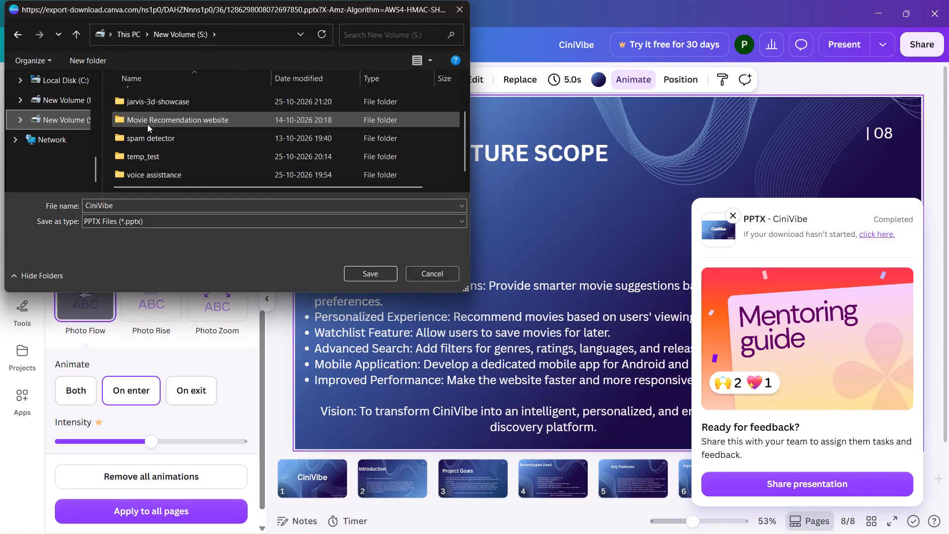
scroll(147, 124, "down", 2)
scroll(155, 141, "up", 3)
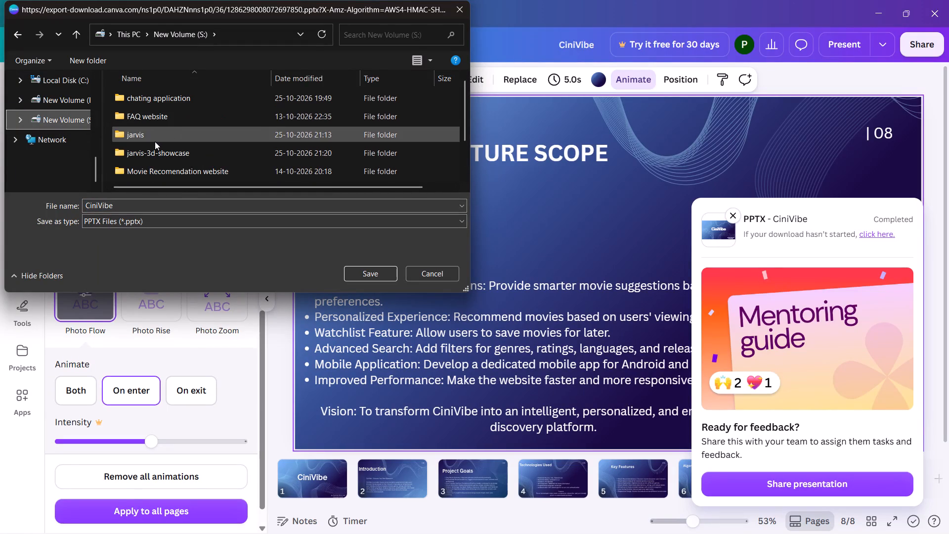
scroll(155, 141, "down", 5)
right_click(211, 157)
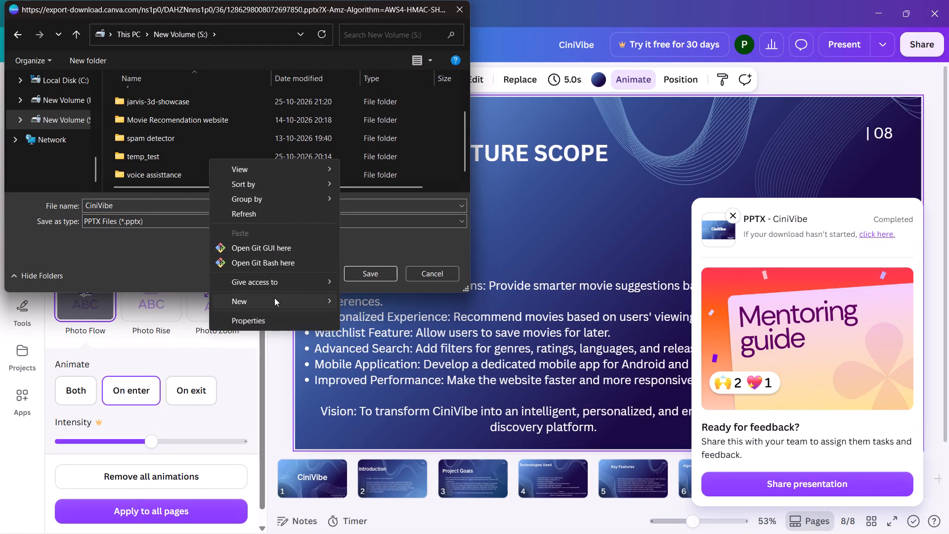
left_click(274, 299)
left_click(380, 306)
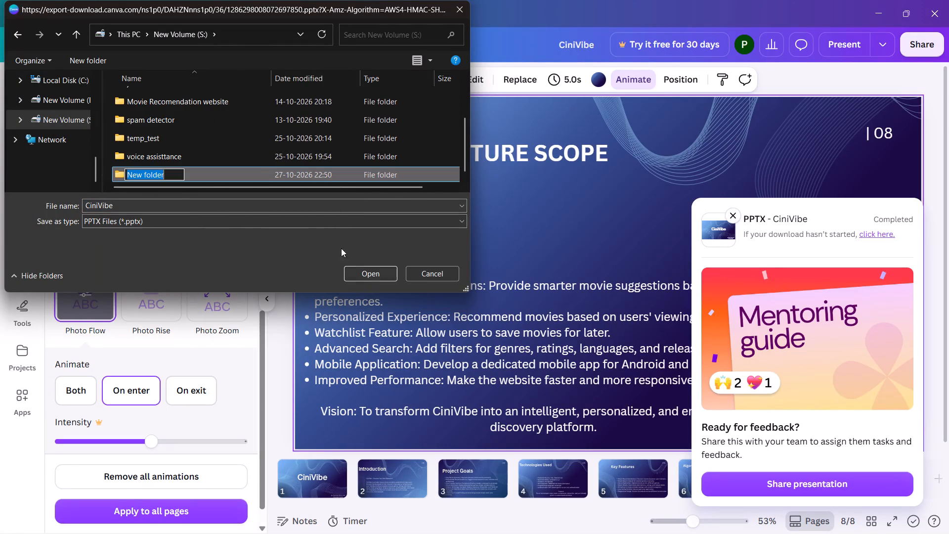
key("BackSpace")
type("cinevibe ppt")
key("Return")
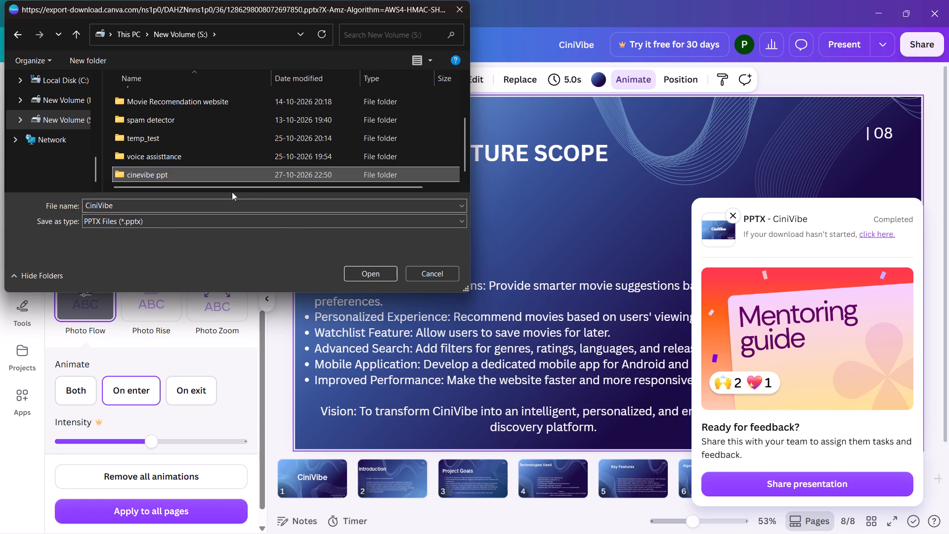
Save the CiniVibe PPTX file inside the "cinevibe ppt" folder and dismiss the download notice.
double_click(230, 176)
left_click(384, 271)
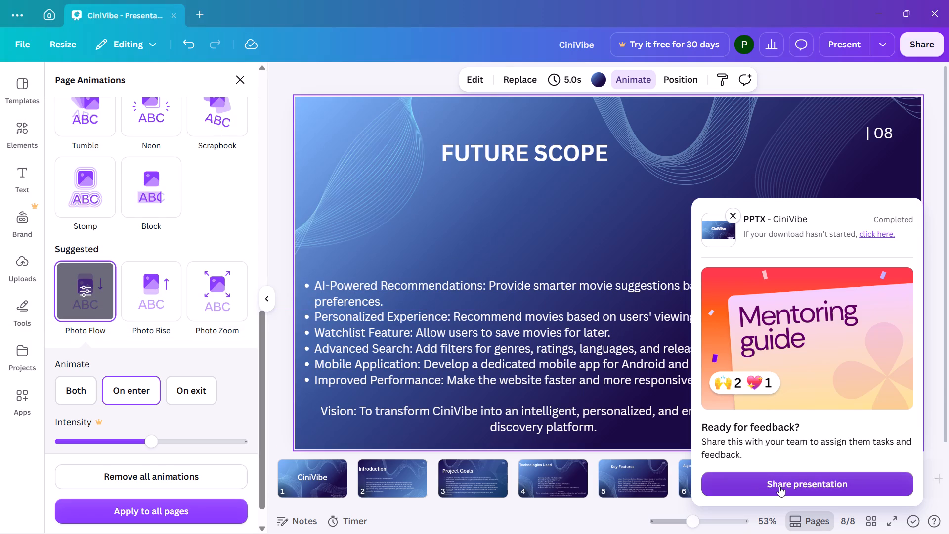
left_click(733, 213)
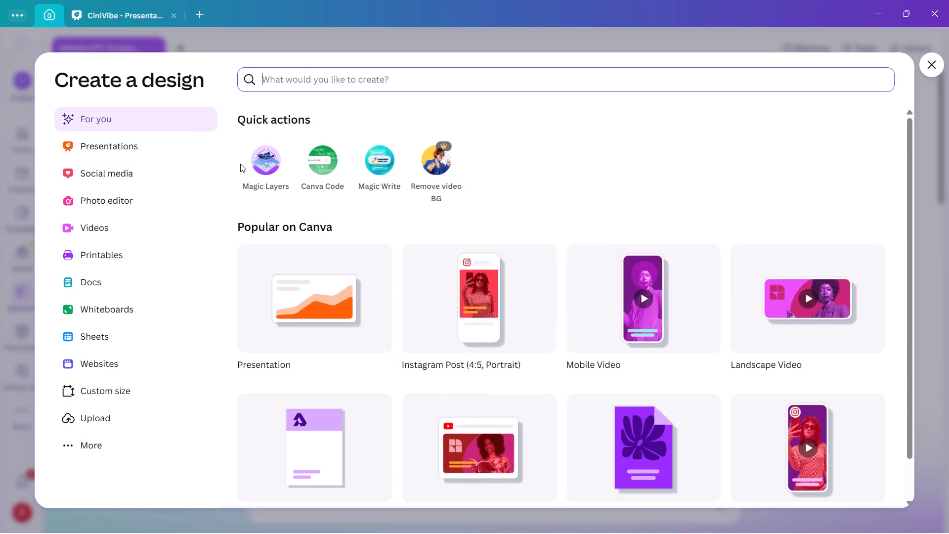
left_click(132, 152)
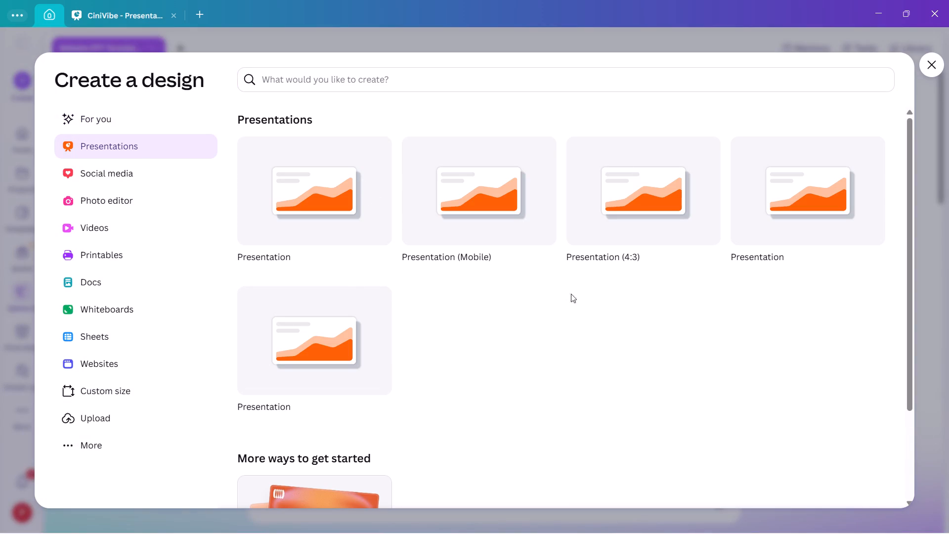
scroll(579, 303, "up", 3)
scroll(357, 357, "down", 5)
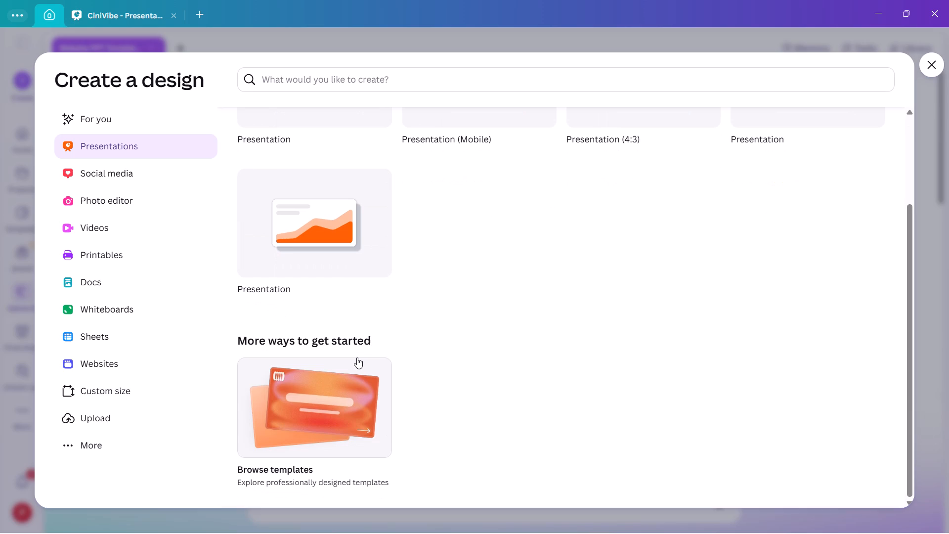
scroll(357, 357, "down", 6)
scroll(357, 357, "up", 10)
left_click(320, 211)
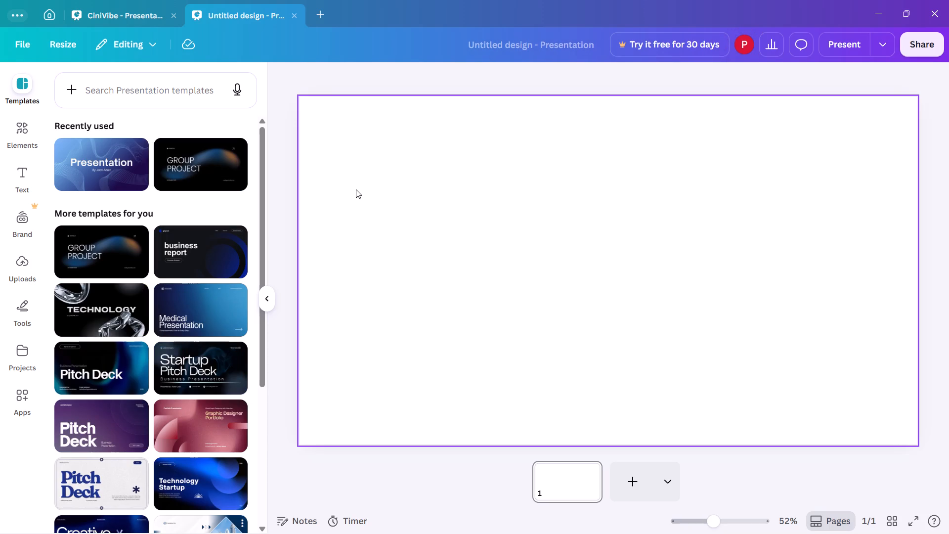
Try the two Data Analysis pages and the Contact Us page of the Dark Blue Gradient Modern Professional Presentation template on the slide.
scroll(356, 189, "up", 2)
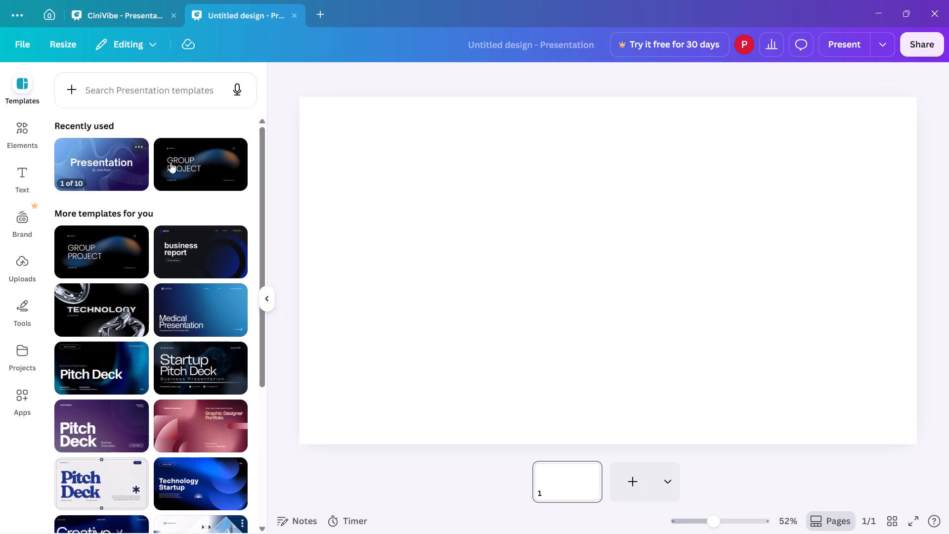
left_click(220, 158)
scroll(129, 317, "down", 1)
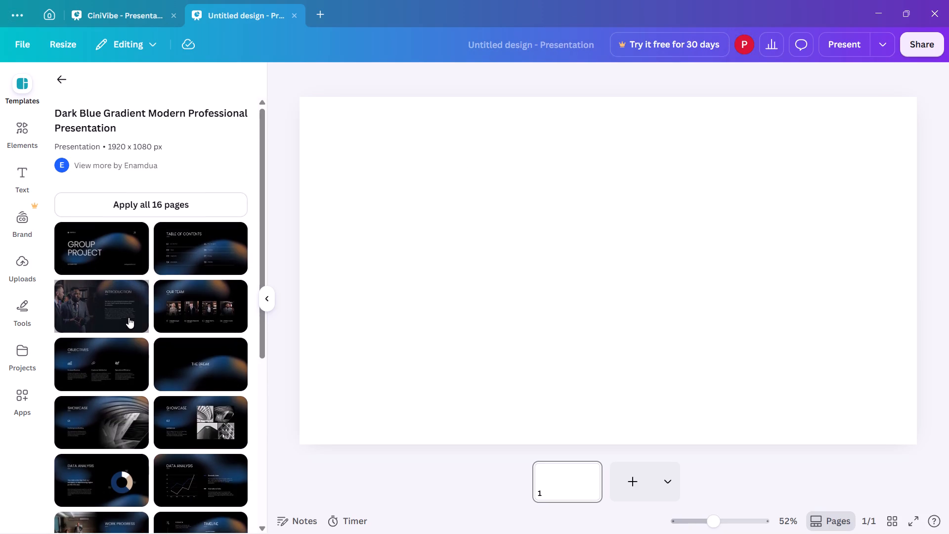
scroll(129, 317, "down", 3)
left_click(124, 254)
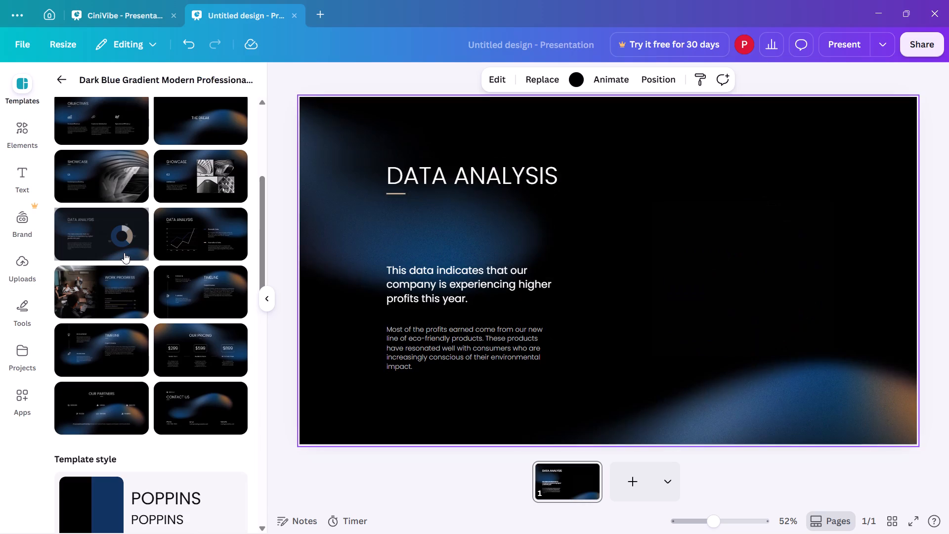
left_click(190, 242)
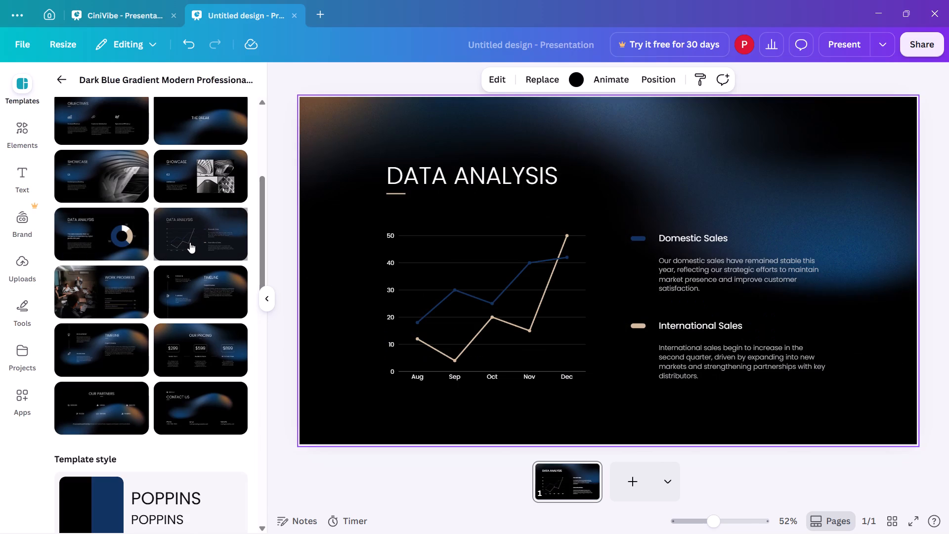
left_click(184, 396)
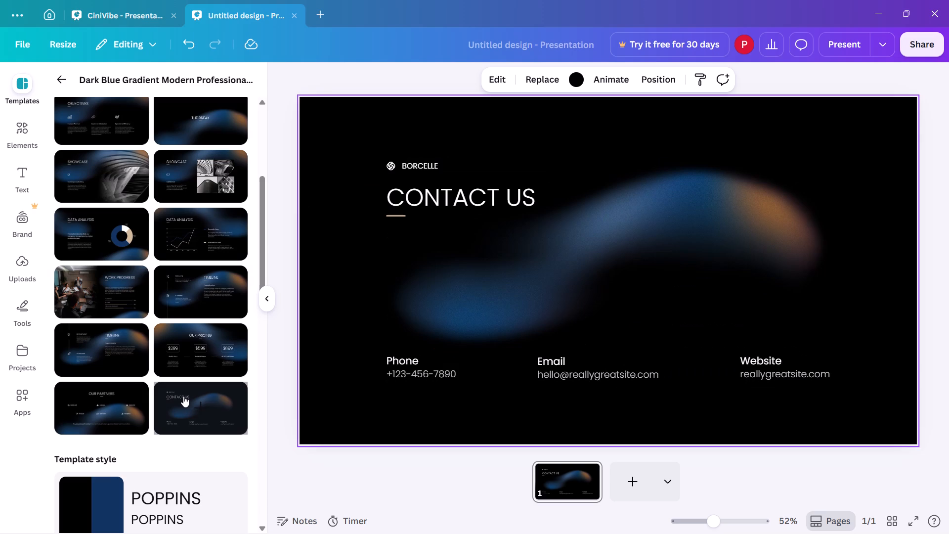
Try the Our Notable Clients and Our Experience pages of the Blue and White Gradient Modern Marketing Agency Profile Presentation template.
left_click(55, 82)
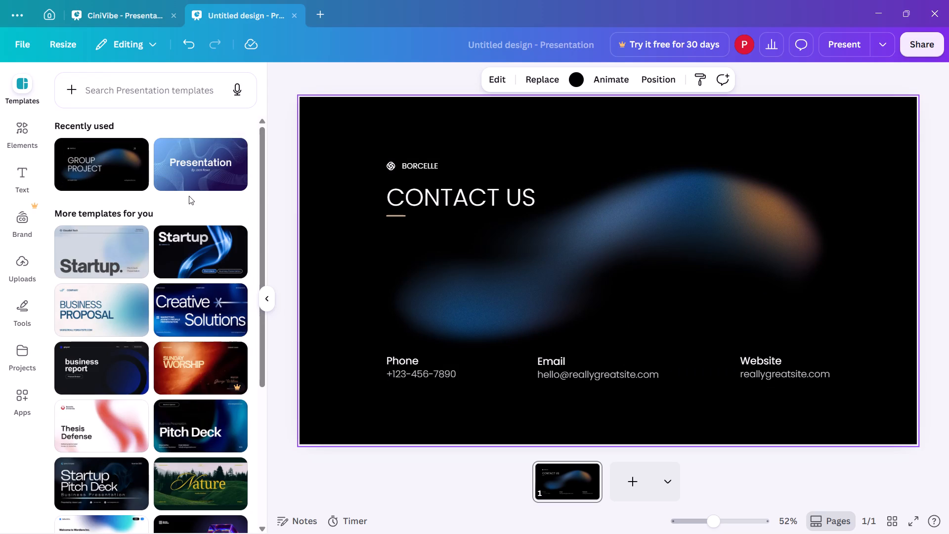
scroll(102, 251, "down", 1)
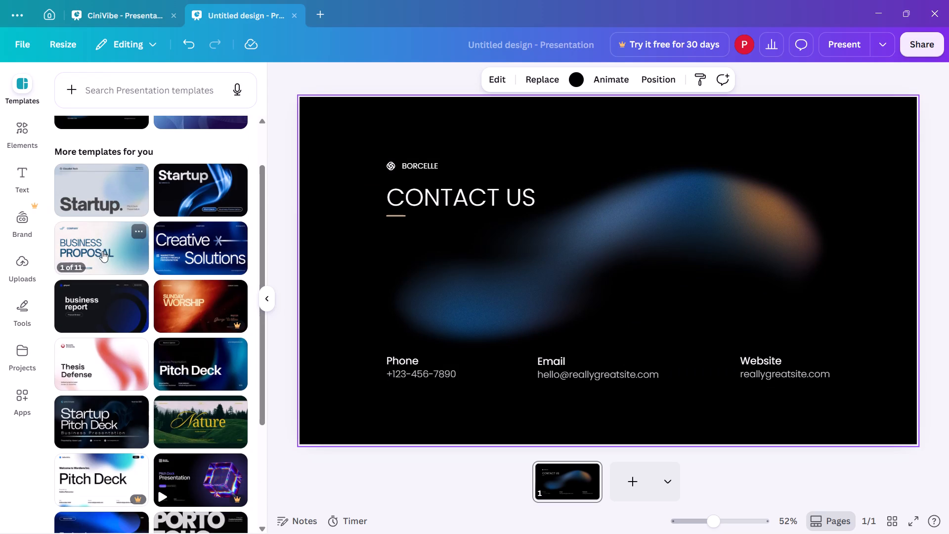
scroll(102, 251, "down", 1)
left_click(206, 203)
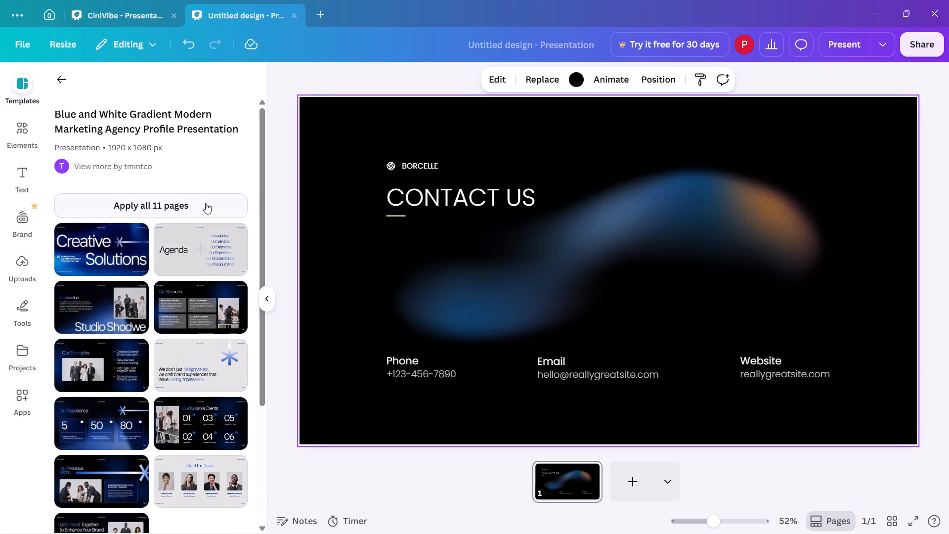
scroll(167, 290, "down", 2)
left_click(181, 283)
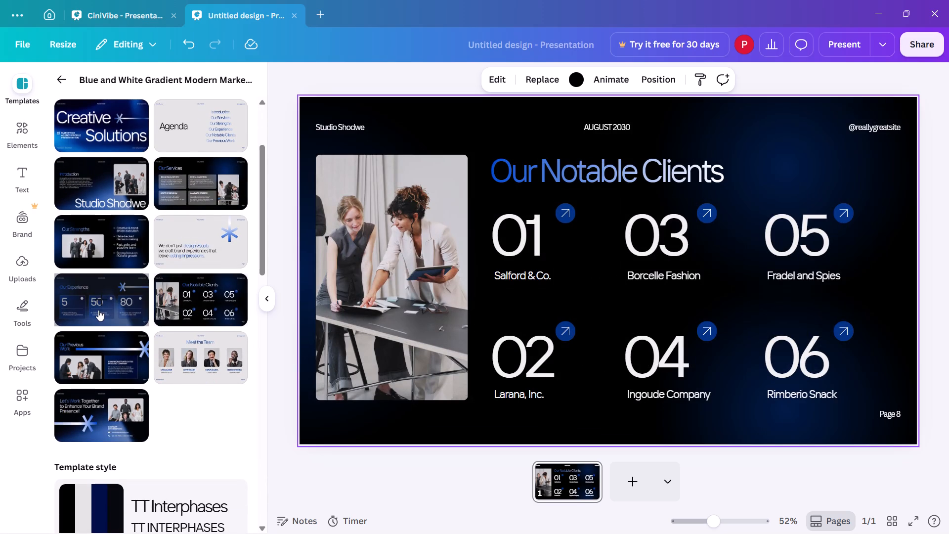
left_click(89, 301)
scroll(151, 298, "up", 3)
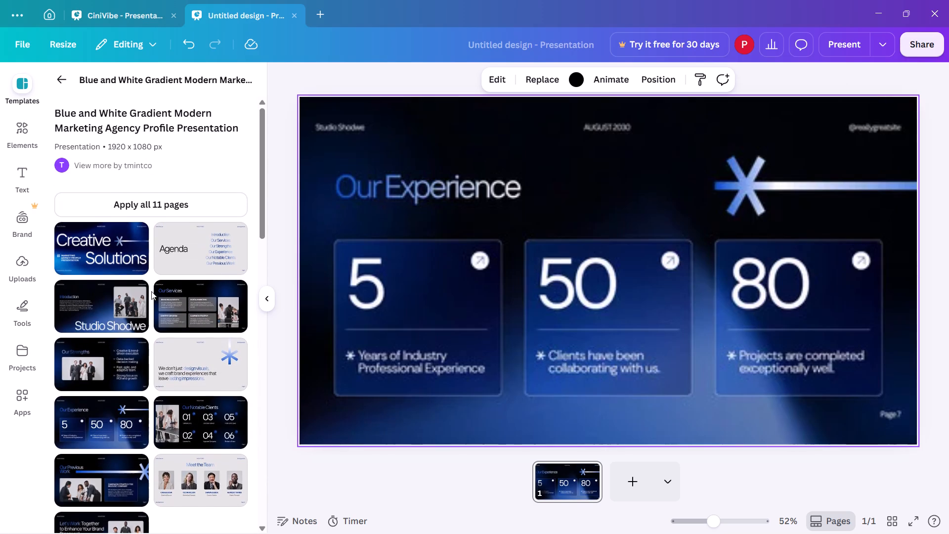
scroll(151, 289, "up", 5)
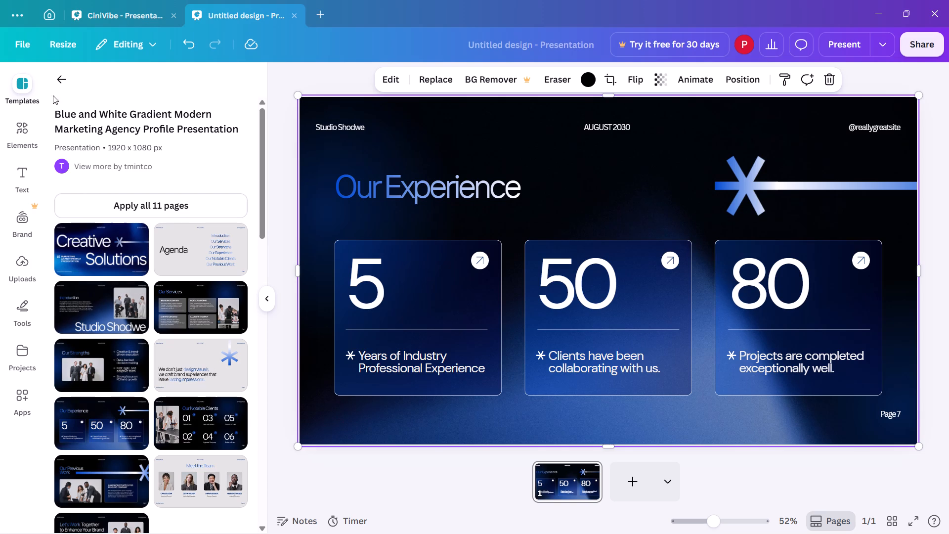
Return to the presentation templates, find the Red Black Neon Cinema Presentation and open its page set.
left_click(56, 85)
scroll(106, 294, "down", 5)
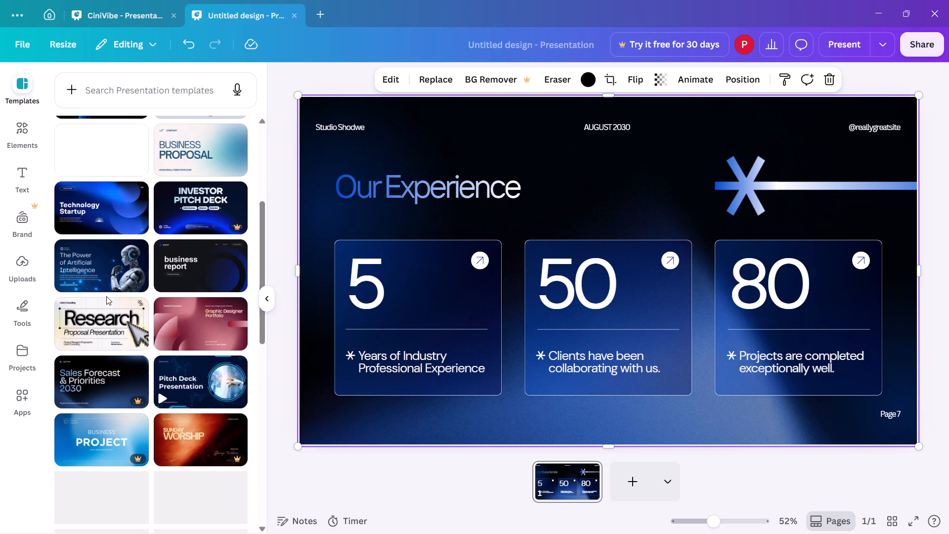
scroll(106, 296, "down", 1)
scroll(132, 256, "down", 2)
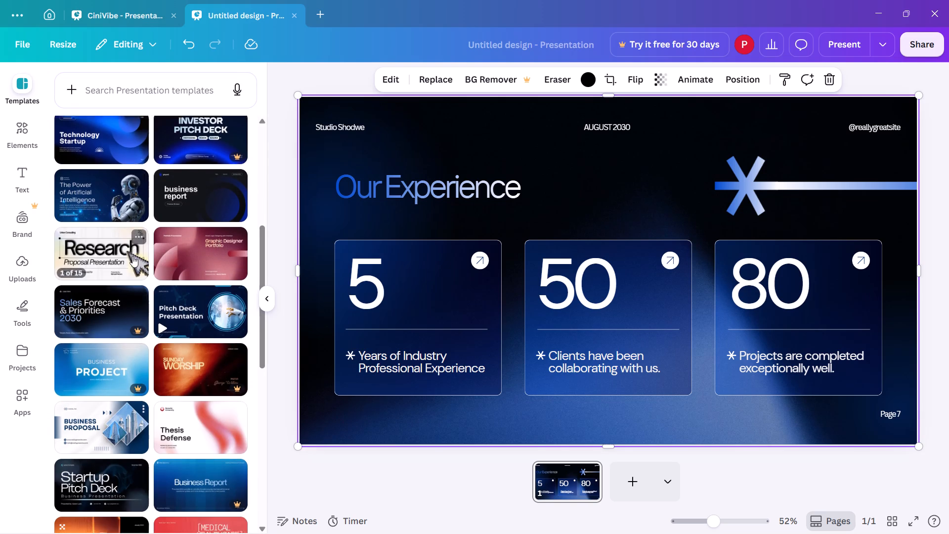
scroll(132, 256, "down", 1)
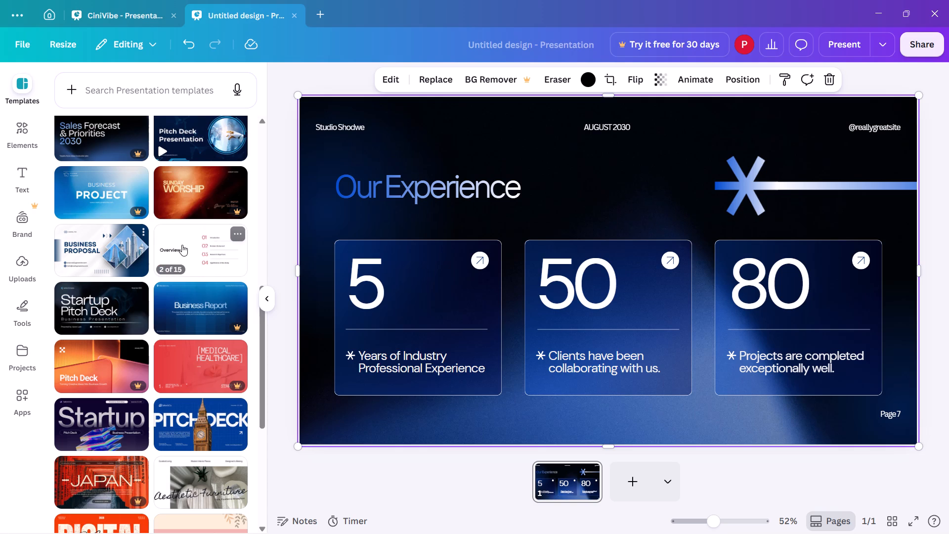
scroll(182, 245, "down", 3)
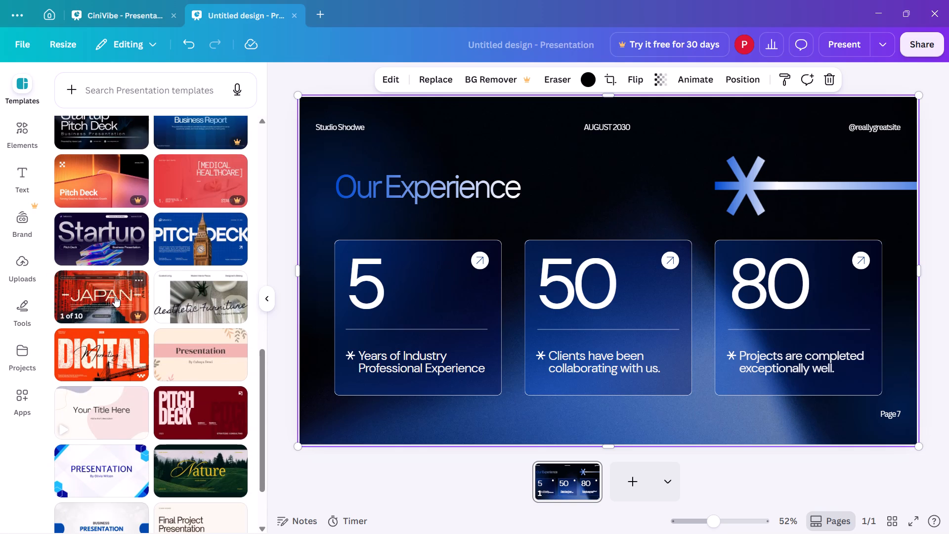
scroll(115, 296, "down", 2)
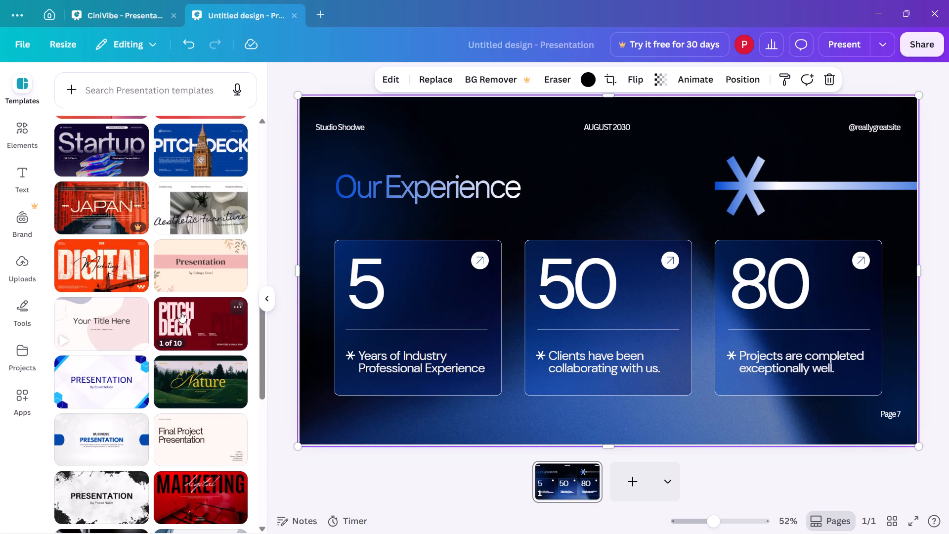
scroll(169, 324, "down", 4)
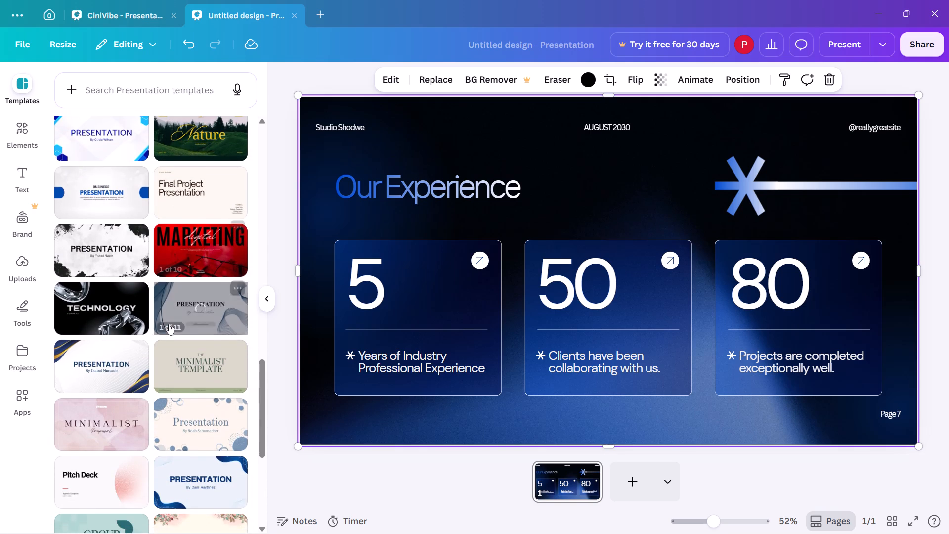
scroll(169, 324, "down", 7)
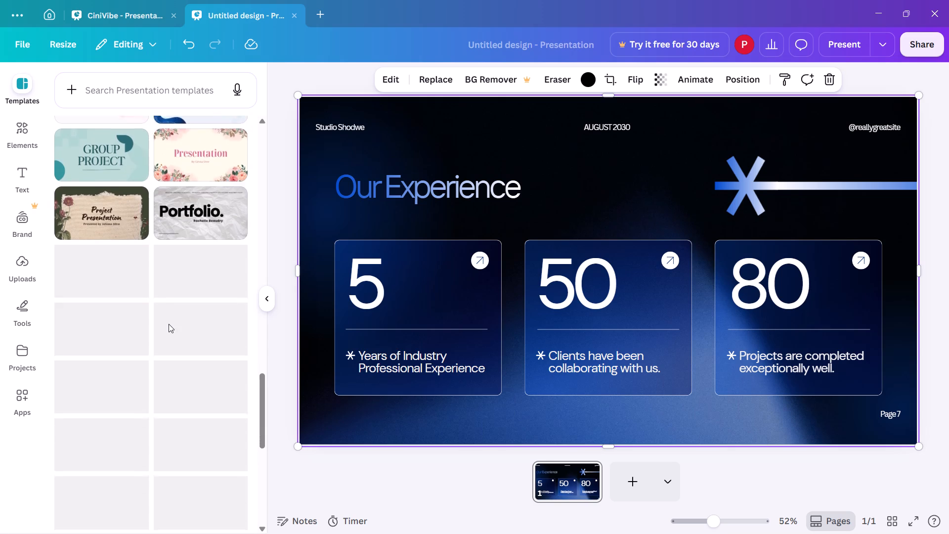
scroll(150, 323, "down", 4)
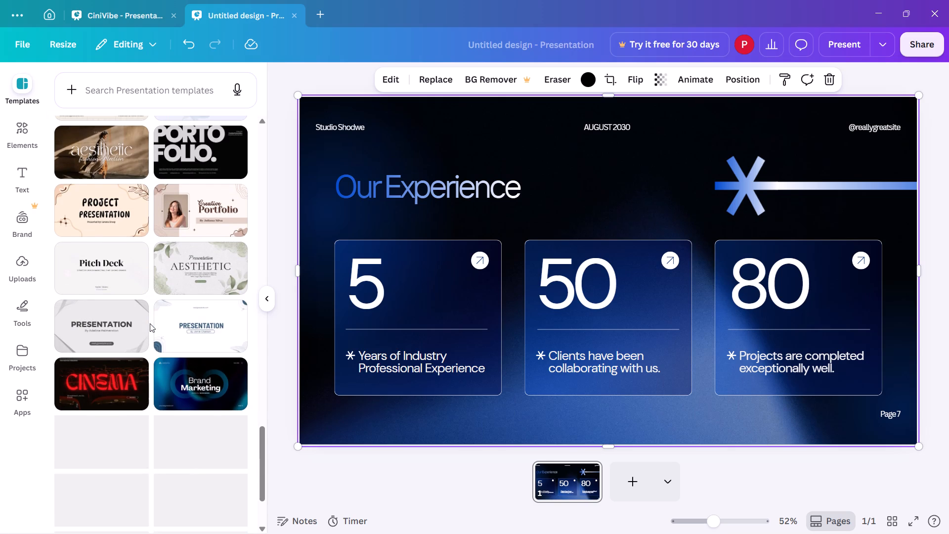
scroll(150, 323, "down", 2)
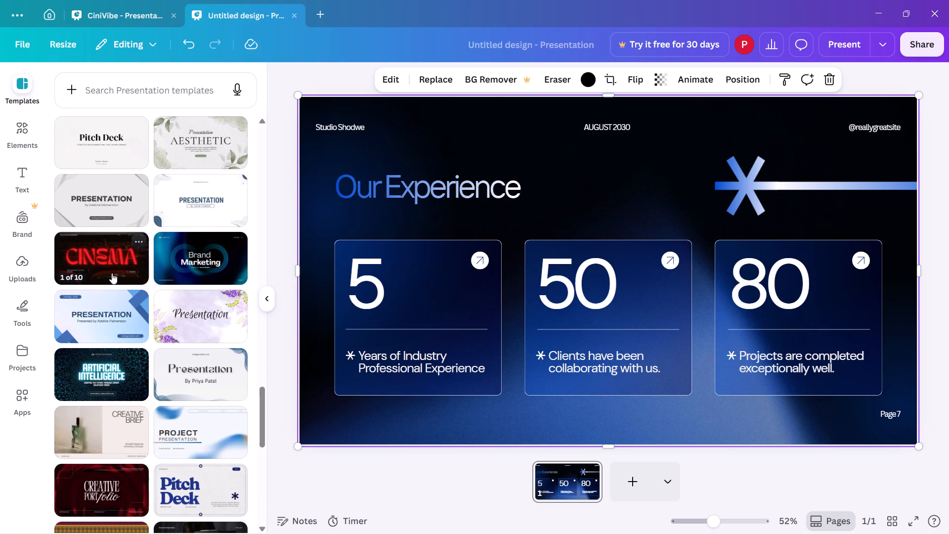
left_click(112, 273)
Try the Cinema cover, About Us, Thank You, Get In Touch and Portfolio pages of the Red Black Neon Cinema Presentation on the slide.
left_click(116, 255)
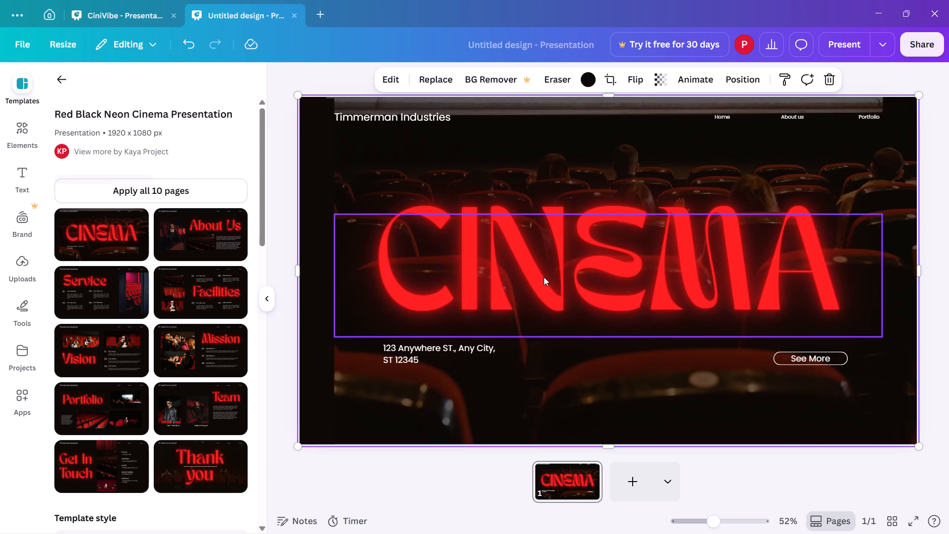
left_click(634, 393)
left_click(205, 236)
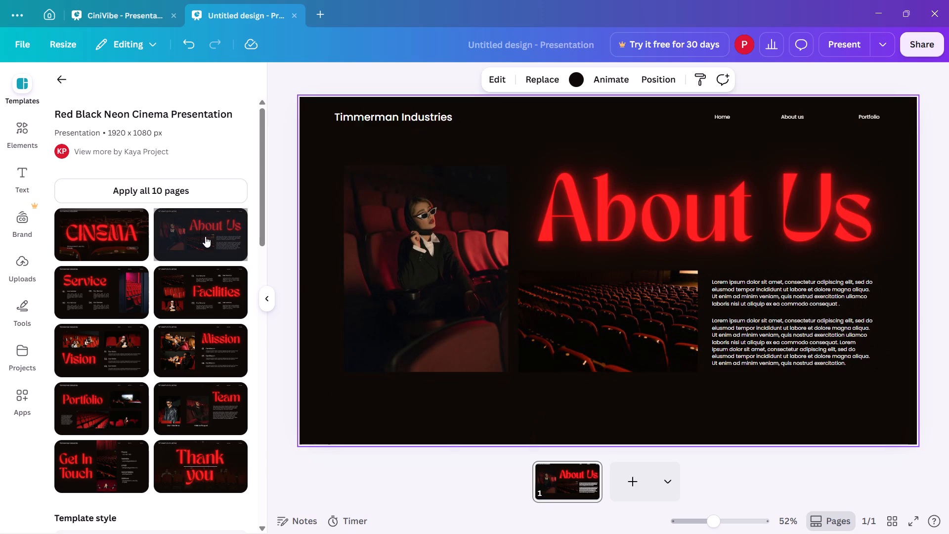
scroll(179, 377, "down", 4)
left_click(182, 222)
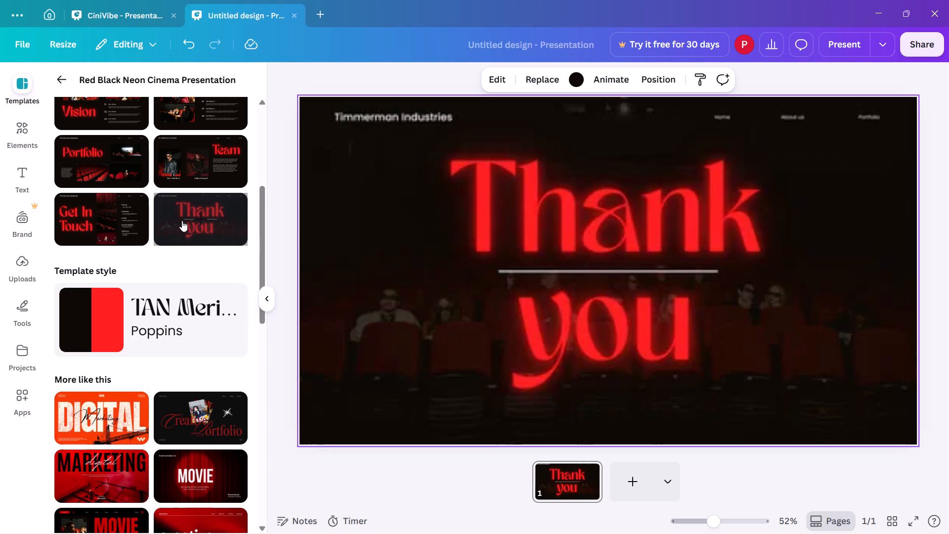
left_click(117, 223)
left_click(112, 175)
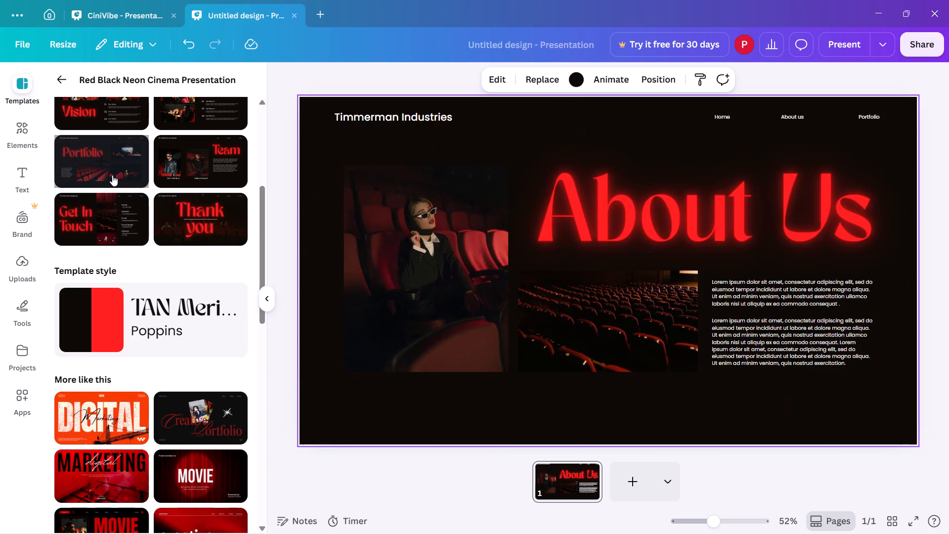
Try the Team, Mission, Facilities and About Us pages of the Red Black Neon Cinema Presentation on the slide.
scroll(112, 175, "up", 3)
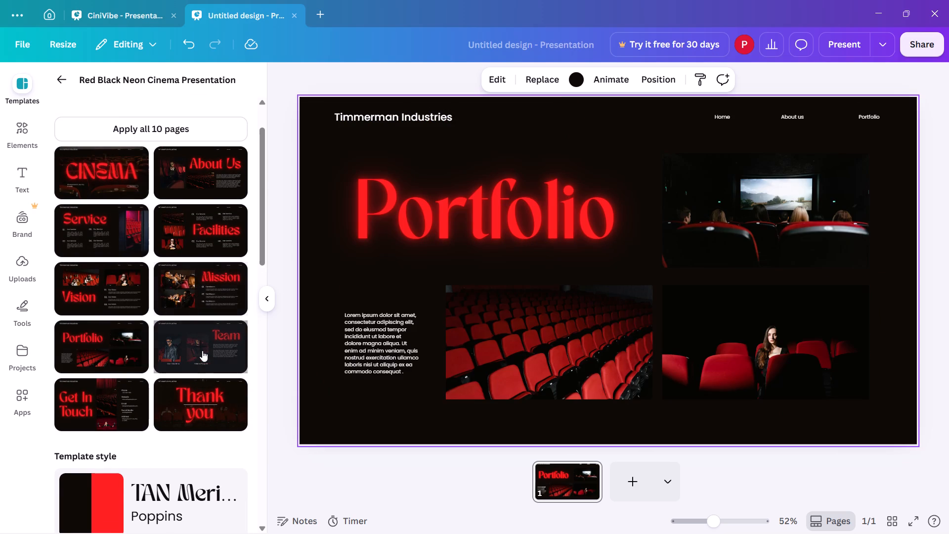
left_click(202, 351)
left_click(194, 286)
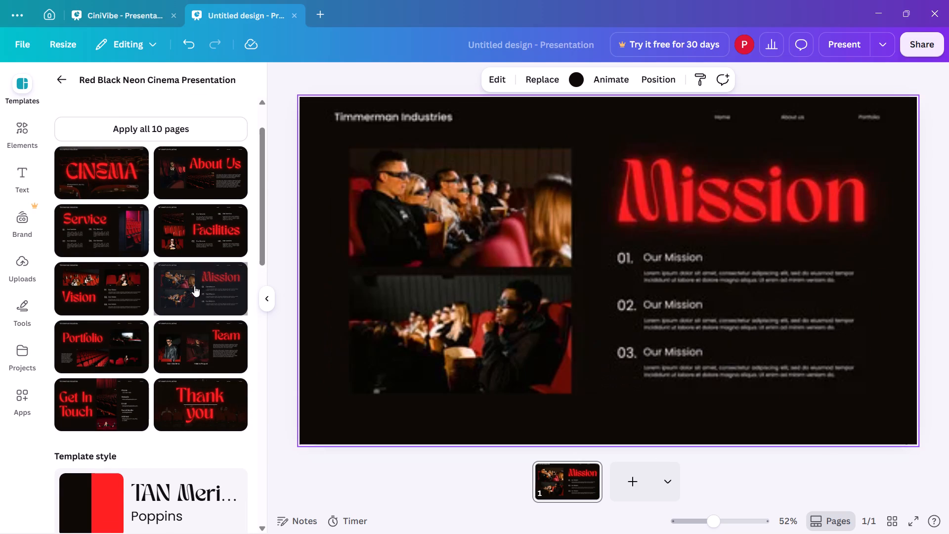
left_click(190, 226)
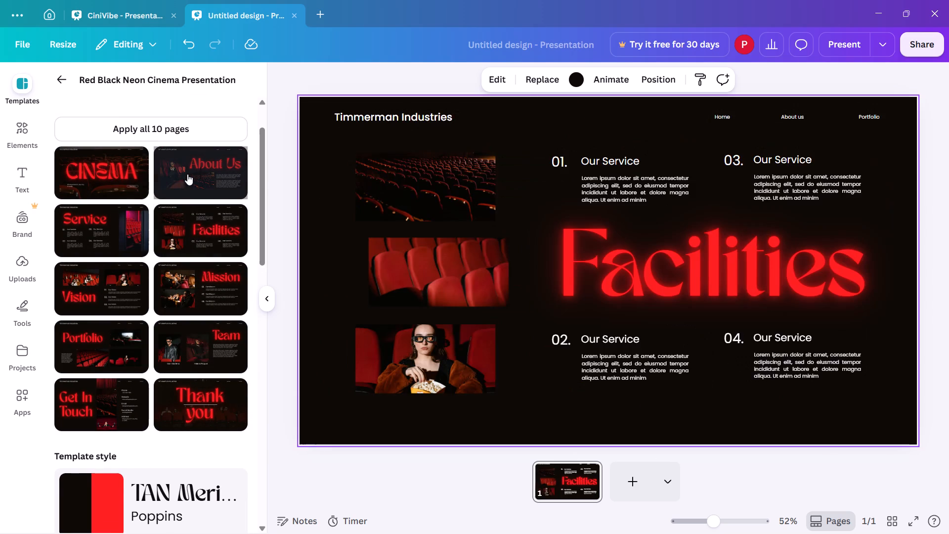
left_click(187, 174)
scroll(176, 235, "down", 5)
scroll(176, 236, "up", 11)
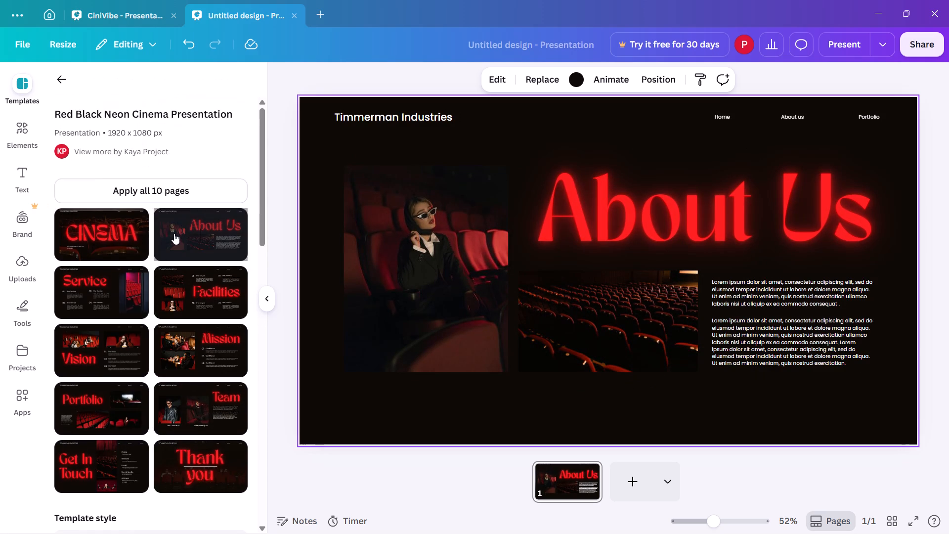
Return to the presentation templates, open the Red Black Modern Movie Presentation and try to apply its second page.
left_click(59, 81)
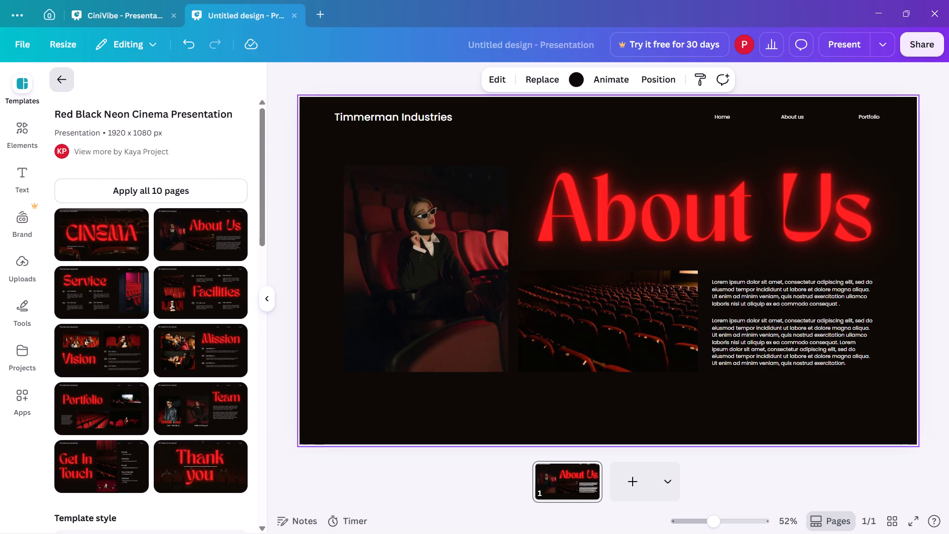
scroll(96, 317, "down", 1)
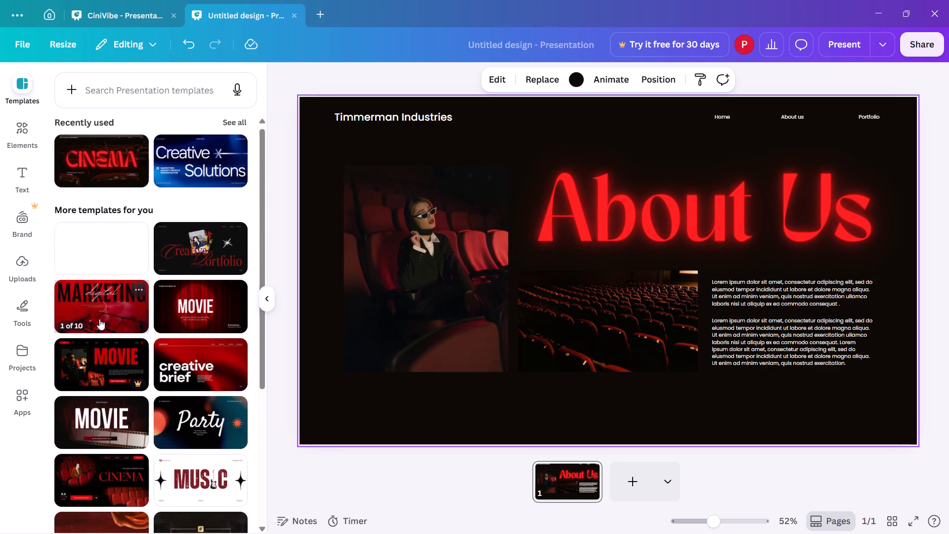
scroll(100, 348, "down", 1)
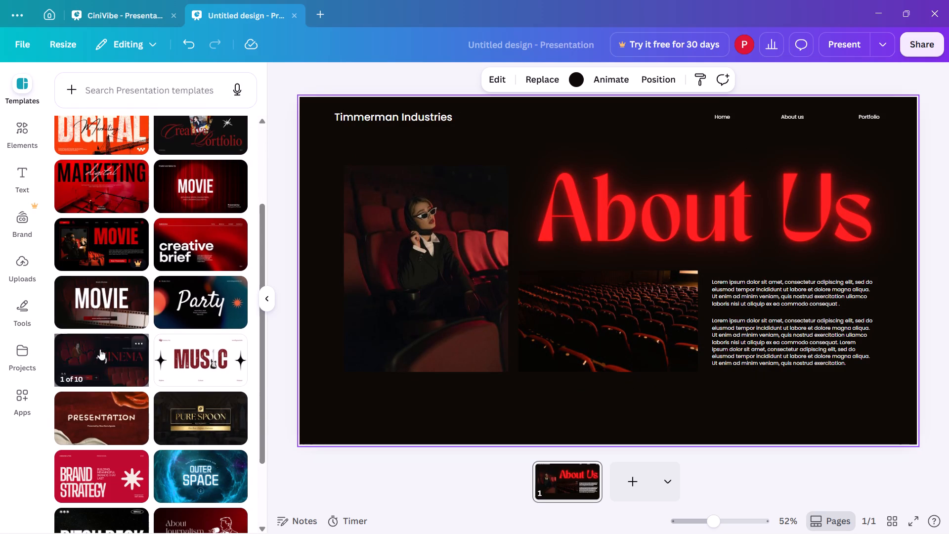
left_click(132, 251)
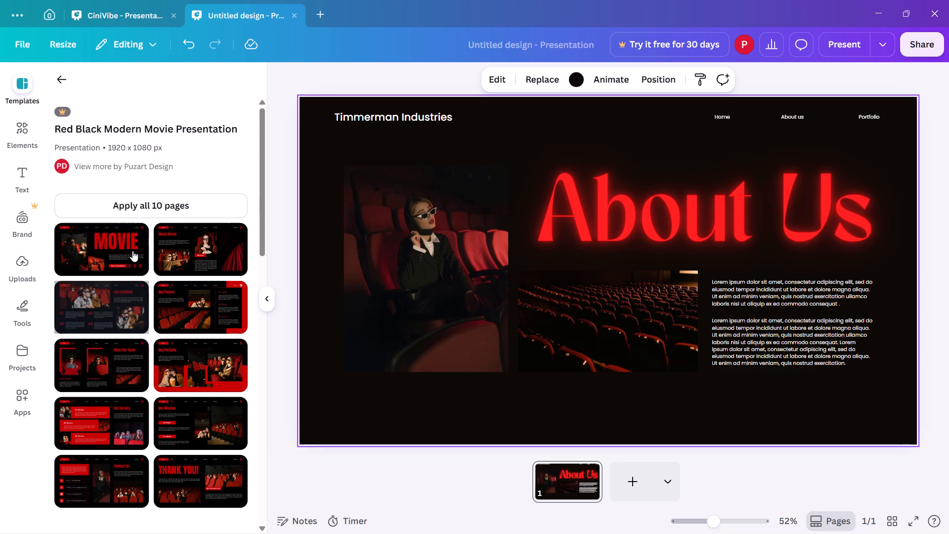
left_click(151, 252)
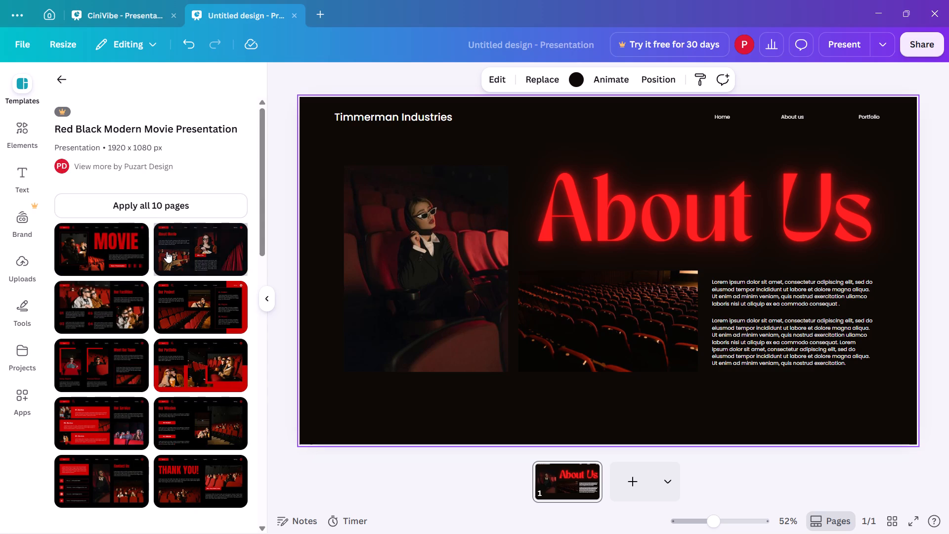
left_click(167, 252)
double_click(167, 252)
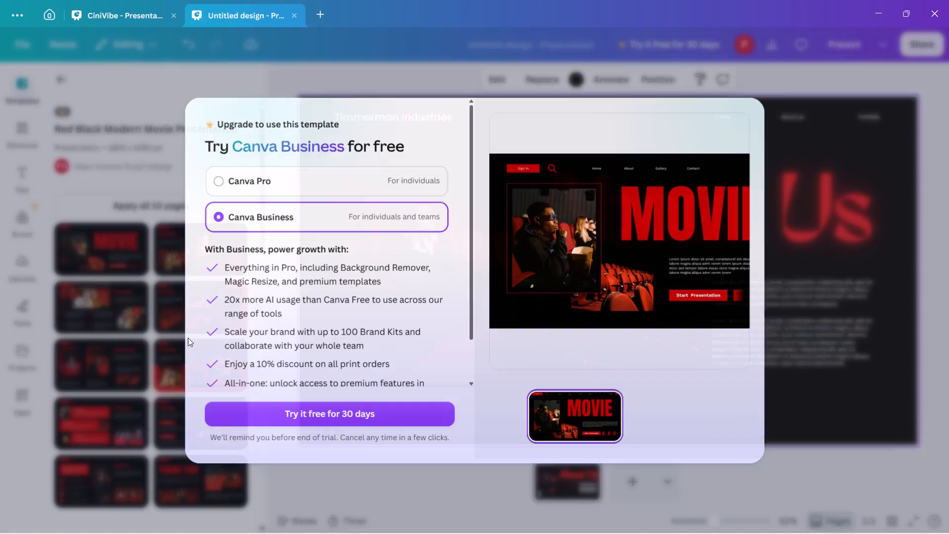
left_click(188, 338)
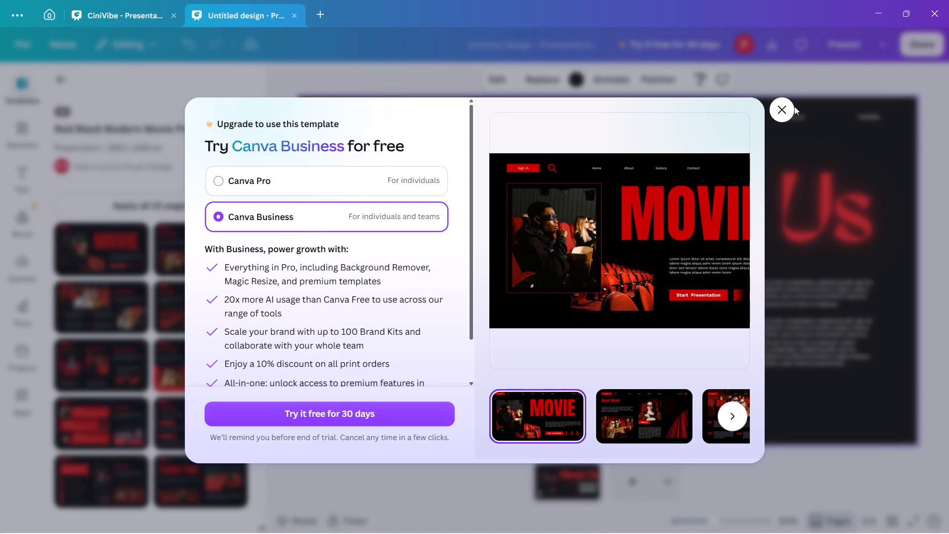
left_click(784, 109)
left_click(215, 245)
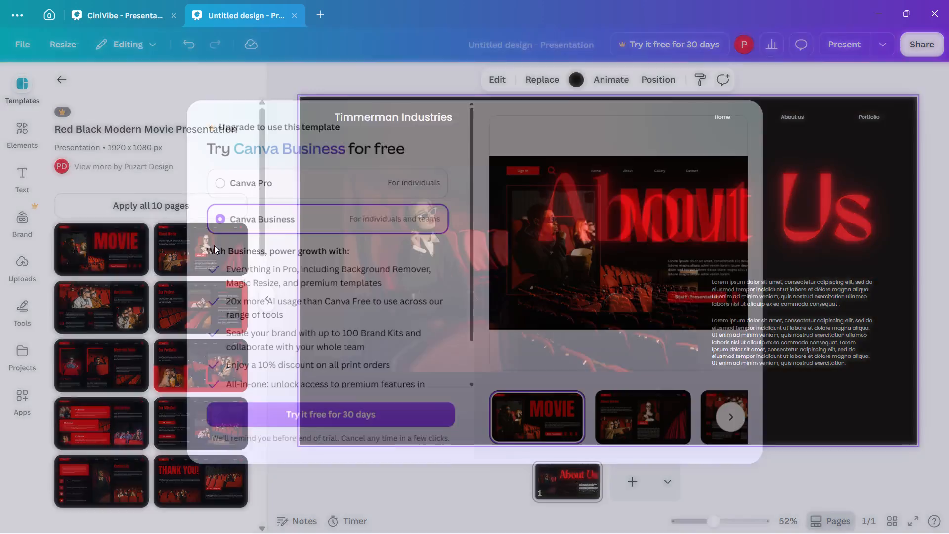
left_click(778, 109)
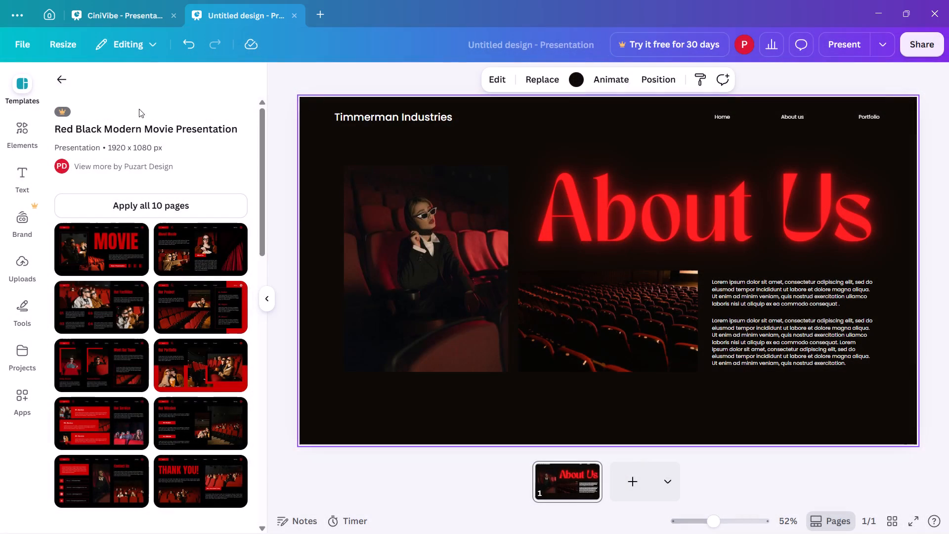
Browse further through the presentation templates and look at the page set of the Dark Blue Gradient Modern Professional Presentation.
left_click(56, 78)
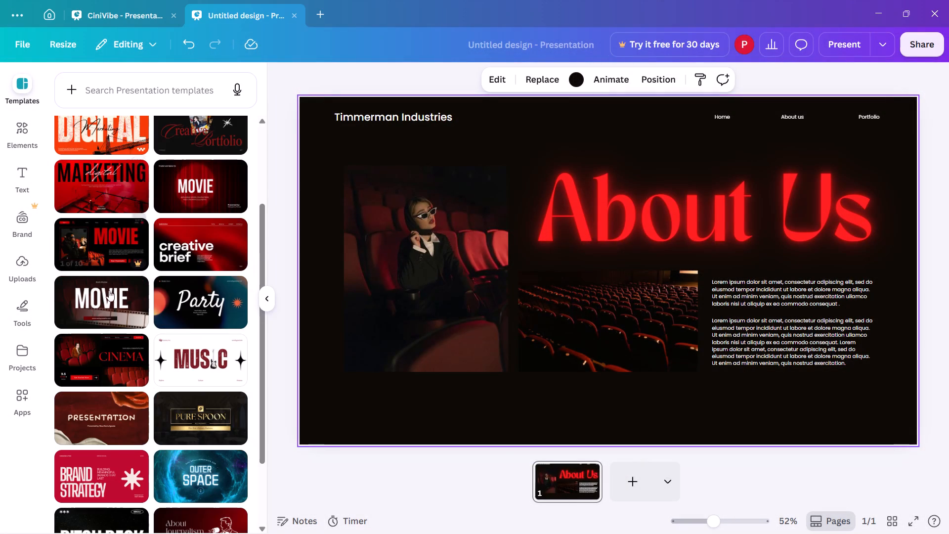
scroll(126, 326, "down", 8)
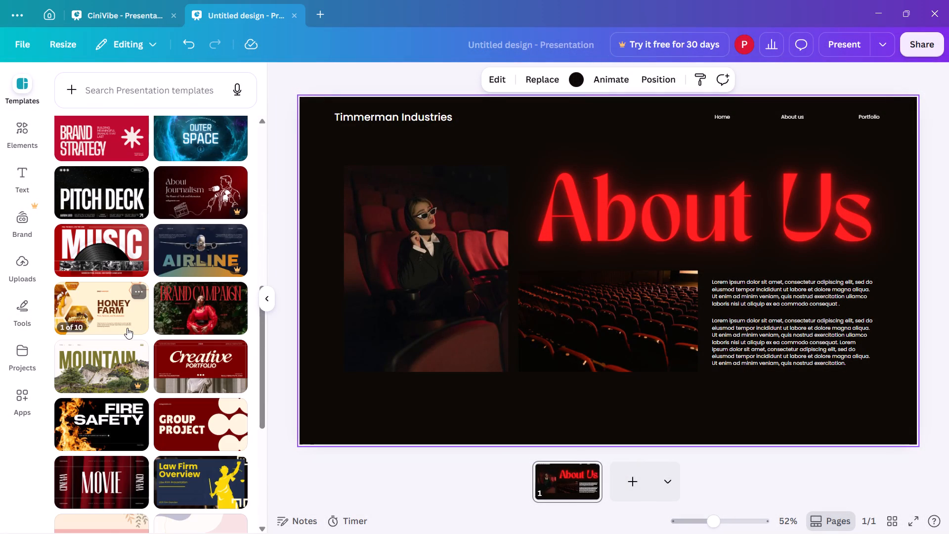
scroll(127, 327, "down", 3)
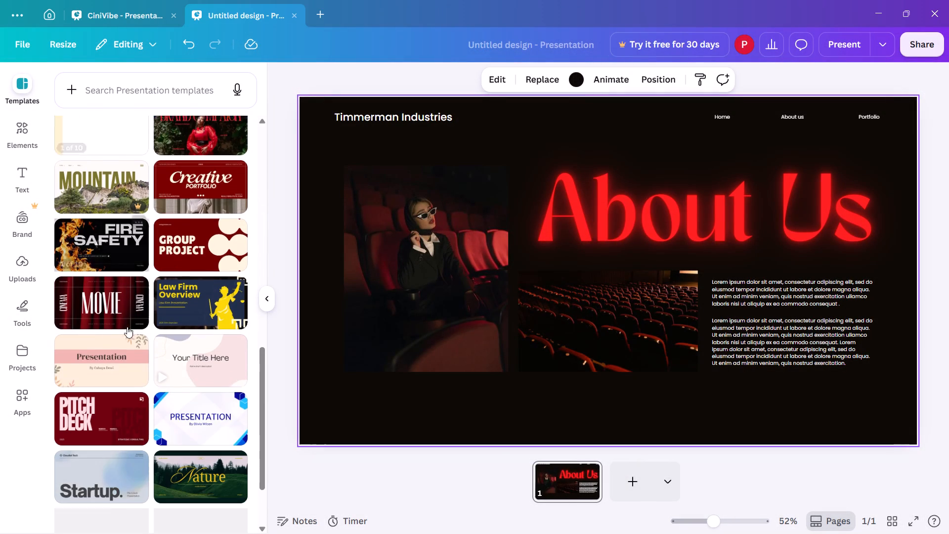
scroll(127, 327, "down", 4)
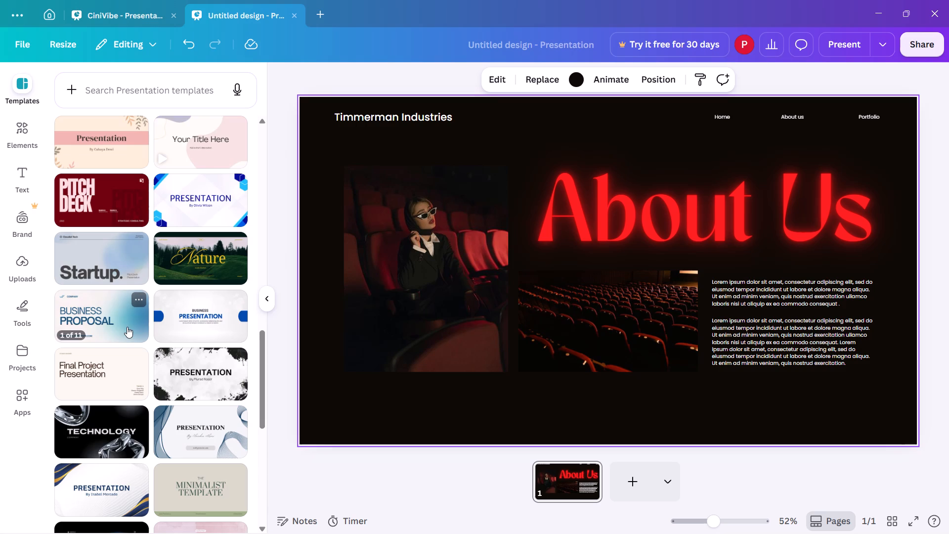
scroll(127, 327, "down", 5)
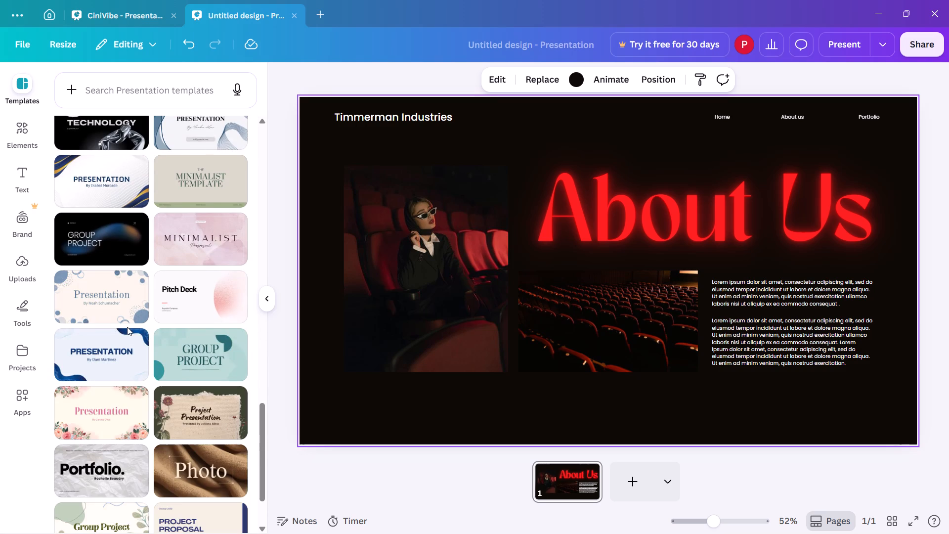
scroll(127, 327, "up", 2)
scroll(127, 327, "down", 8)
scroll(127, 327, "up", 2)
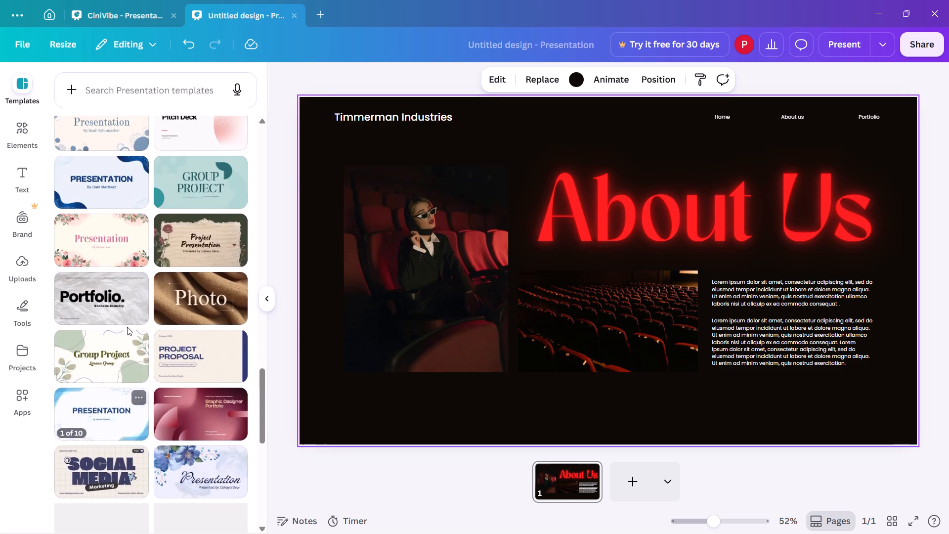
scroll(127, 327, "up", 4)
left_click(128, 325)
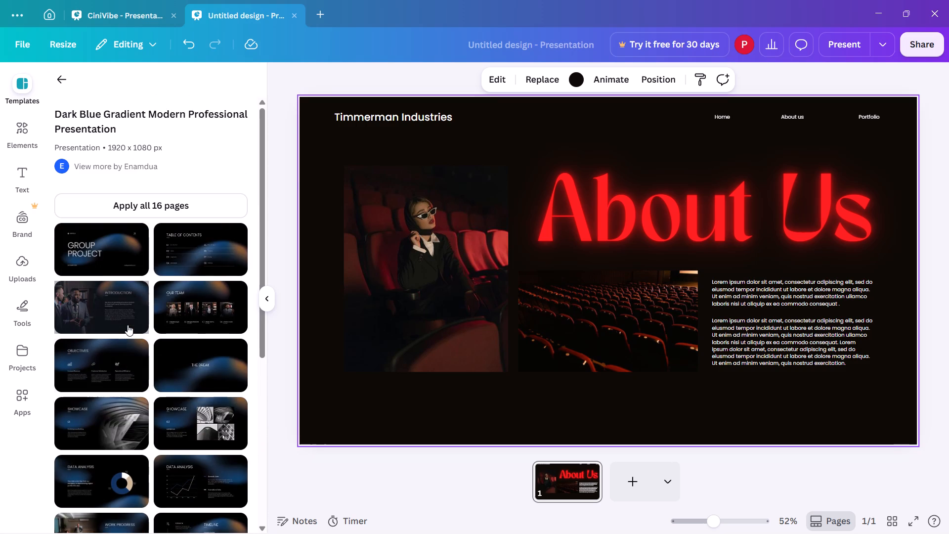
left_click(66, 80)
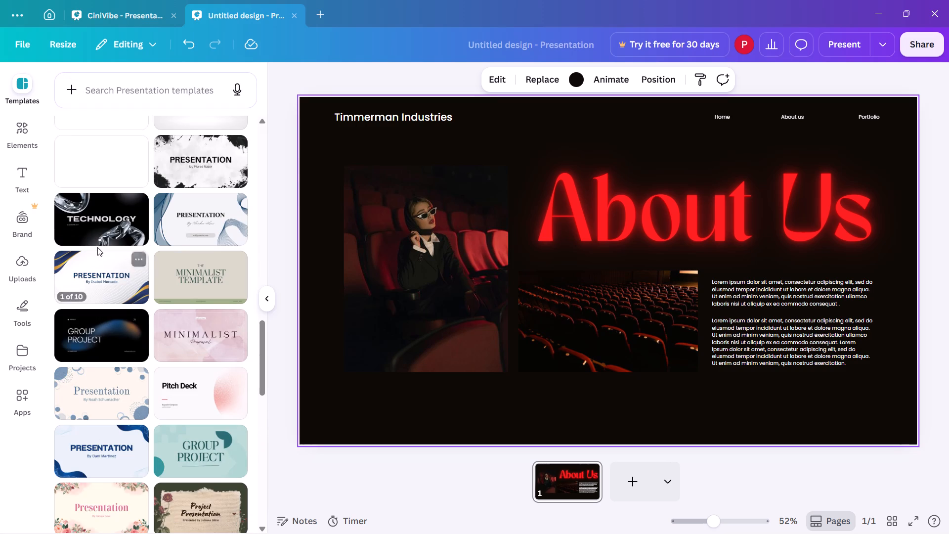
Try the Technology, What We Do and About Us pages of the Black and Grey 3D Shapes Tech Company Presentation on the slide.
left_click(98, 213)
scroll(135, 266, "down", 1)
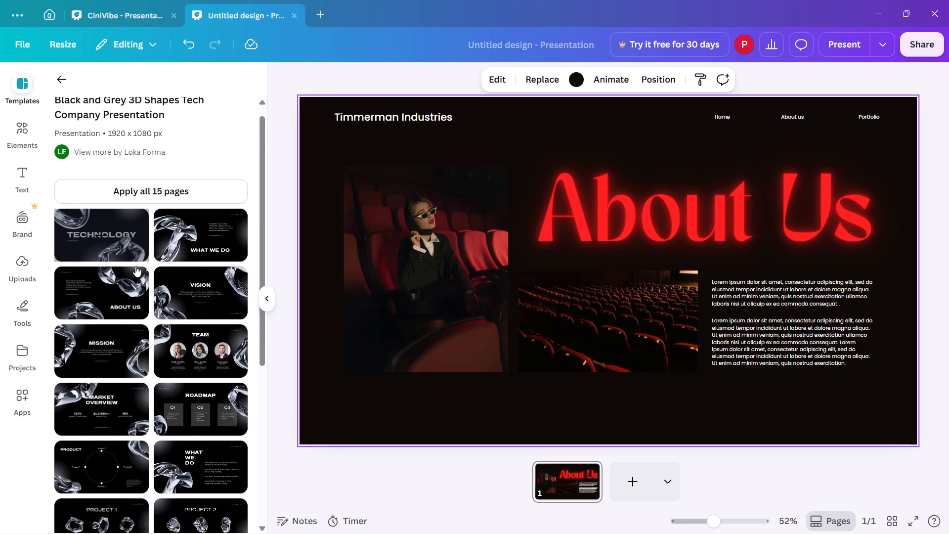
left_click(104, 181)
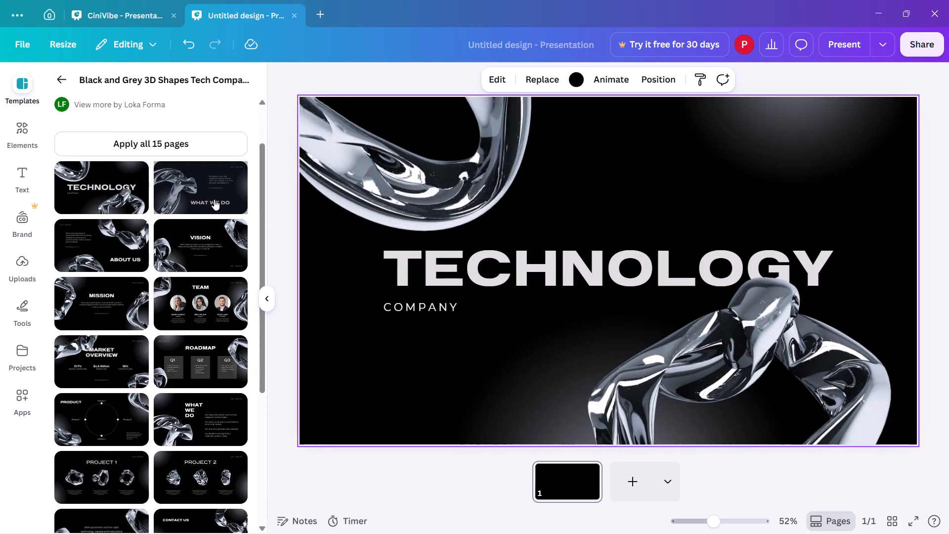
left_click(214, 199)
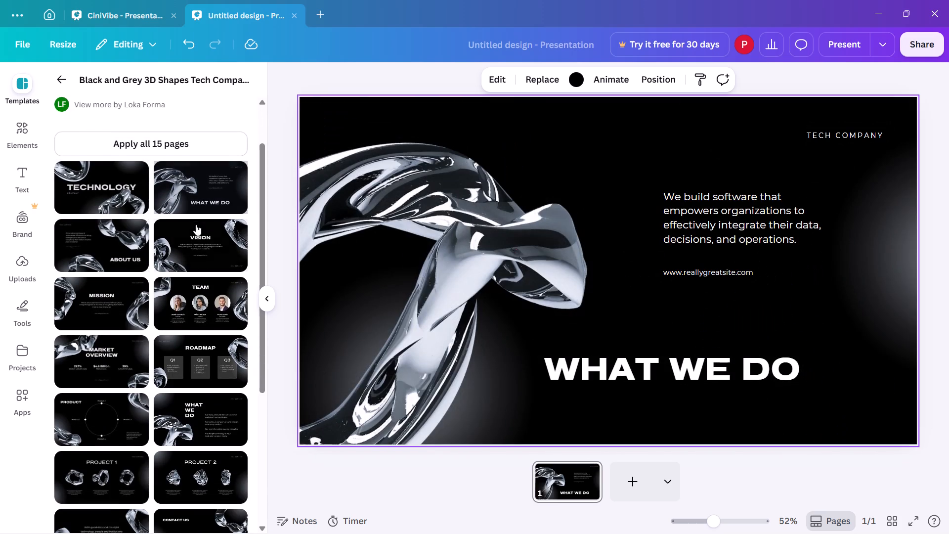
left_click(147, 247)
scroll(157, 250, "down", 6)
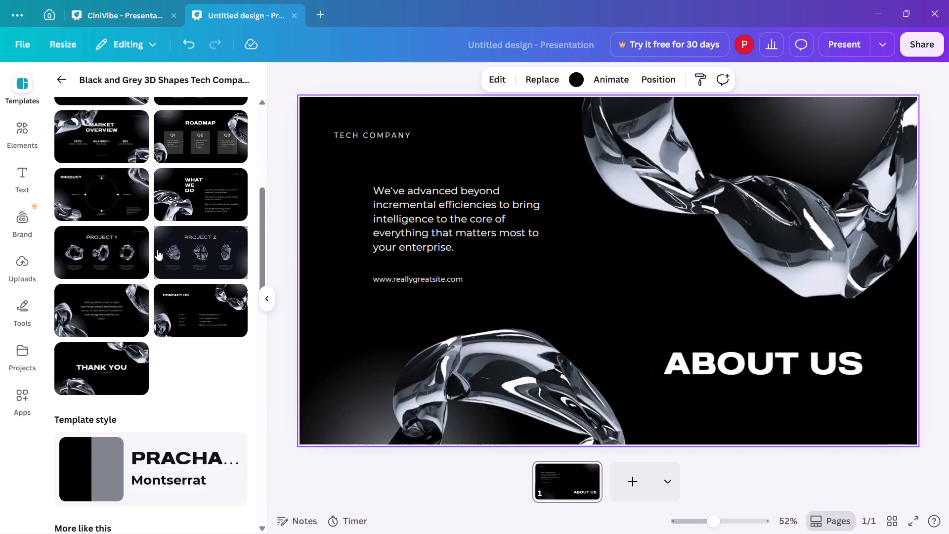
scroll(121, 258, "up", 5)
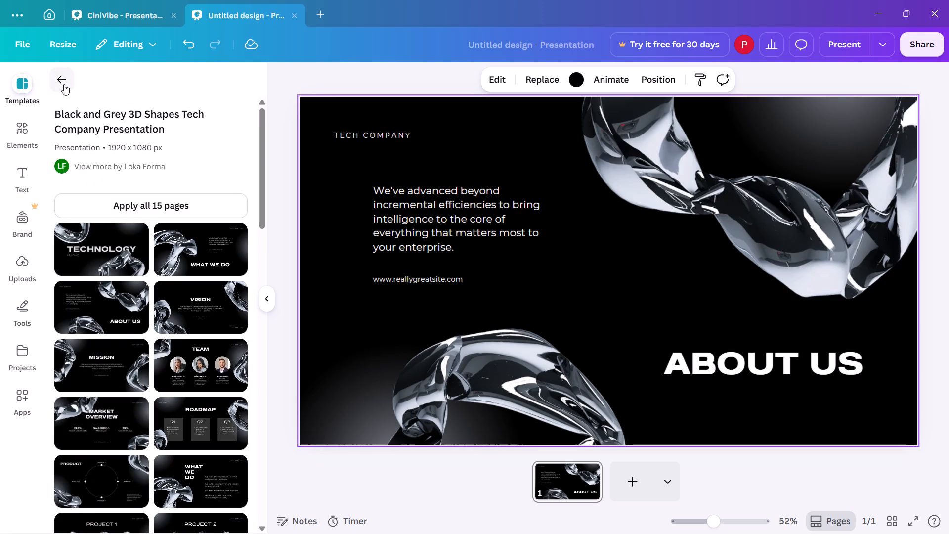
Find the Red and Black Modern Universe Presentation among the templates and apply its The Universe cover page to the first slide.
left_click(64, 84)
left_click(125, 361)
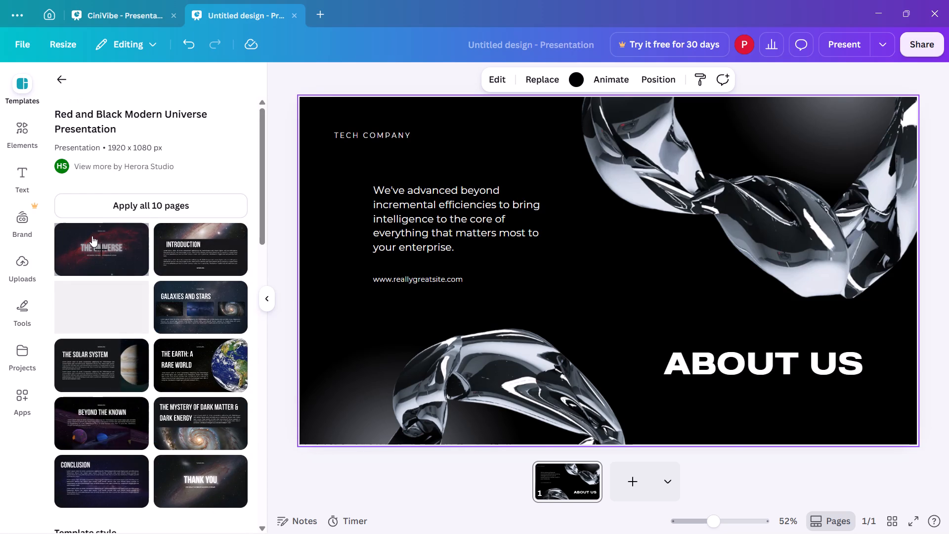
left_click(93, 236)
left_click(188, 265)
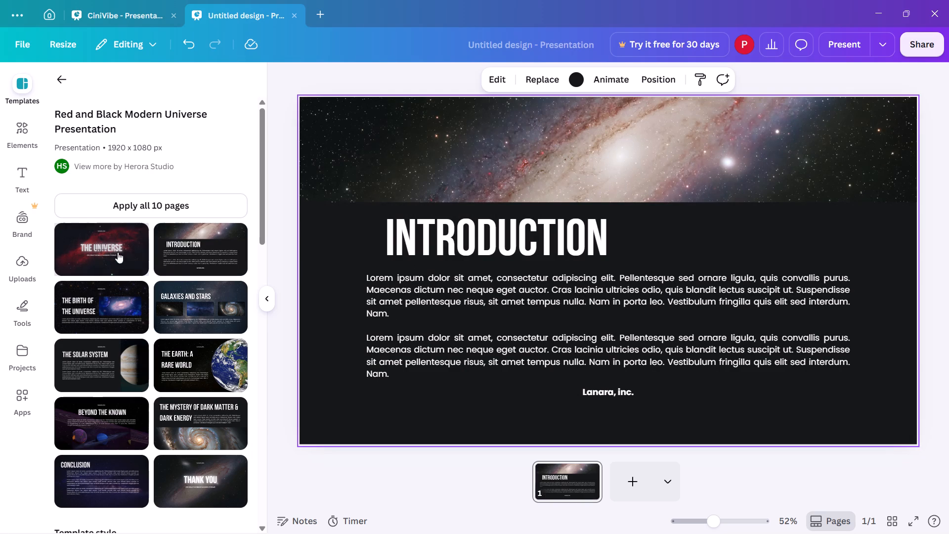
left_click(108, 243)
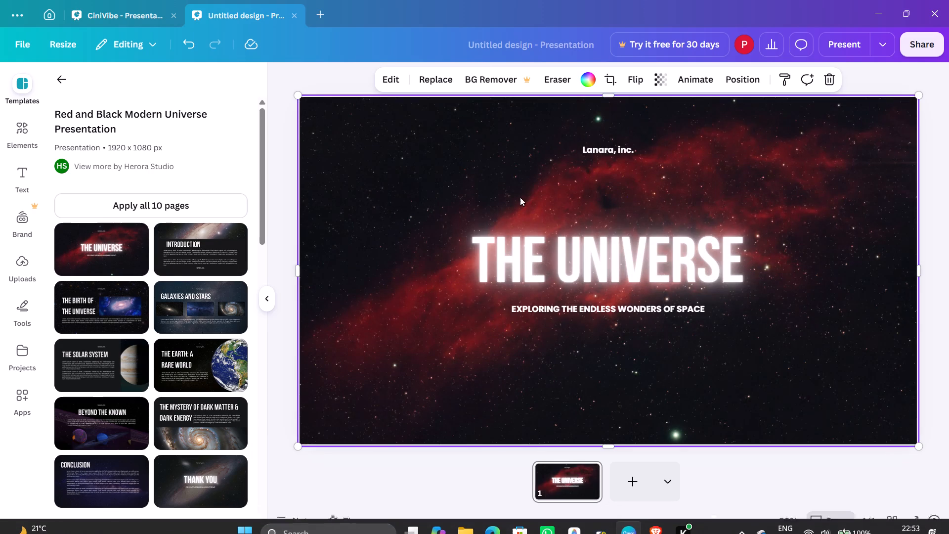
Add a second page and apply the template's Introduction page to it.
left_click(641, 483)
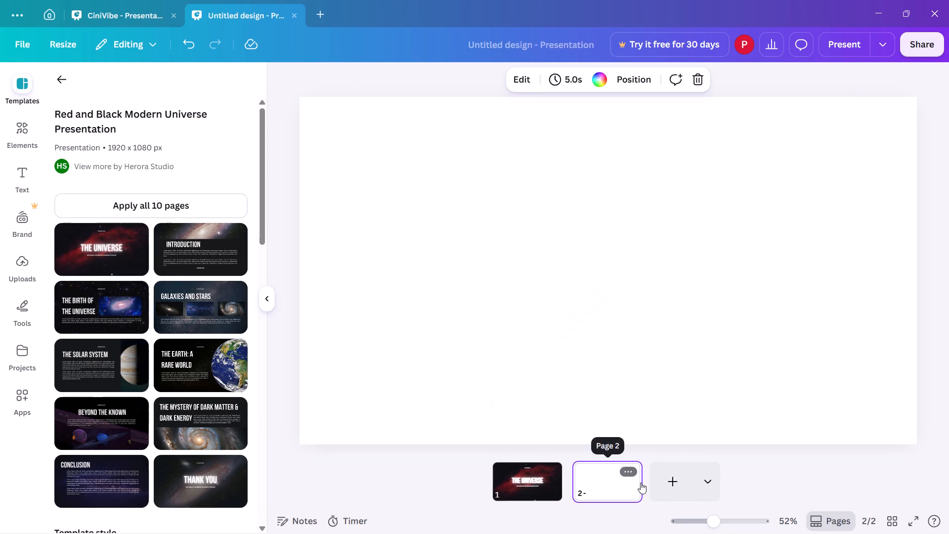
left_click(205, 263)
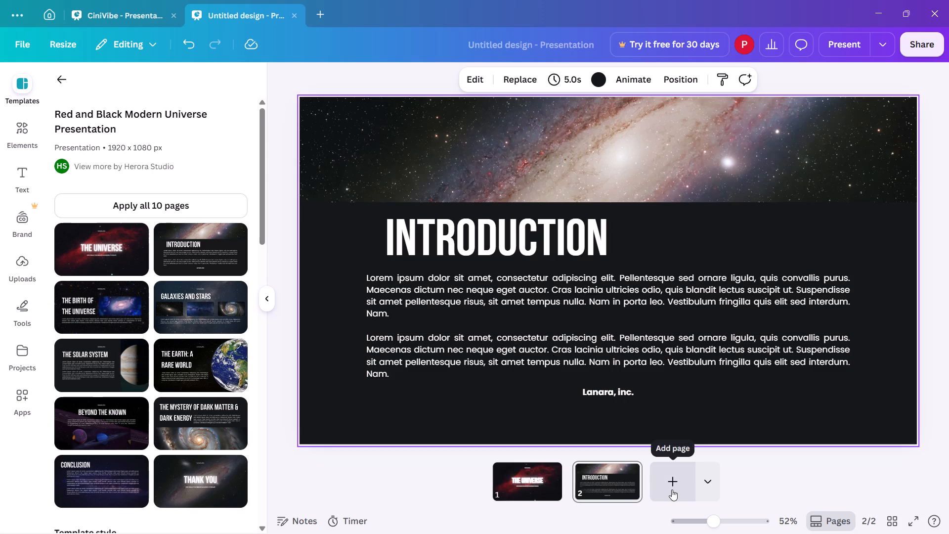
left_click(600, 375)
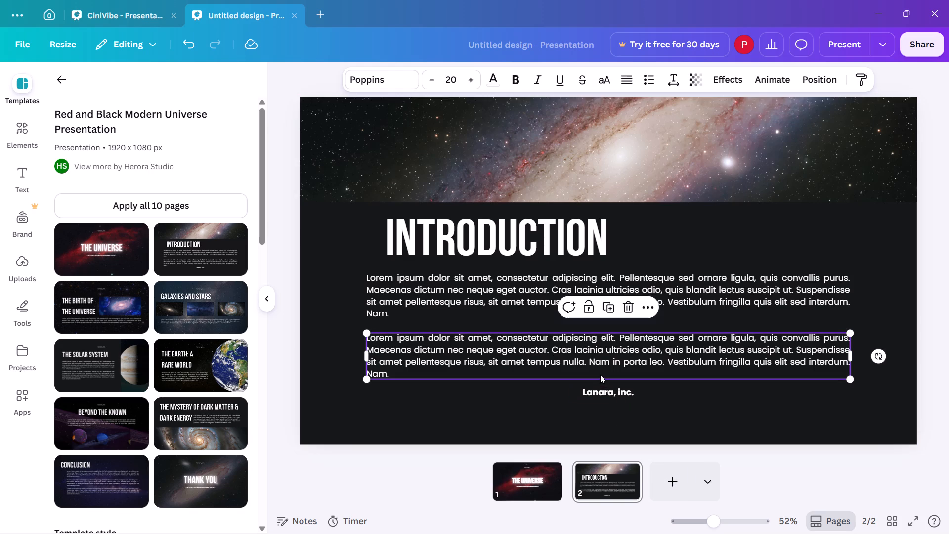
left_click(560, 419)
Add a third page and apply the template's The Birth of the Universe page to it.
left_click(666, 482)
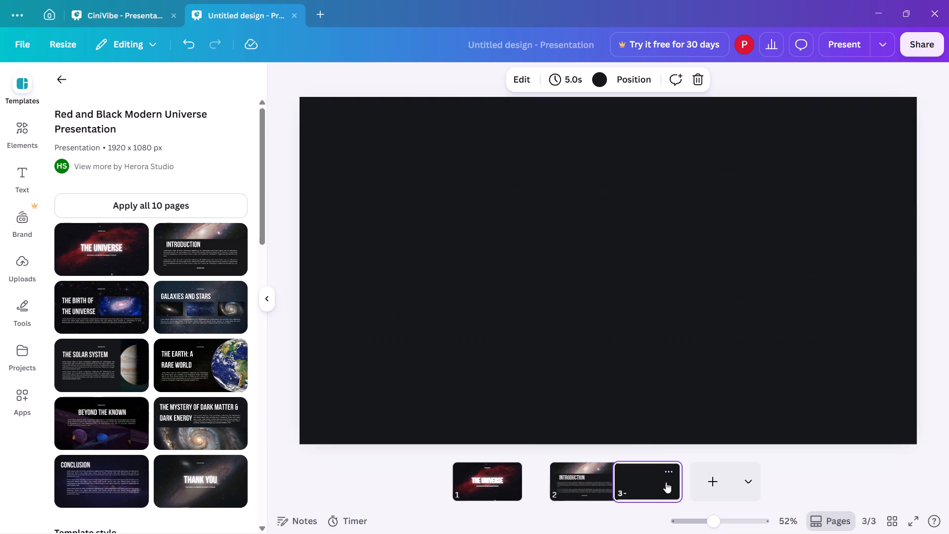
left_click(137, 319)
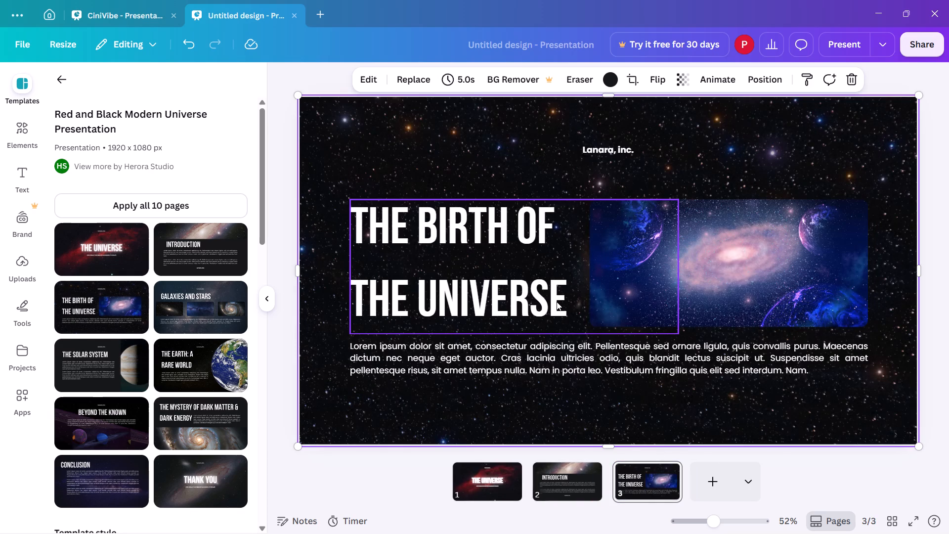
left_click(536, 363)
left_click(562, 400)
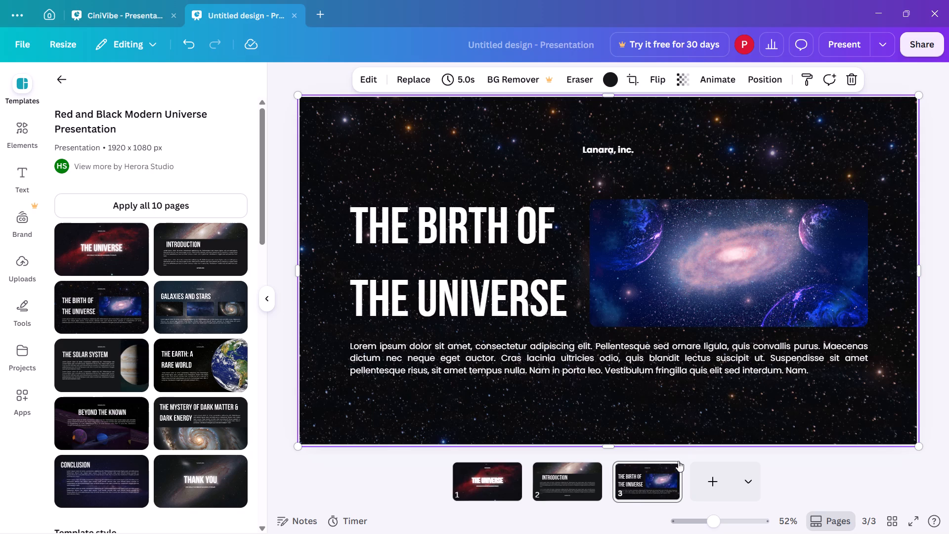
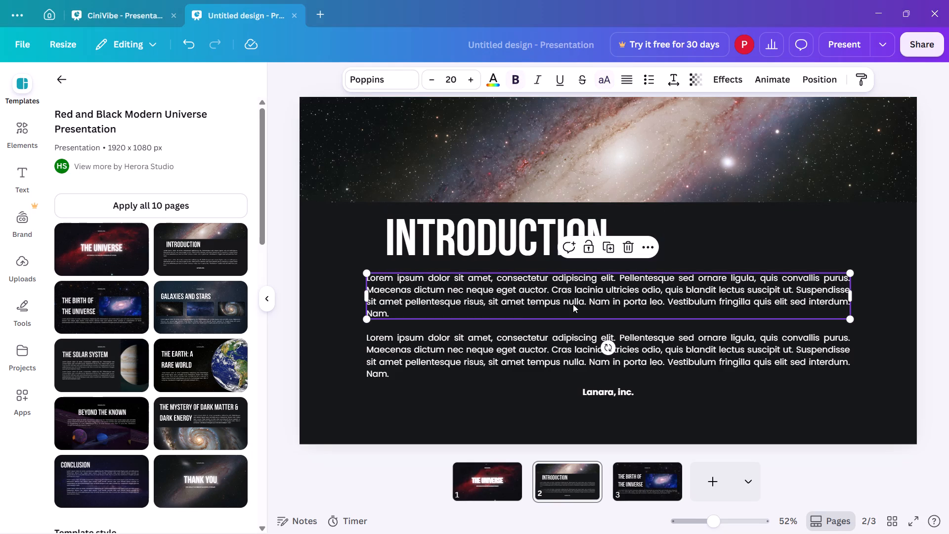
left_click(574, 343)
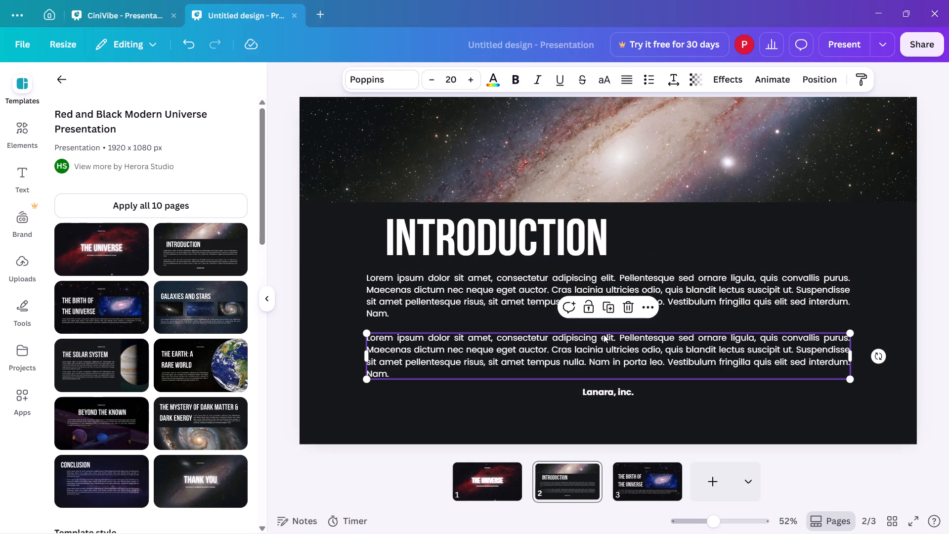
key("Delete")
Replace the remaining placeholder paragraph on the Introduction page with the copied universe introduction.
left_click(579, 305)
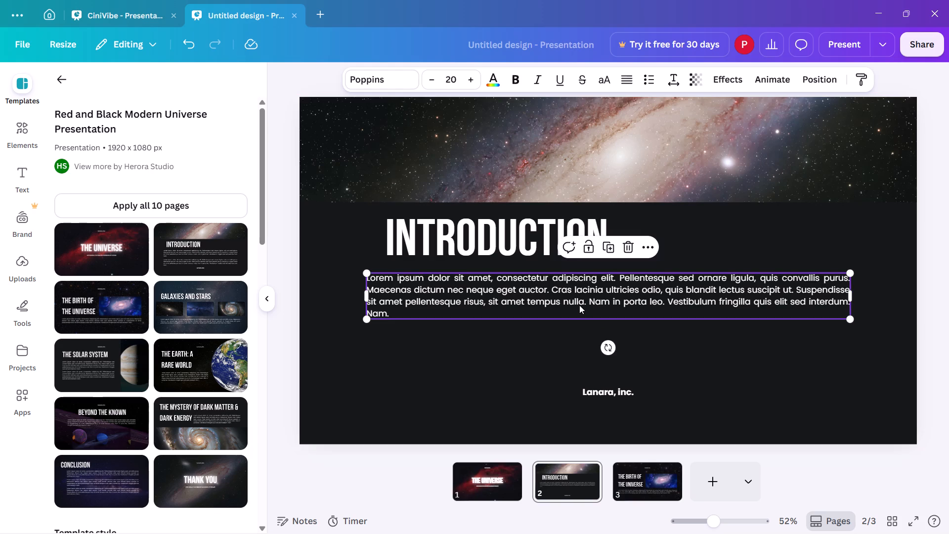
key("ctrl+a")
left_click(579, 305)
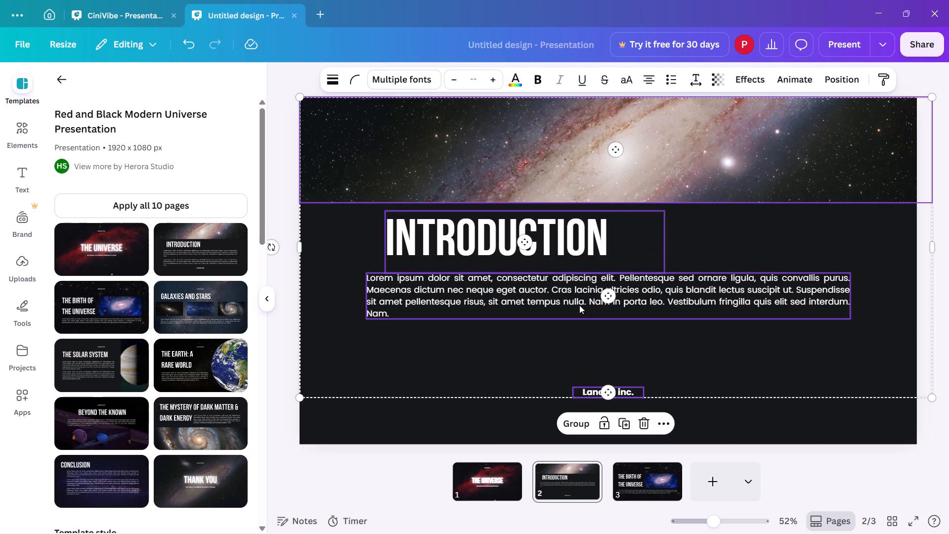
left_click(509, 354)
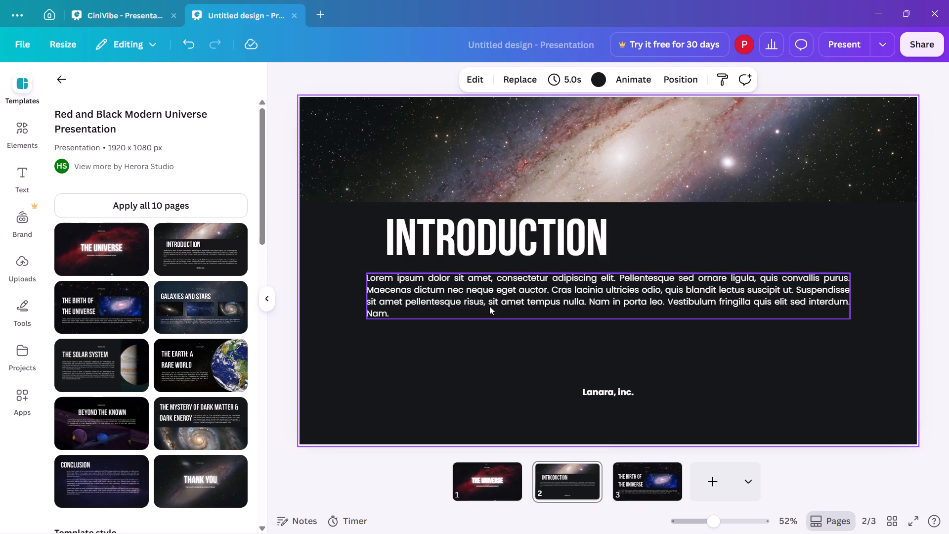
left_click(489, 306)
double_click(489, 306)
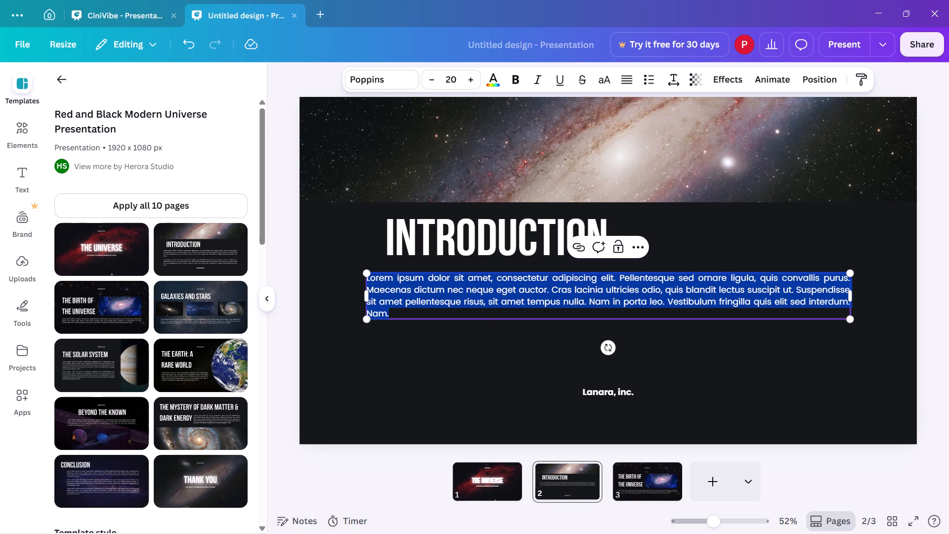
key("ctrl+v")
Delete the pasted heading line "Introduction to the Universe" above the introduction paragraph.
left_click_drag(488, 276, 425, 273)
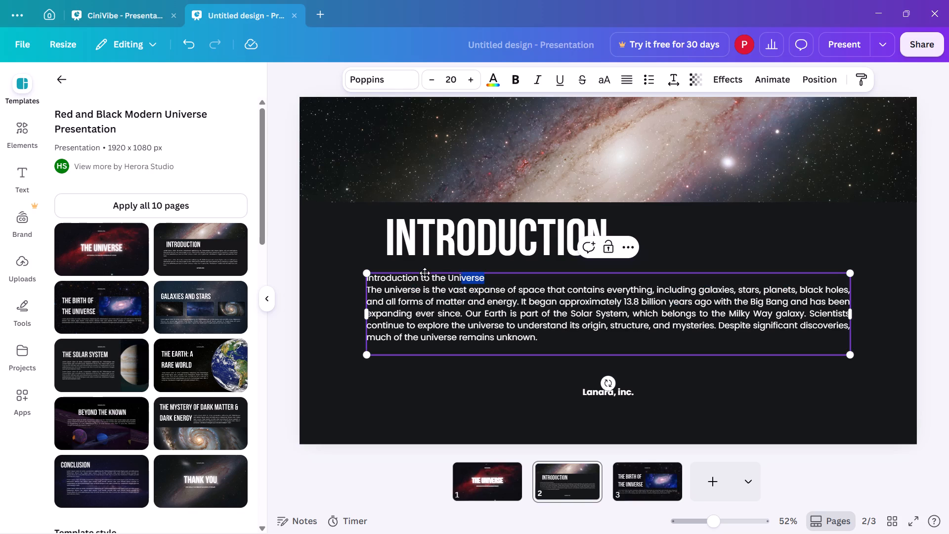
left_click_drag(425, 273, 365, 279)
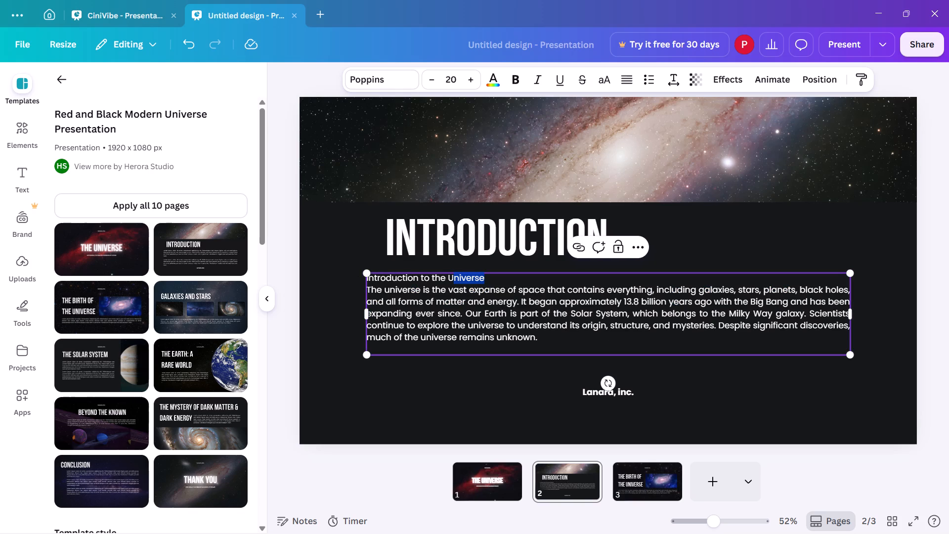
left_click(489, 277)
left_click_drag(489, 277, 371, 277)
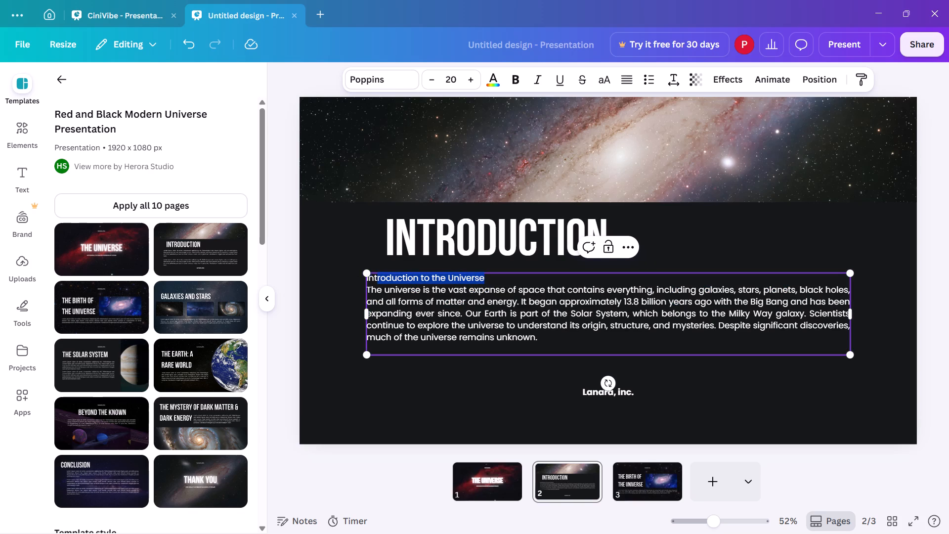
left_click_drag(371, 277, 354, 275)
key("BackSpace")
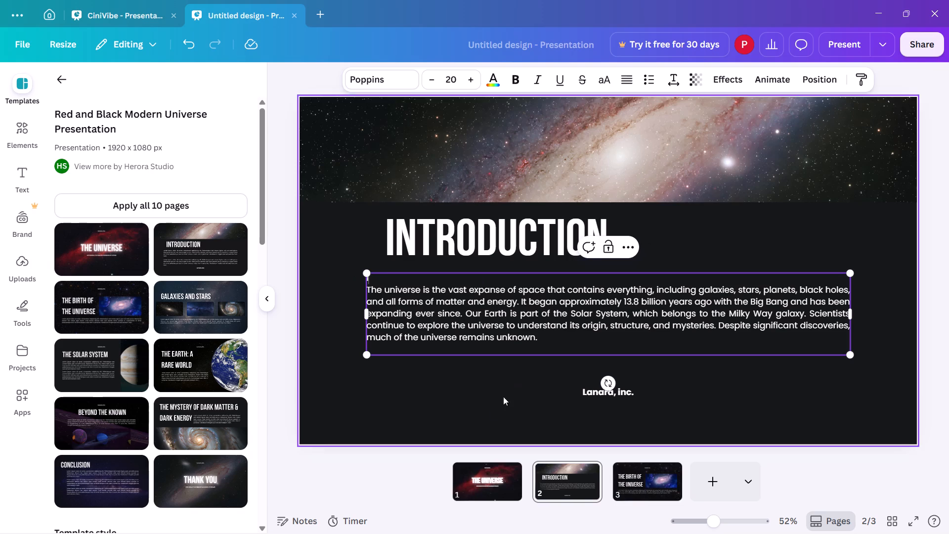
left_click(492, 408)
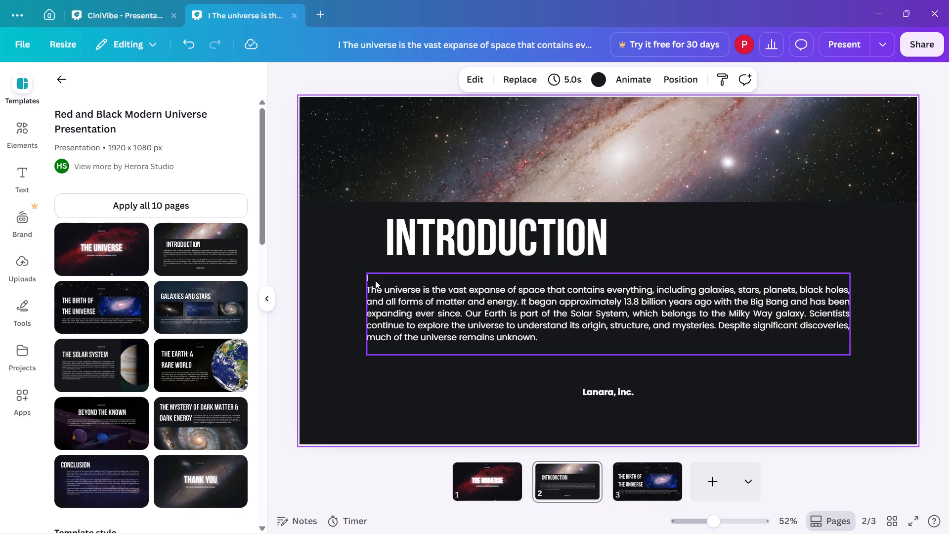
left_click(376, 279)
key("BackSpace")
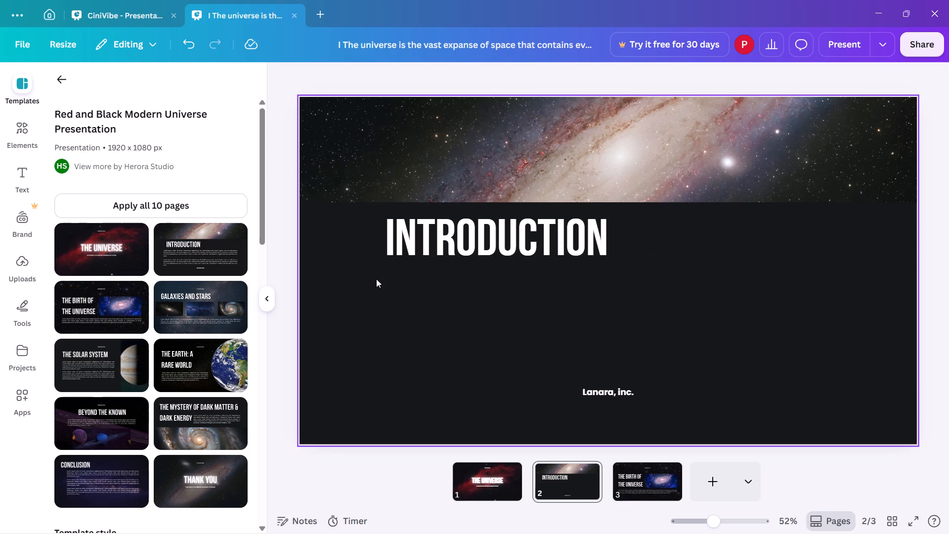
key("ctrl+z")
Delete the leftover letter "I" above the introduction paragraph, keeping the rest of the text box.
left_click(376, 279)
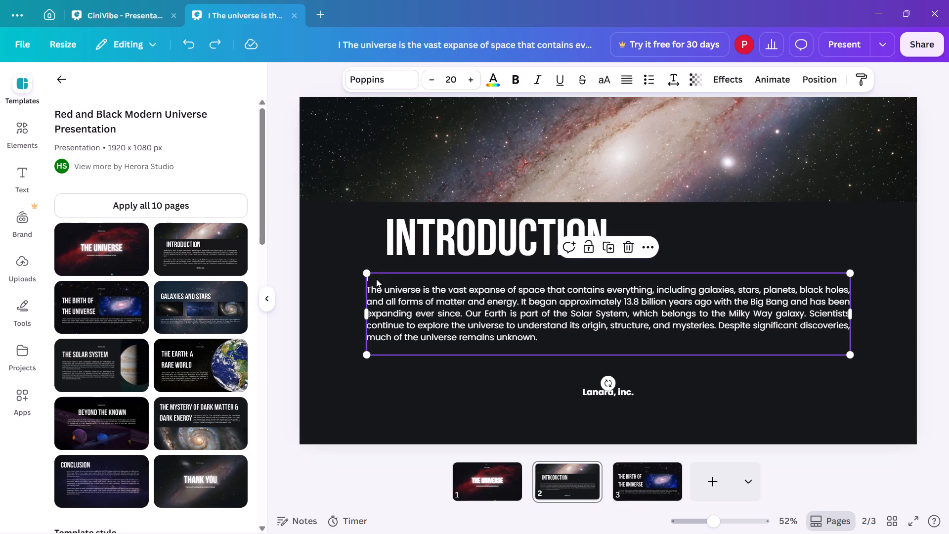
left_click(376, 279)
key("BackSpace")
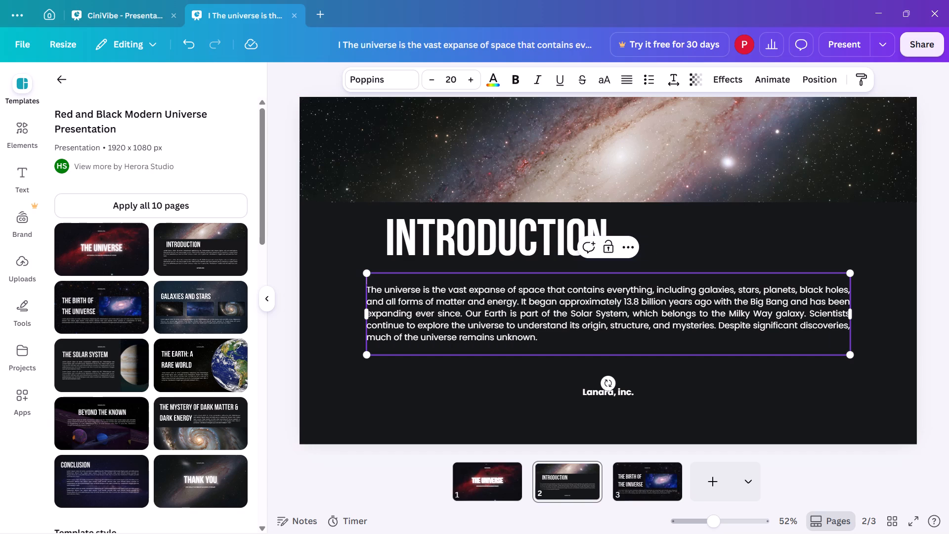
left_click(428, 384)
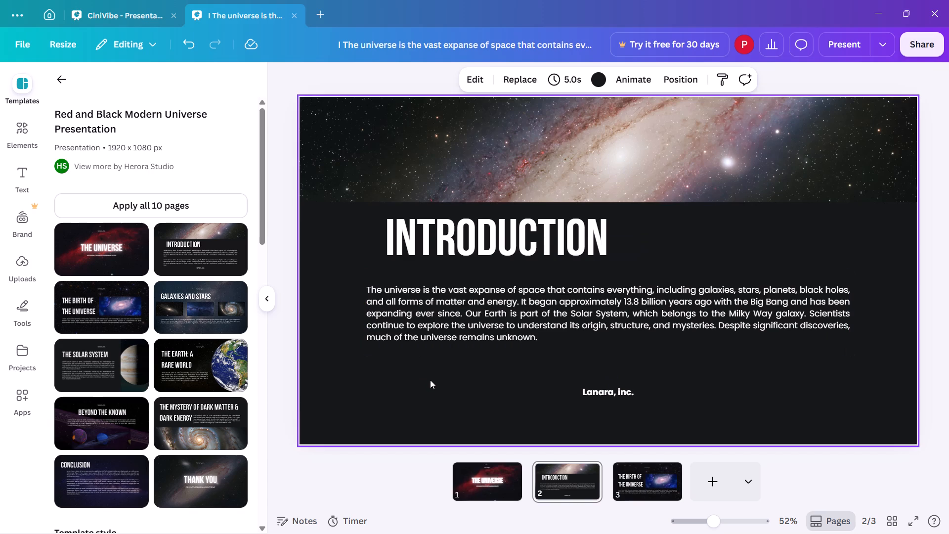
Delete the "Lanara, inc." label from the Introduction page.
left_click(608, 395)
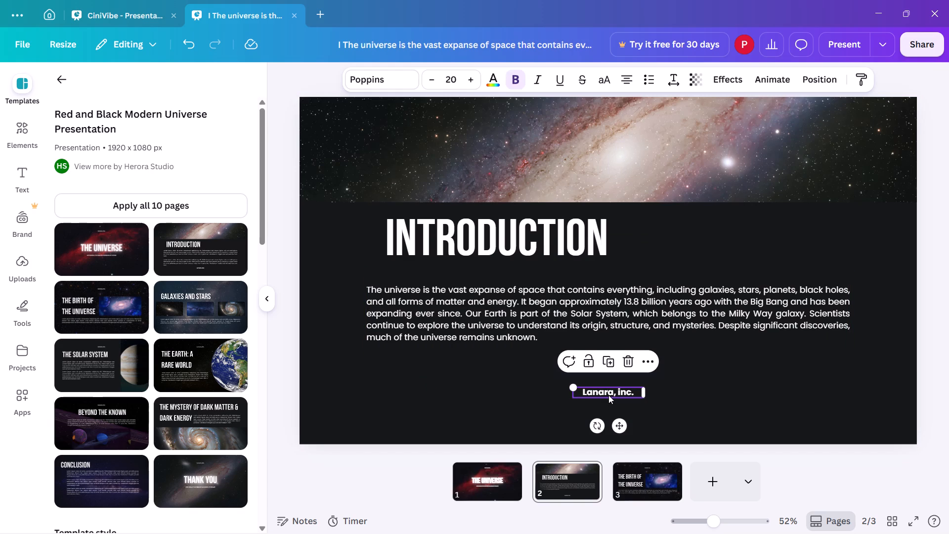
key("Delete")
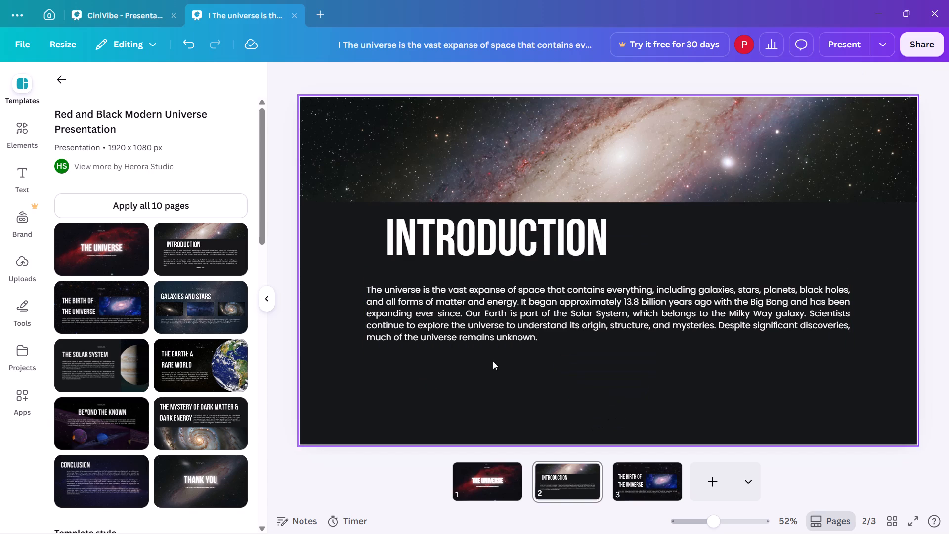
left_click(487, 333)
left_click(495, 396)
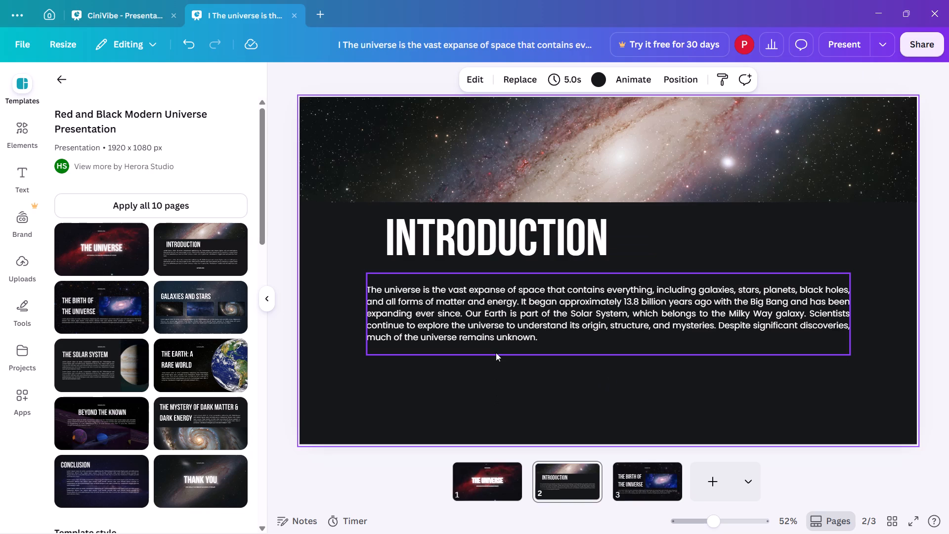
left_click(489, 412)
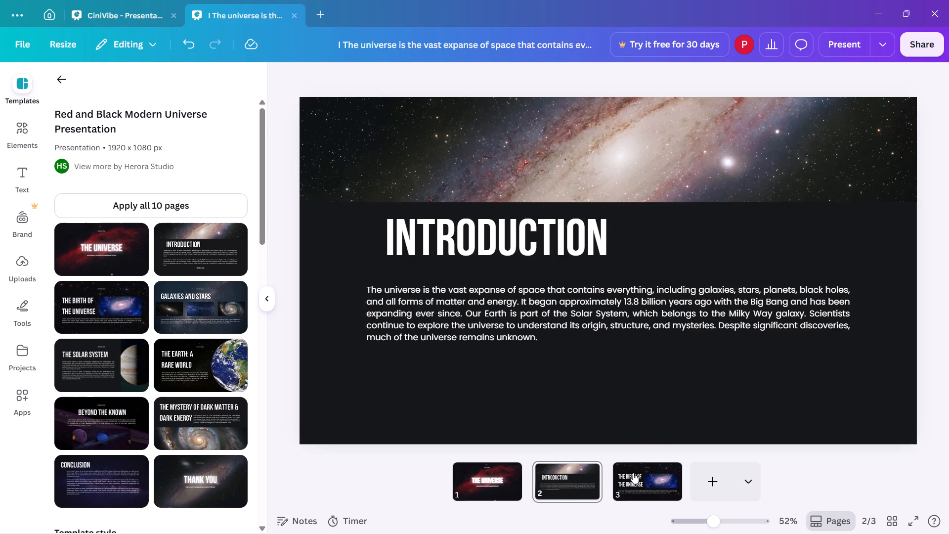
Open page 3 and browse the similar templates listed below the Red and Black Modern Universe template's pages.
left_click(643, 473)
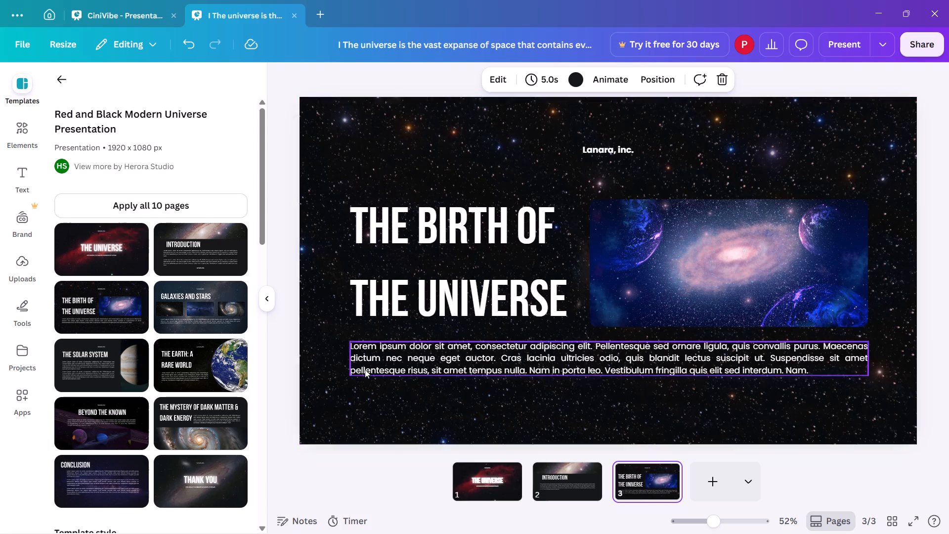
scroll(218, 450, "down", 4)
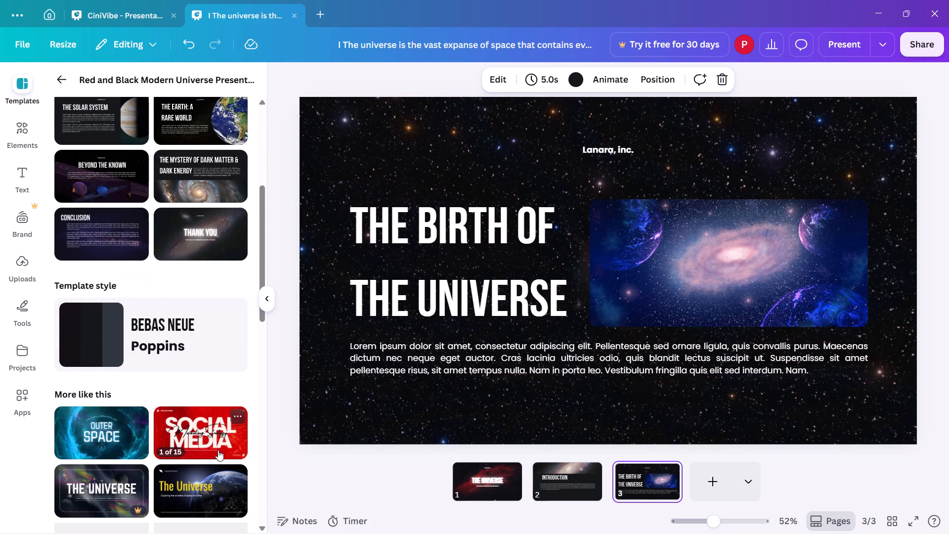
scroll(218, 450, "down", 2)
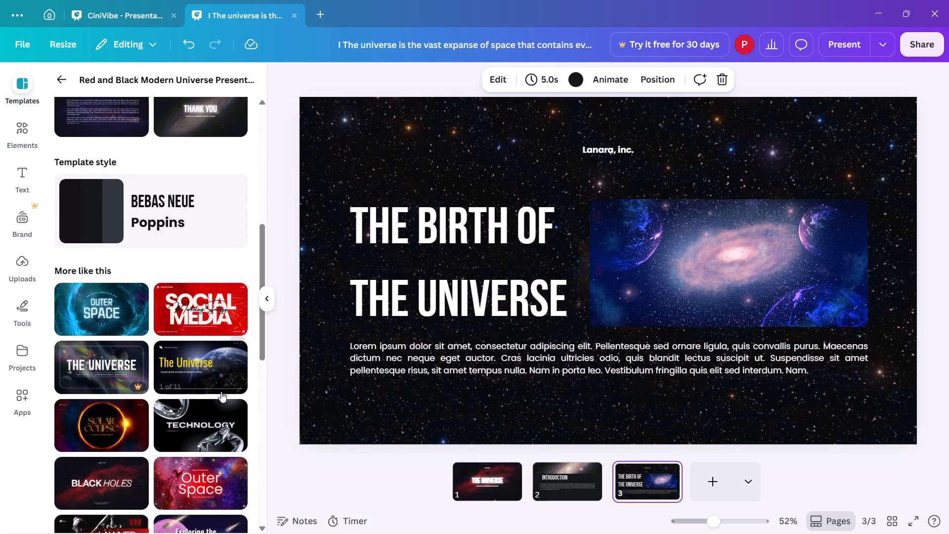
scroll(201, 374, "down", 3)
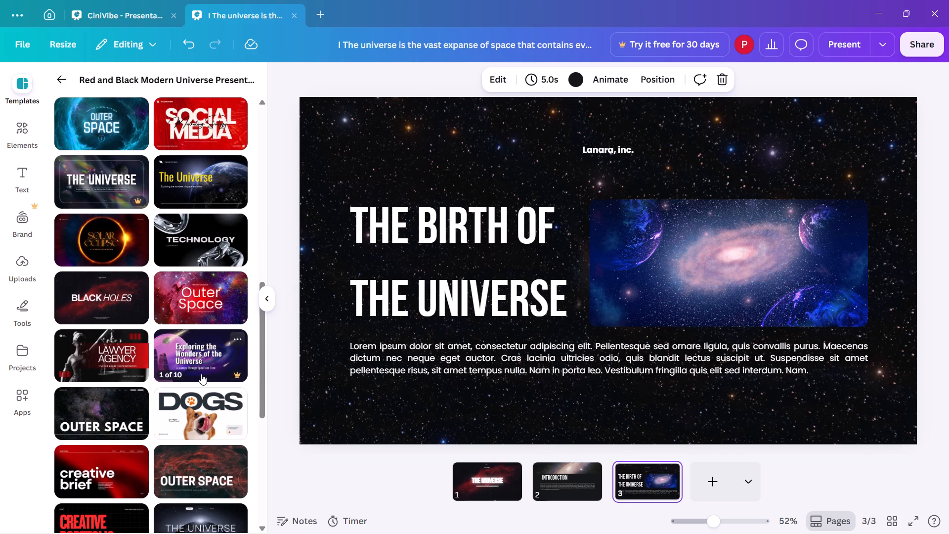
scroll(201, 374, "down", 4)
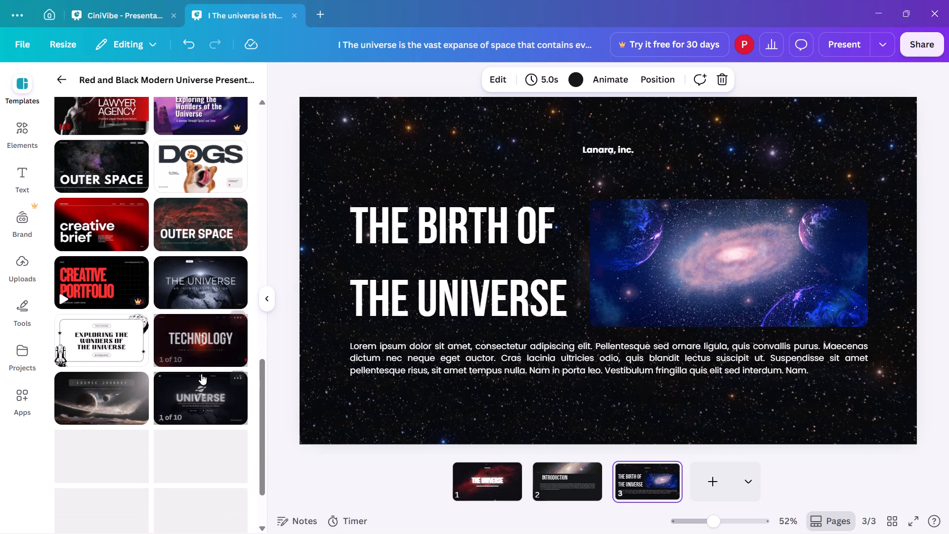
scroll(201, 373, "down", 3)
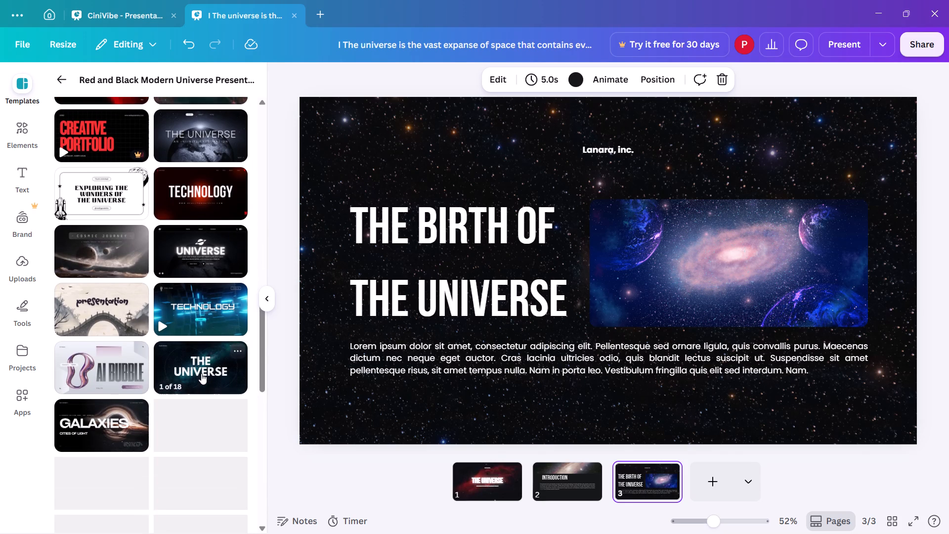
scroll(201, 373, "down", 1)
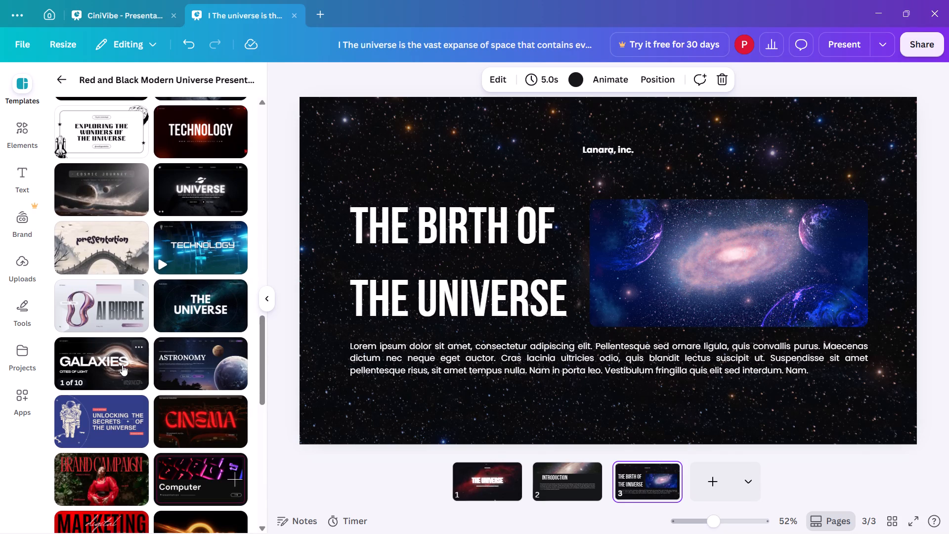
scroll(122, 365, "down", 3)
scroll(122, 365, "up", 5)
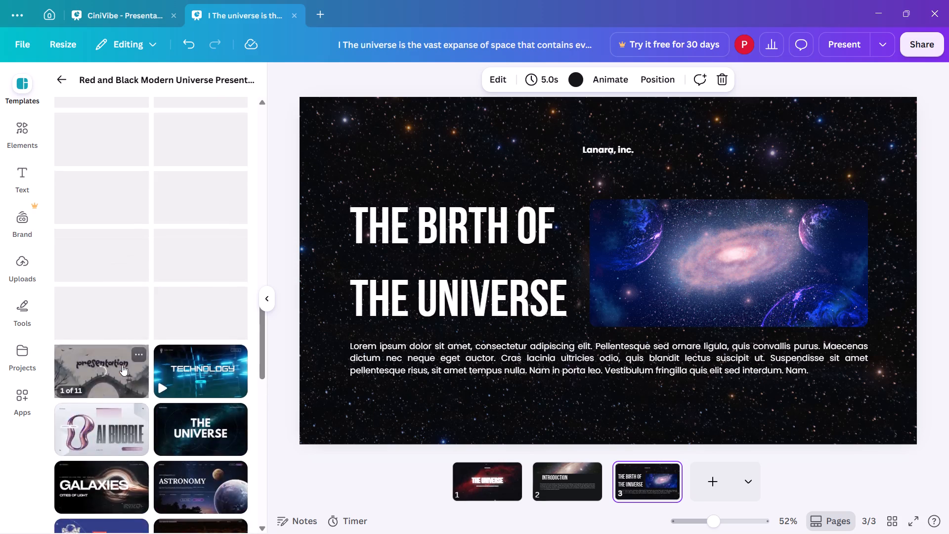
scroll(122, 365, "up", 7)
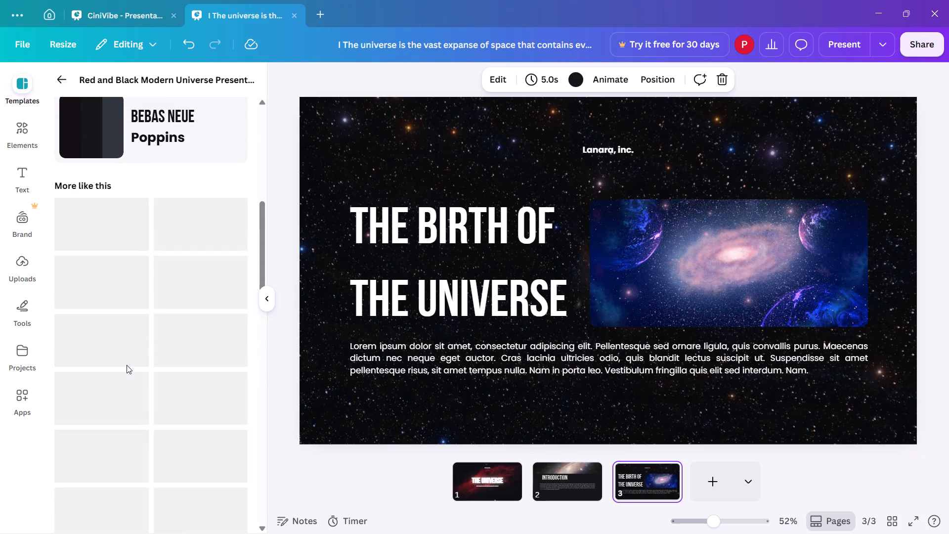
scroll(149, 264, "up", 9)
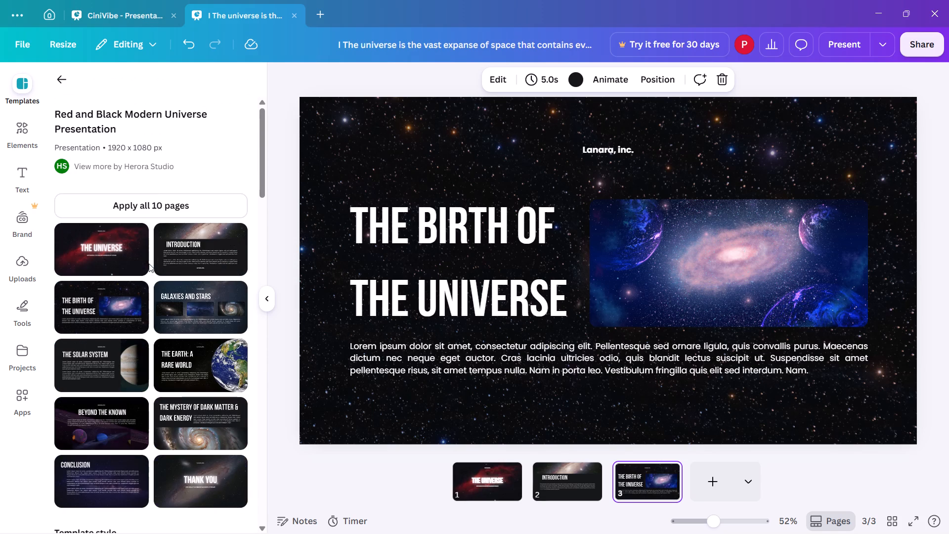
Apply the template's "The Birth of the Universe" layout to page 3.
left_click(83, 295)
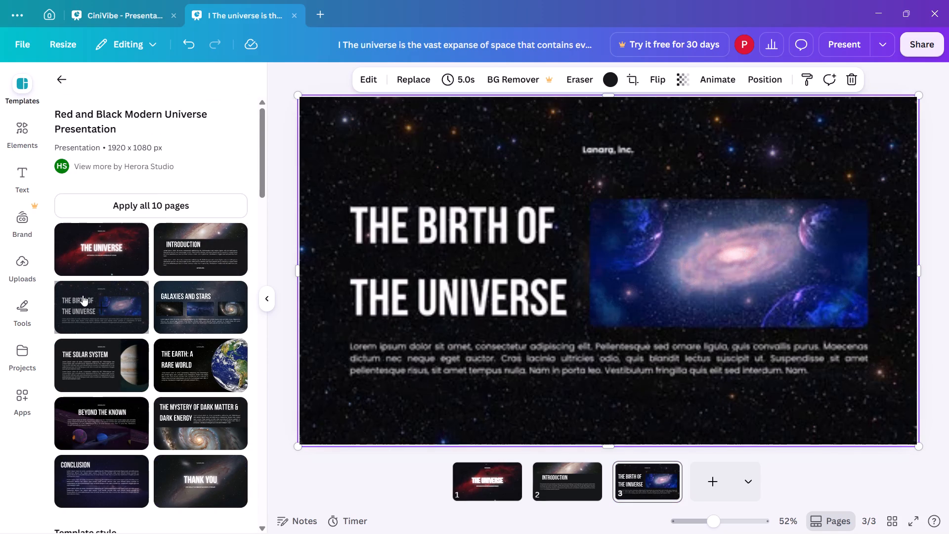
left_click(471, 374)
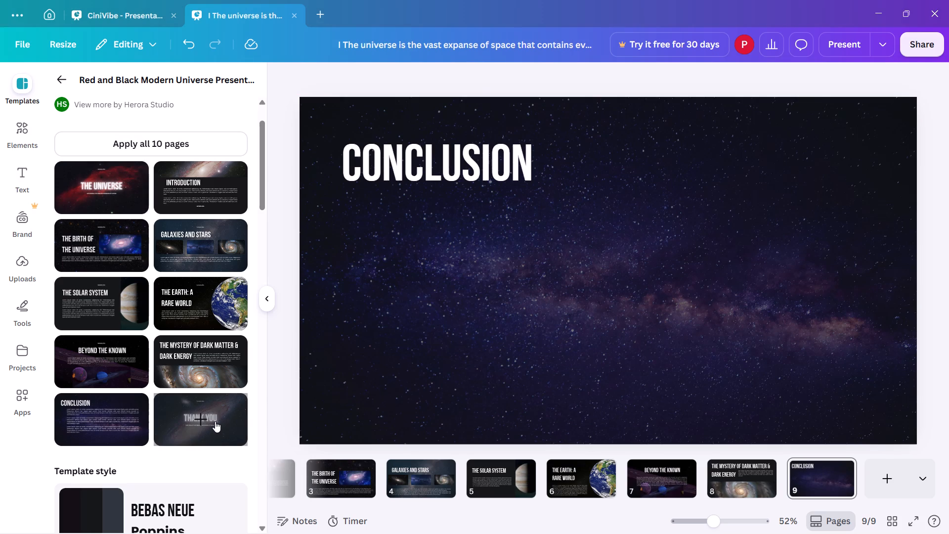
left_click(880, 478)
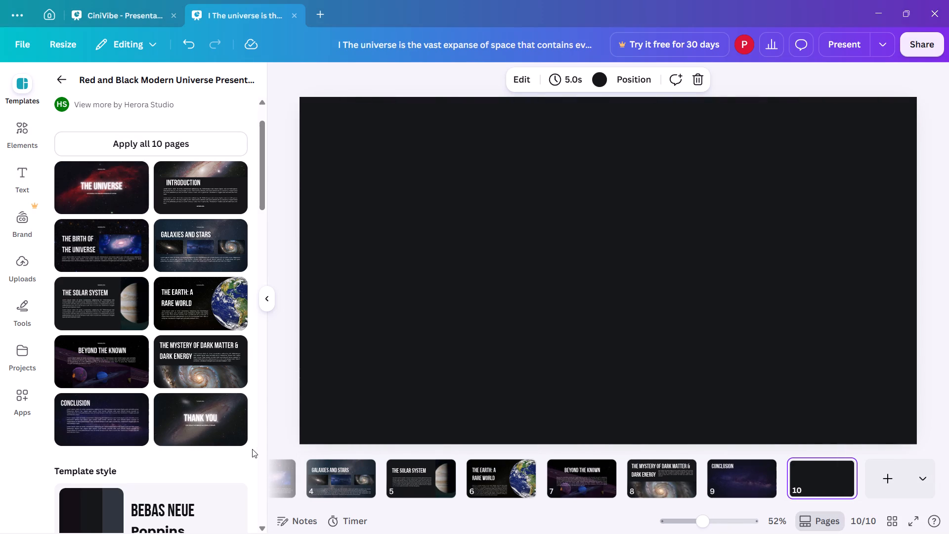
left_click(231, 426)
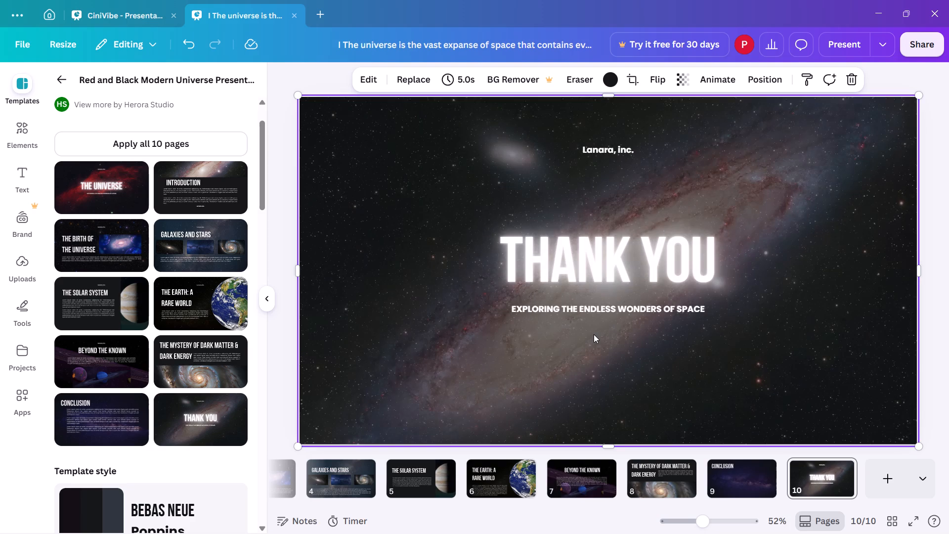
Delete the "Lanara, inc." text above the "Thank You" title on page 10.
left_click(619, 151)
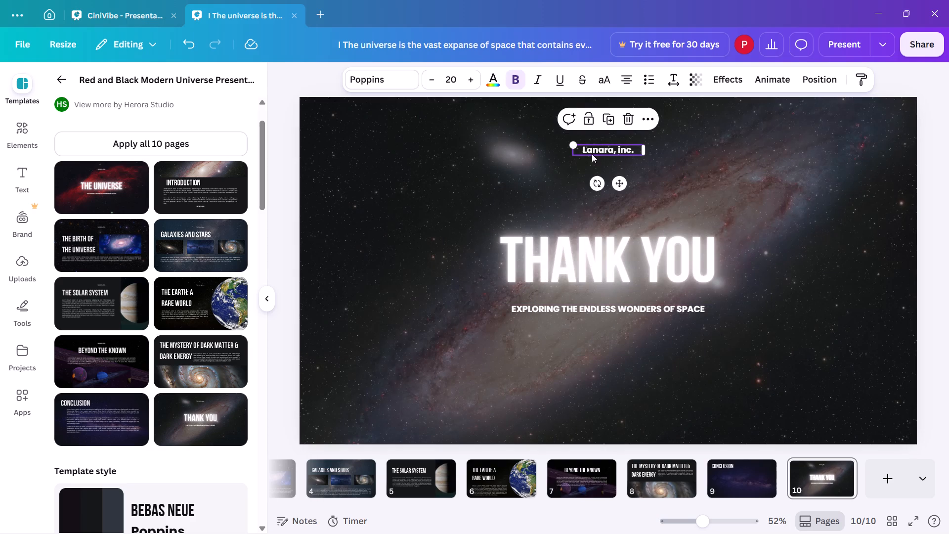
key("Delete")
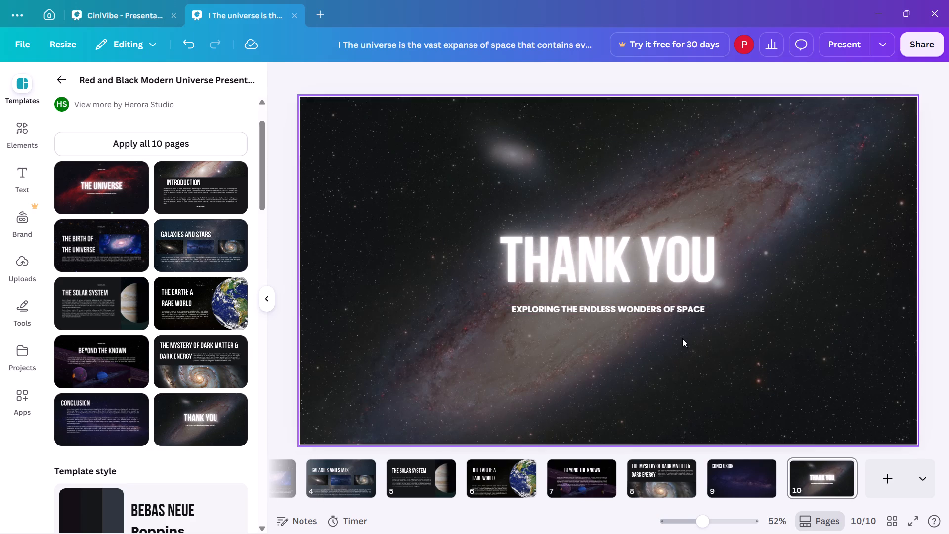
Add a new text box to page 9, the "Conclusion" page.
left_click(732, 471)
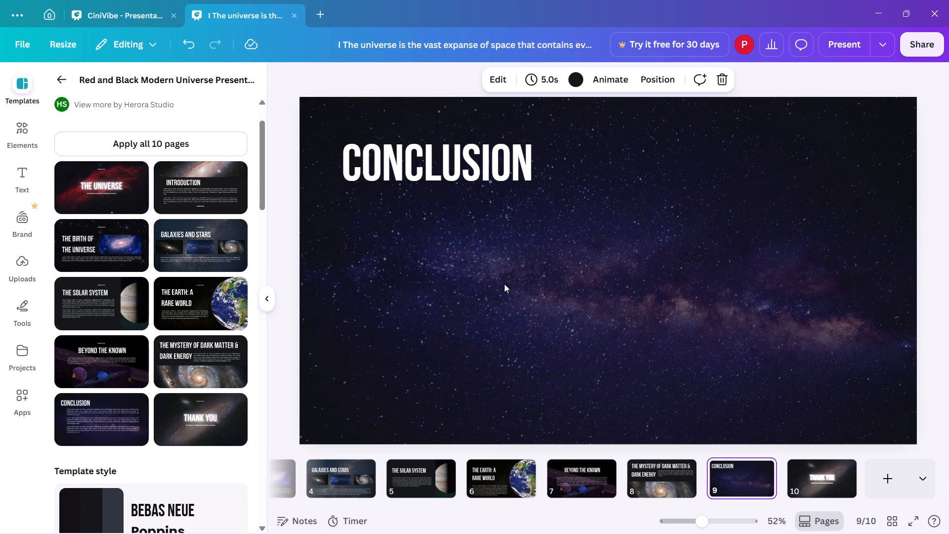
left_click(21, 184)
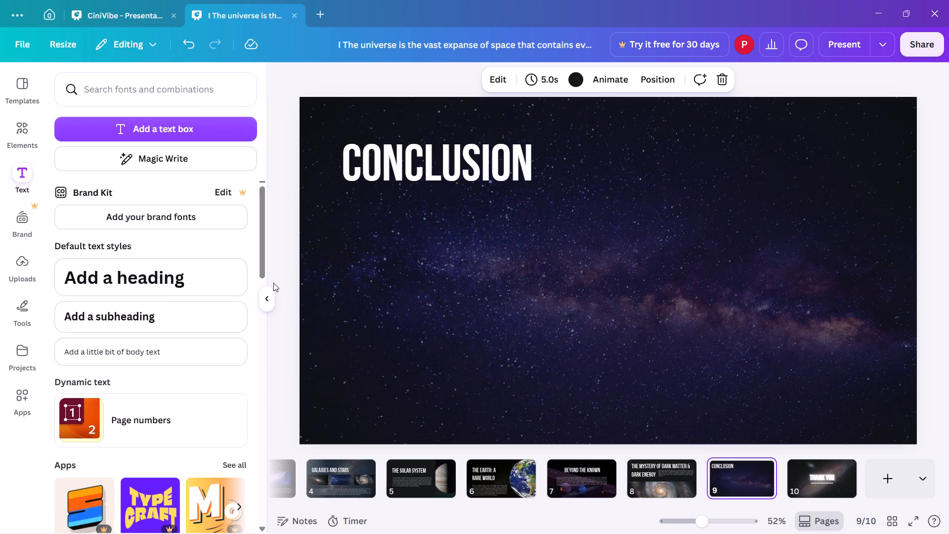
left_click(119, 130)
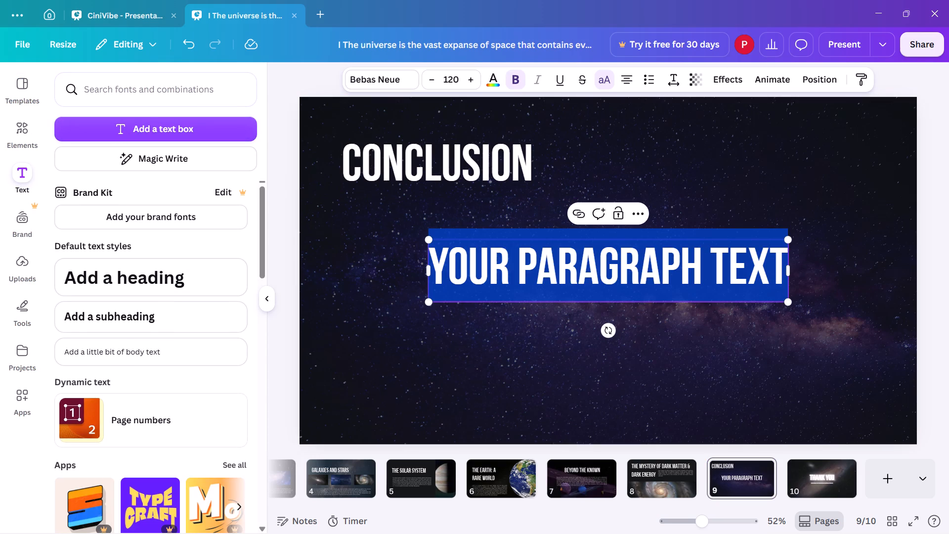
Set the new text box's font size to 58 and remove bold from its placeholder text.
left_click(502, 273)
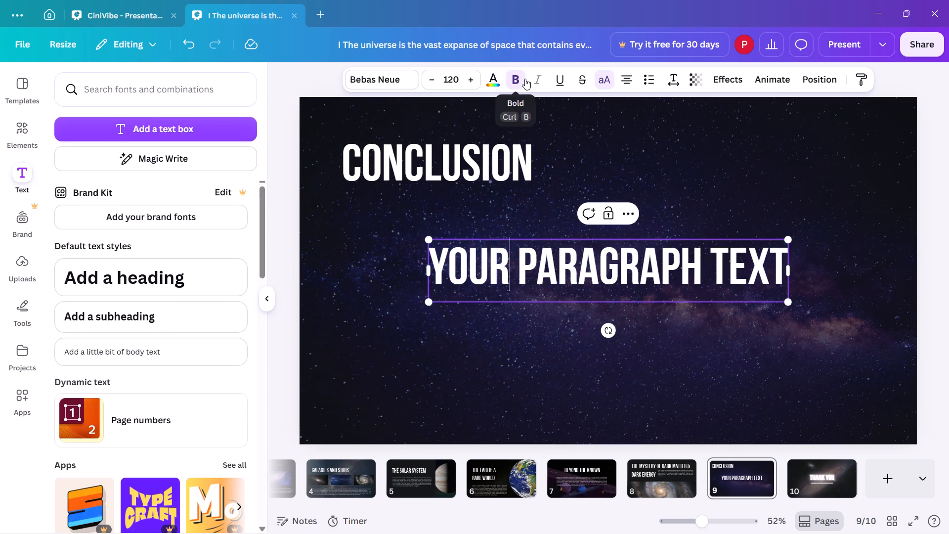
left_click(525, 79)
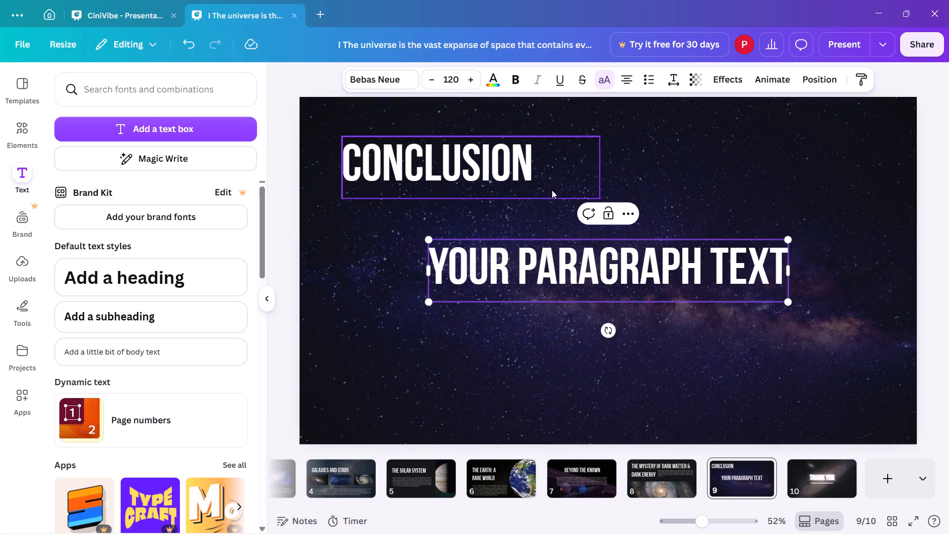
left_click(518, 84)
left_click(518, 84)
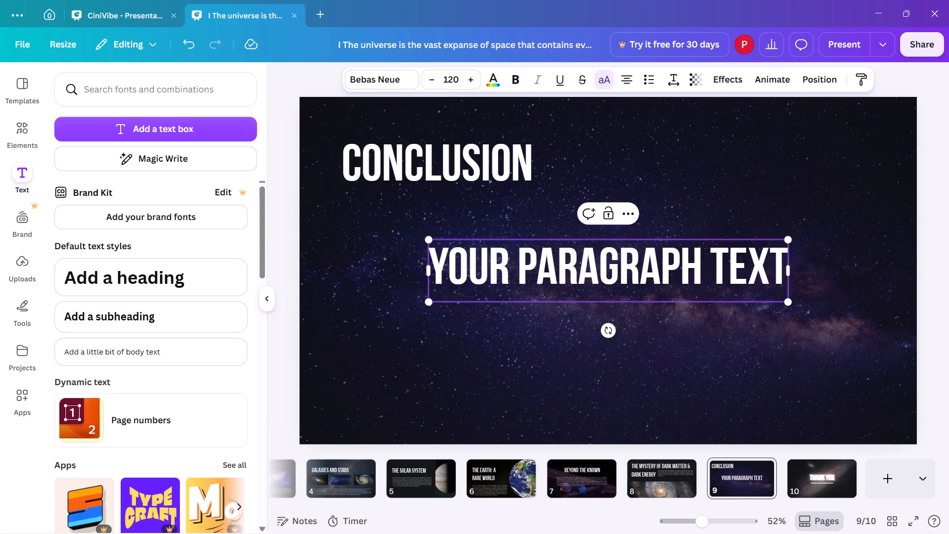
left_click(430, 78)
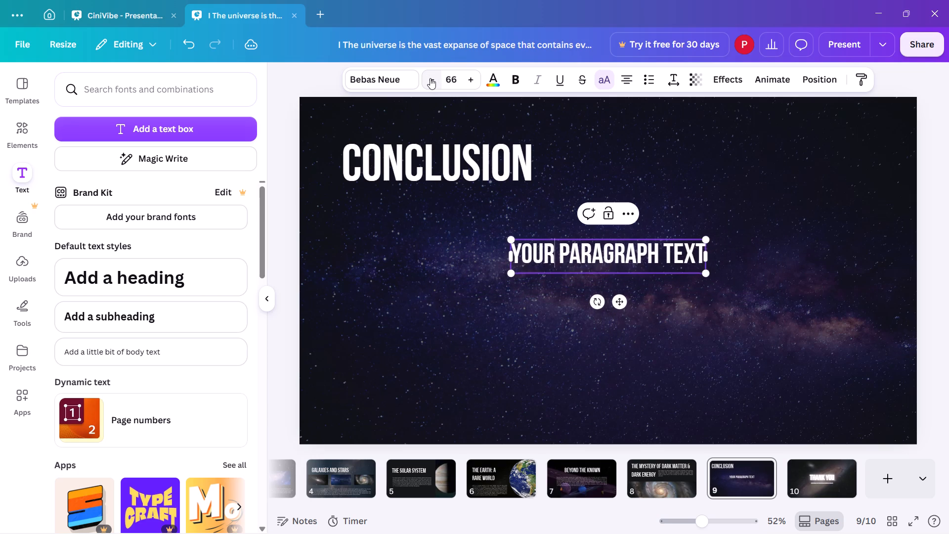
left_click(513, 79)
left_click(513, 79)
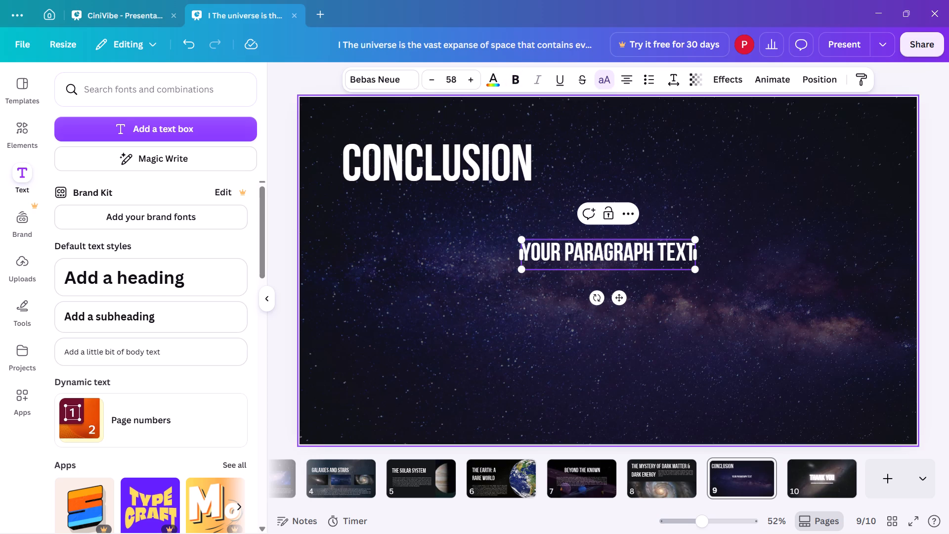
double_click(582, 244)
left_click(582, 244)
double_click(582, 244)
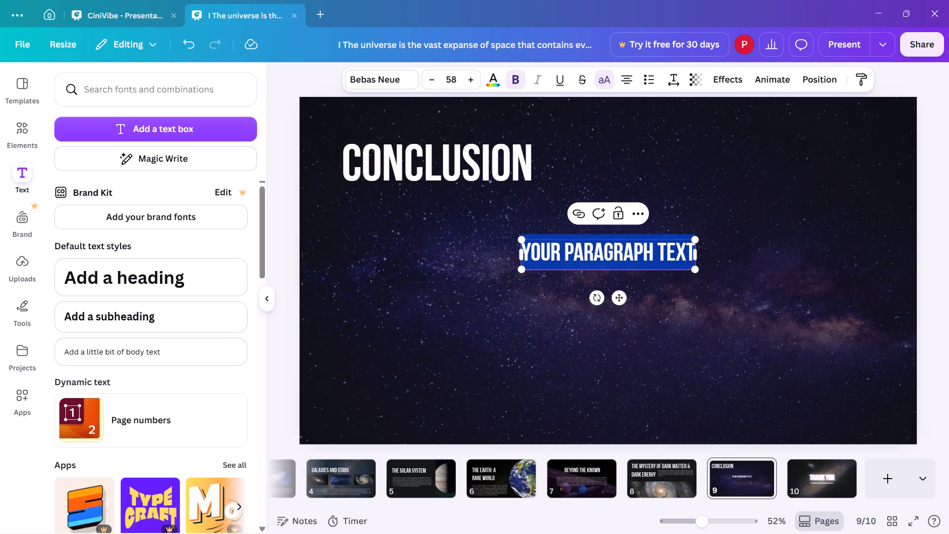
left_click(518, 79)
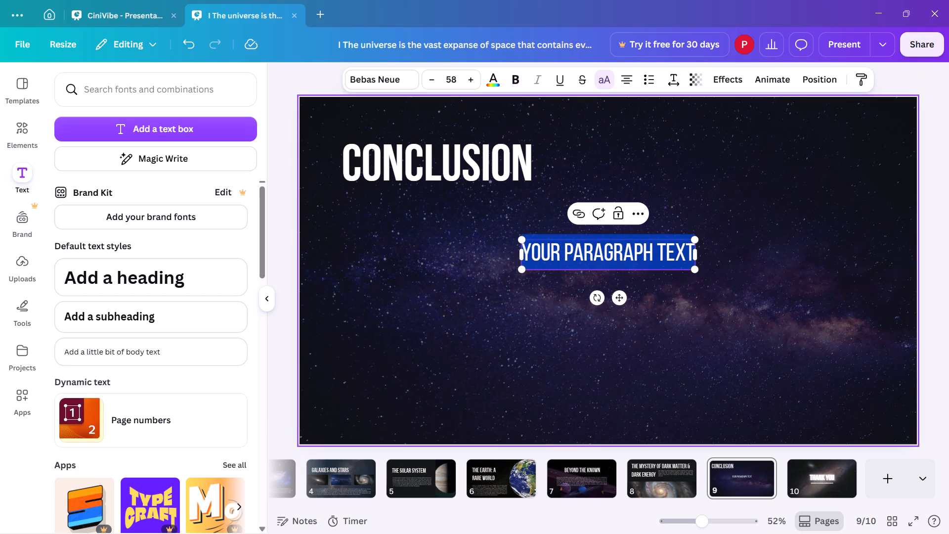
Replace the text box's placeholder on page 9 with the conclusion text copied from ChatGPT.
left_click(526, 302)
left_click(548, 252)
left_click(548, 252)
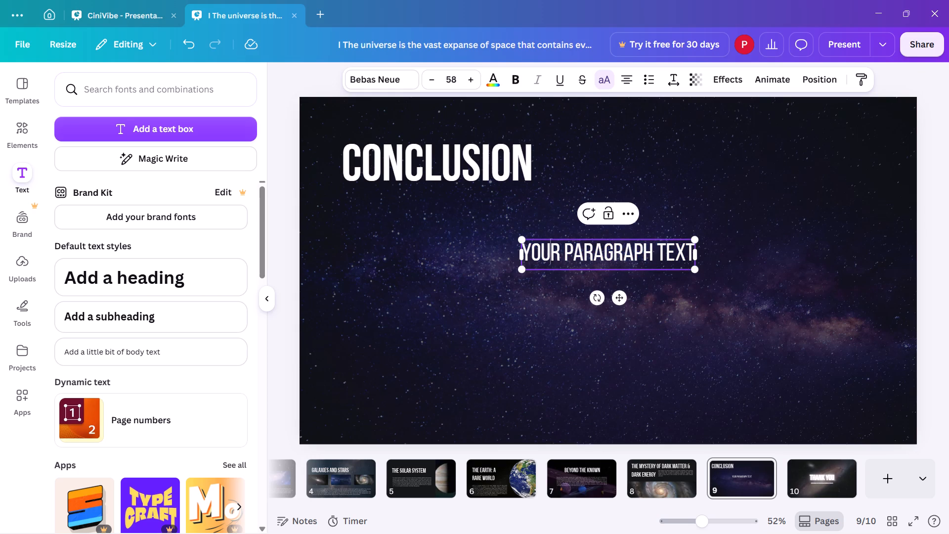
double_click(548, 252)
left_click(548, 252)
double_click(548, 252)
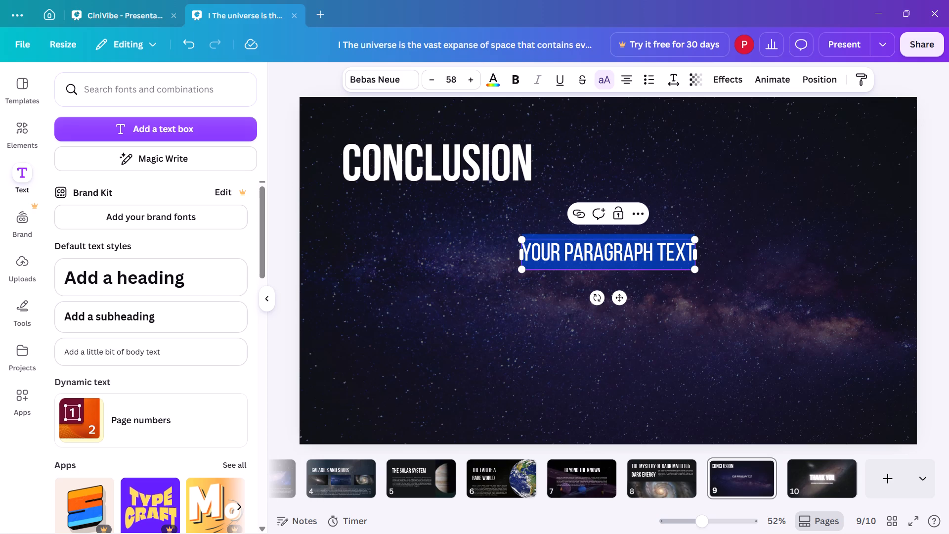
key("ctrl+v")
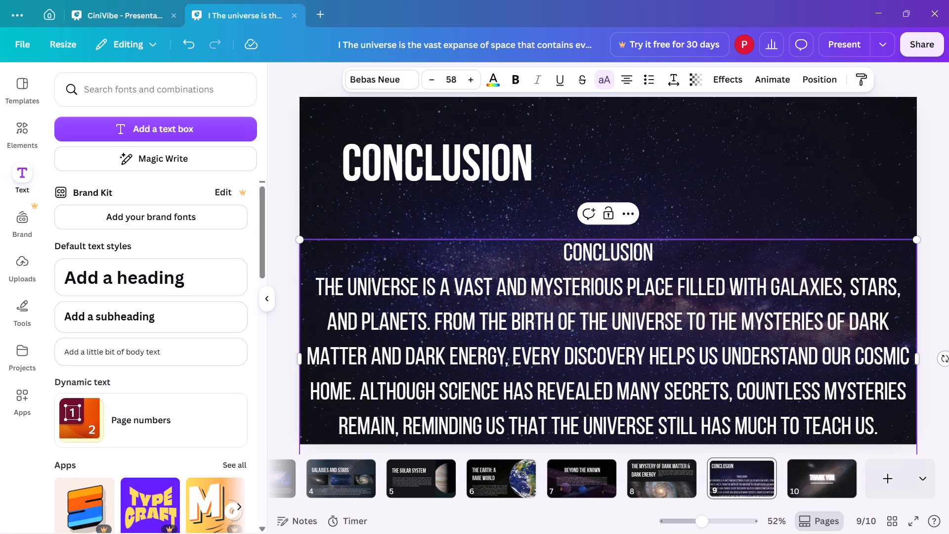
Reduce the conclusion text on page 9 to font size 39 and place the block below the "Conclusion" title.
left_click(551, 321)
left_click(676, 178)
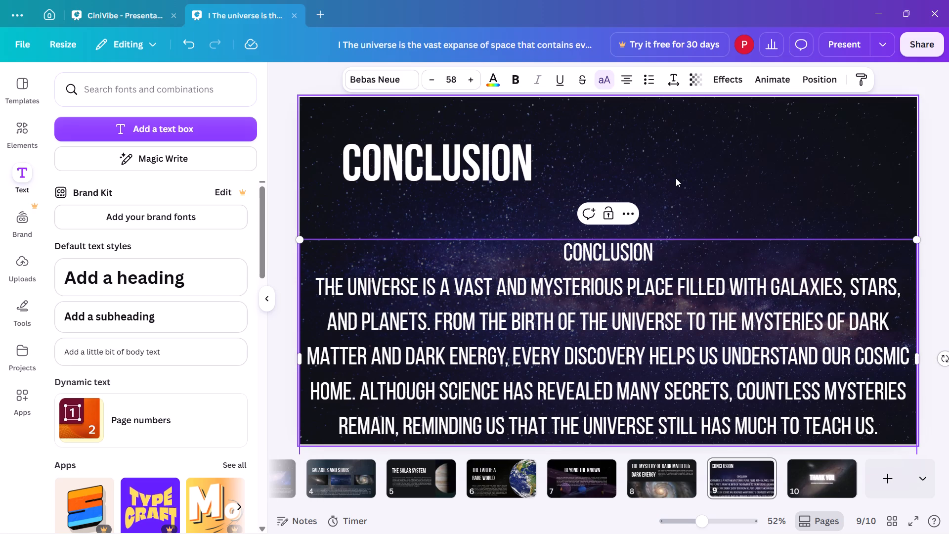
left_click_drag(641, 380, 634, 299)
left_click(432, 85)
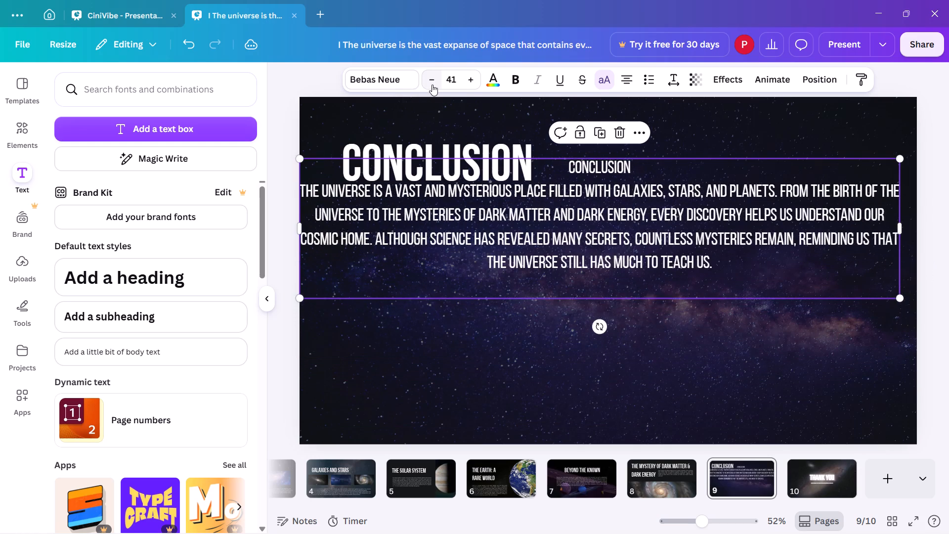
left_click(564, 391)
left_click_drag(570, 247, 573, 301)
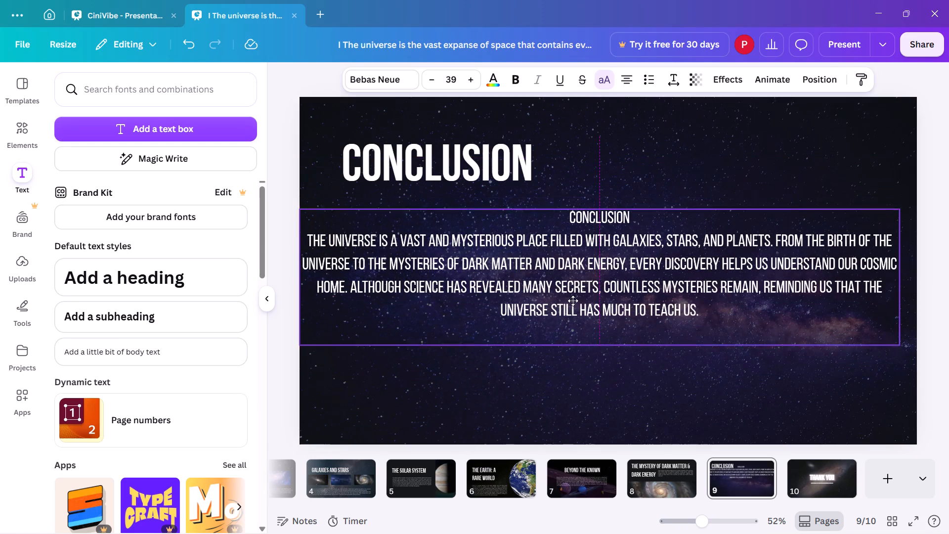
left_click_drag(573, 301, 574, 307)
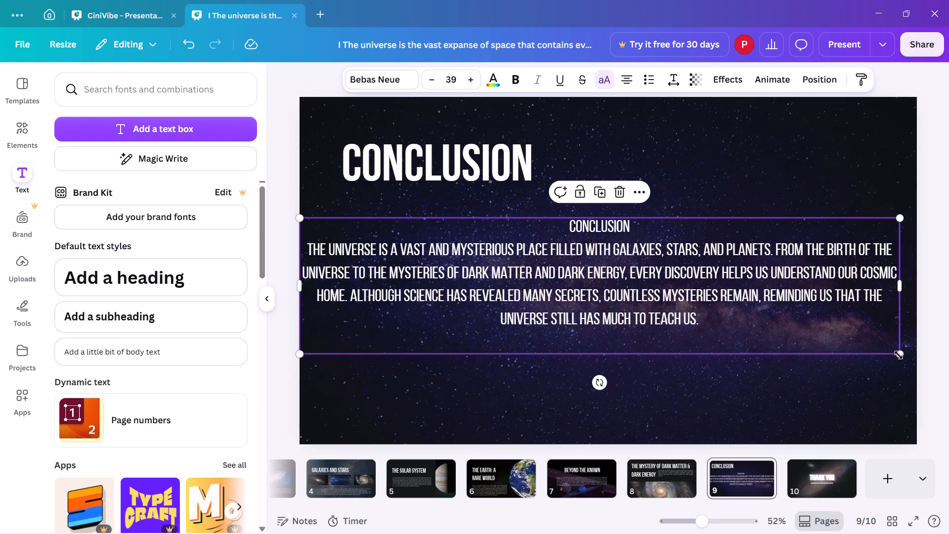
Scale the conclusion text block down to font size 27.6 and move it toward the middle of page 9.
left_click_drag(903, 353, 731, 296)
left_click(549, 371)
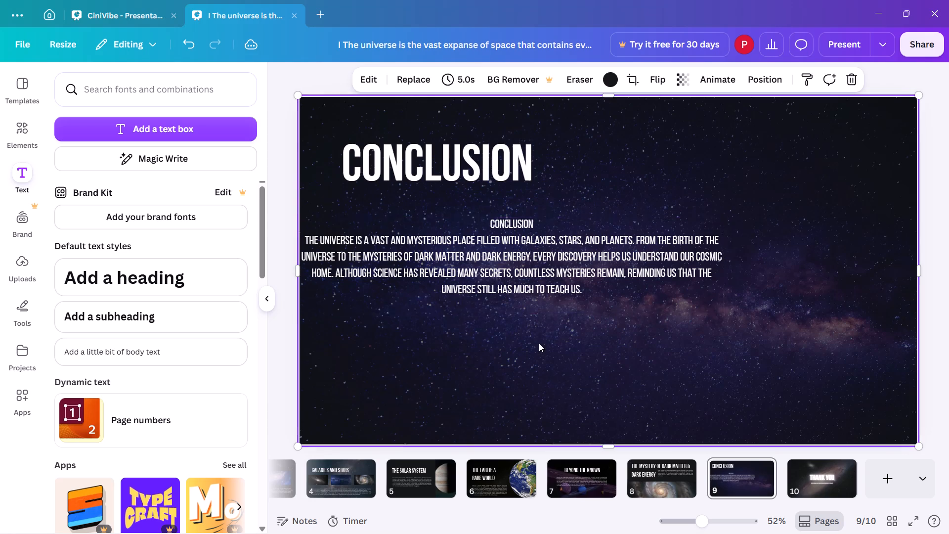
left_click_drag(499, 268, 589, 281)
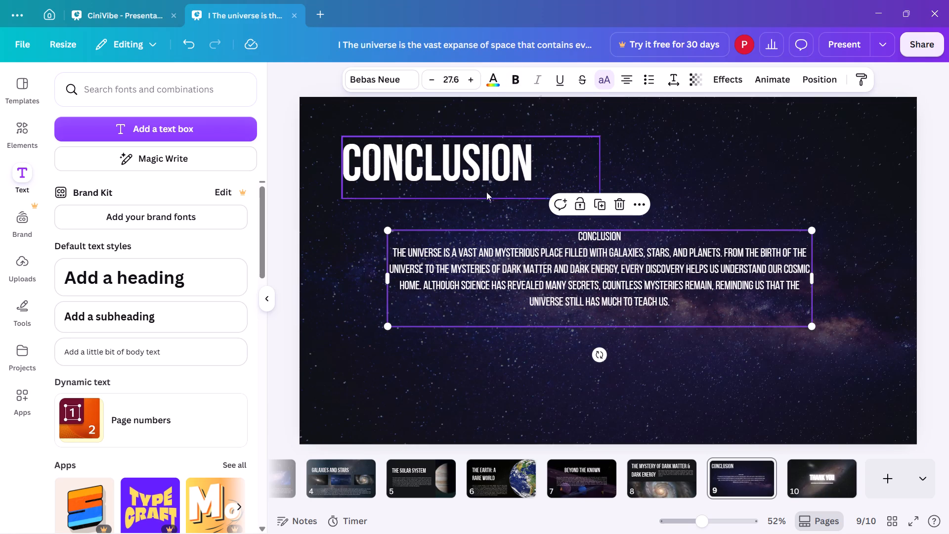
Compare pages 8 and 9 and examine the font formatting of page 8's body paragraph.
left_click(755, 496)
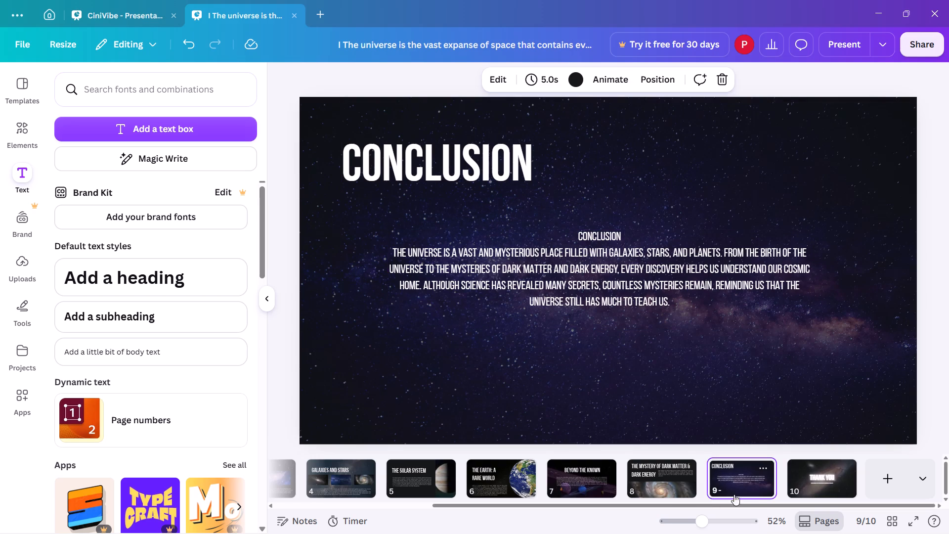
left_click(676, 486)
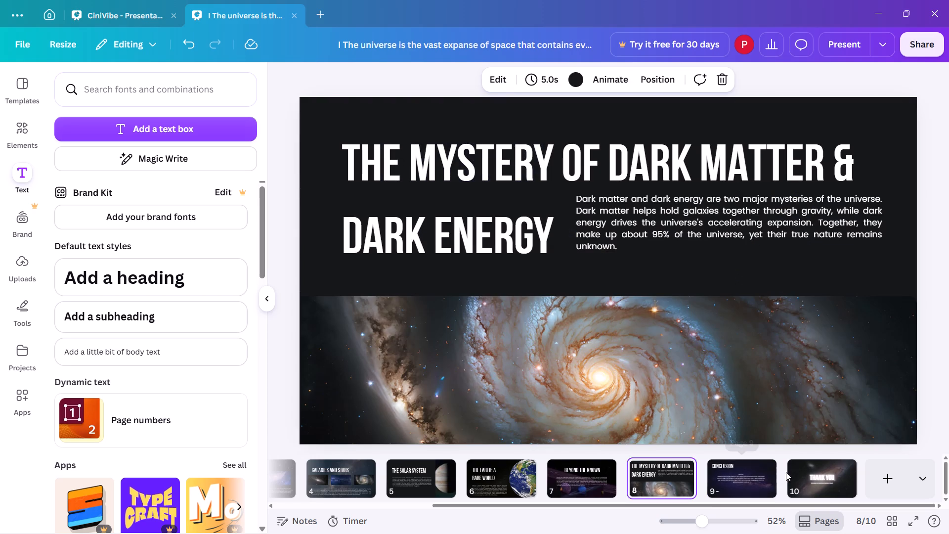
left_click(741, 479)
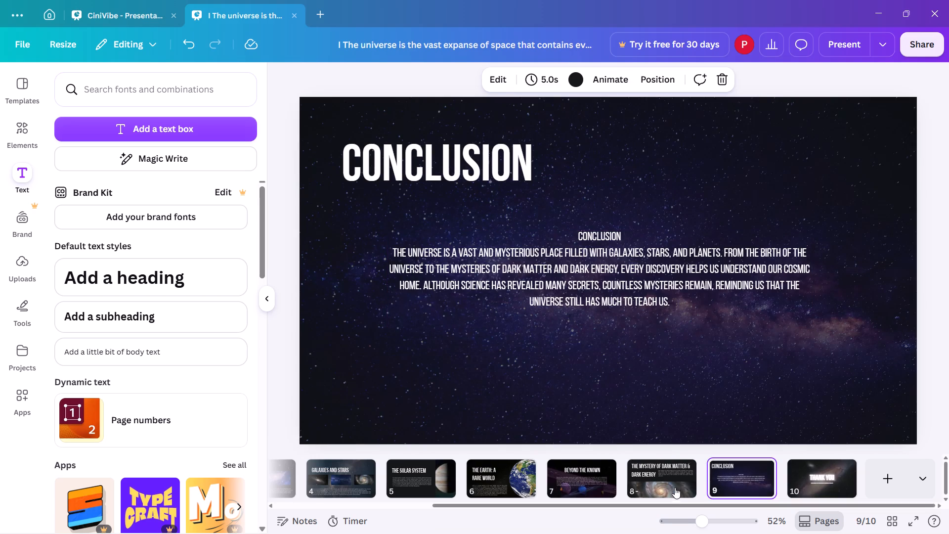
left_click(675, 489)
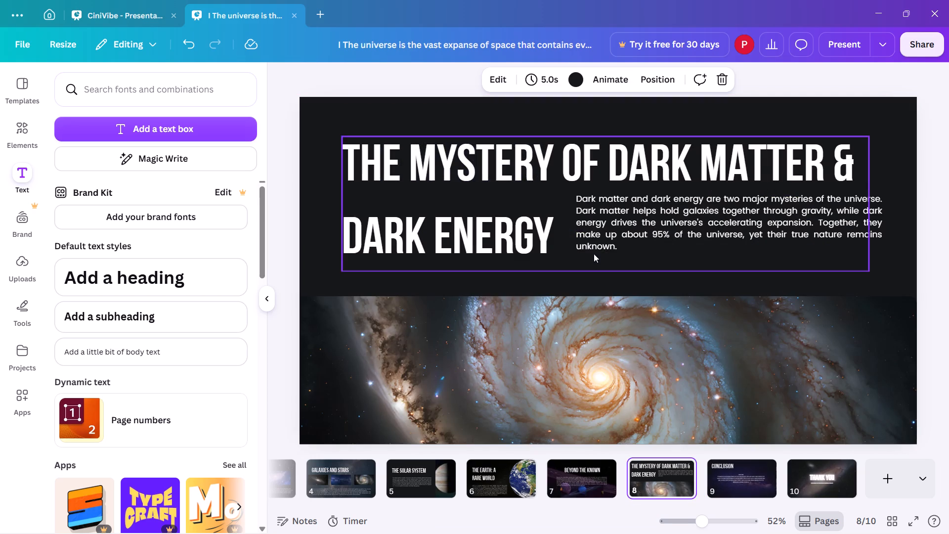
left_click(594, 251)
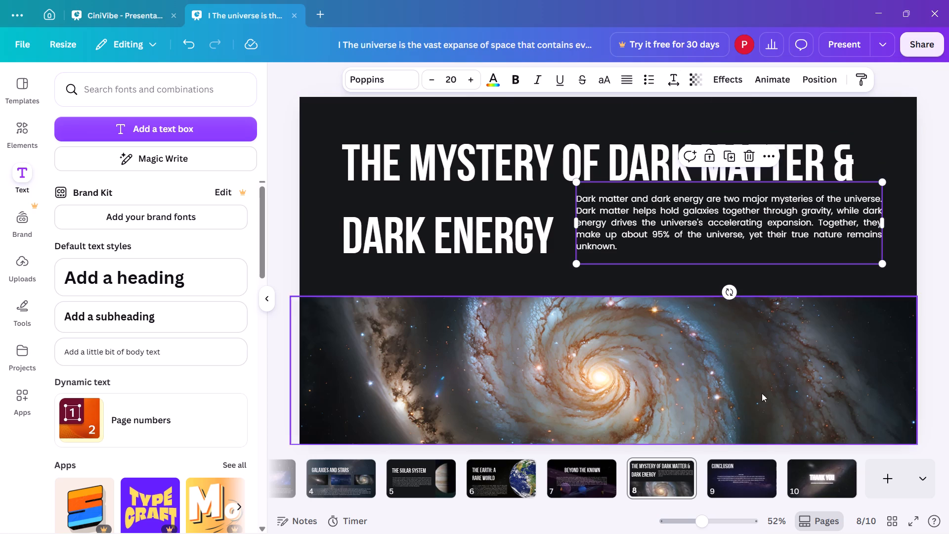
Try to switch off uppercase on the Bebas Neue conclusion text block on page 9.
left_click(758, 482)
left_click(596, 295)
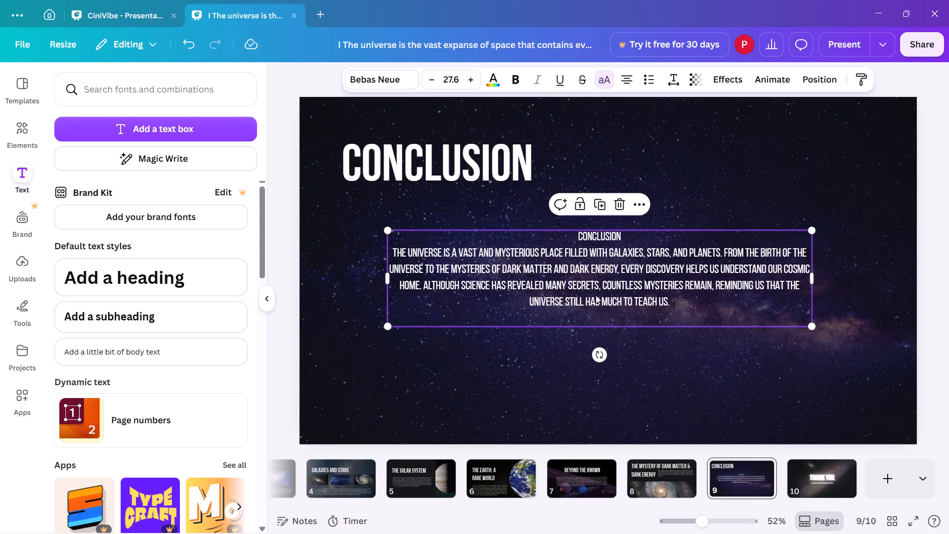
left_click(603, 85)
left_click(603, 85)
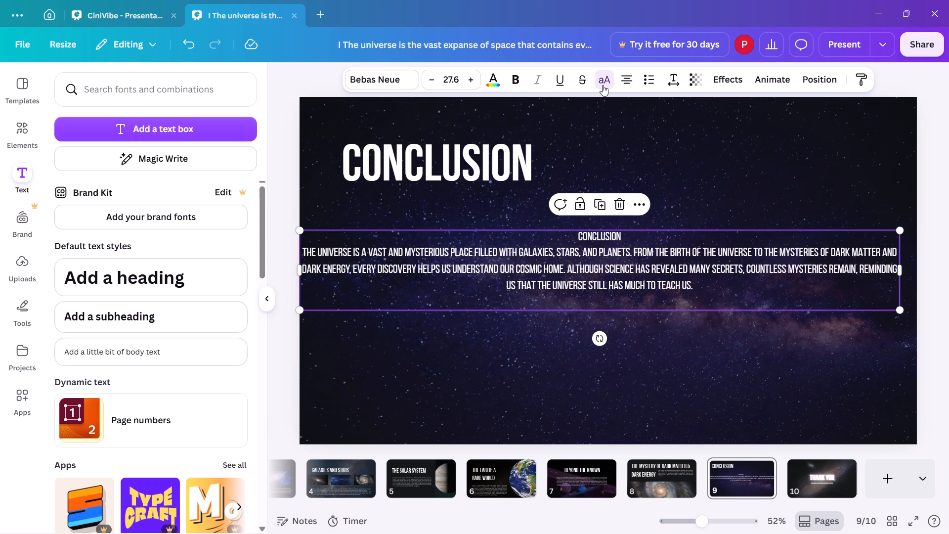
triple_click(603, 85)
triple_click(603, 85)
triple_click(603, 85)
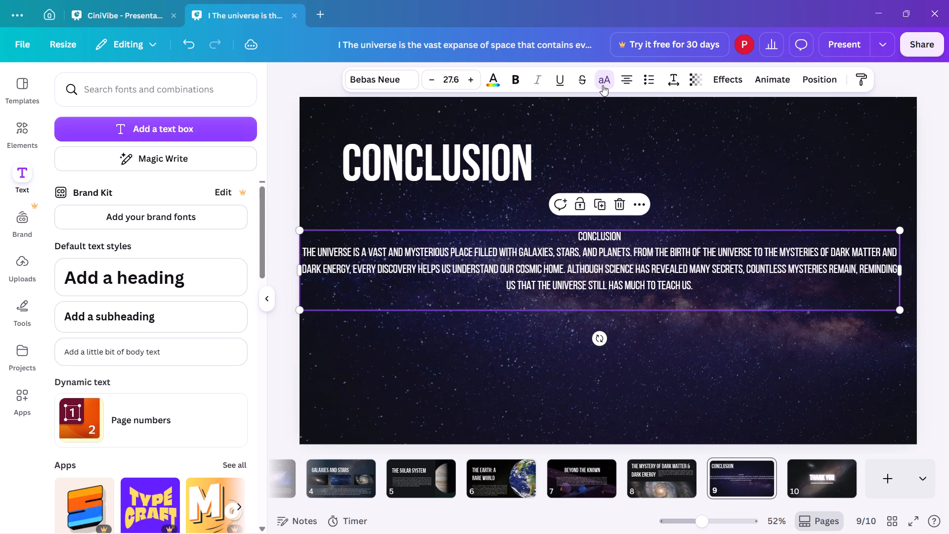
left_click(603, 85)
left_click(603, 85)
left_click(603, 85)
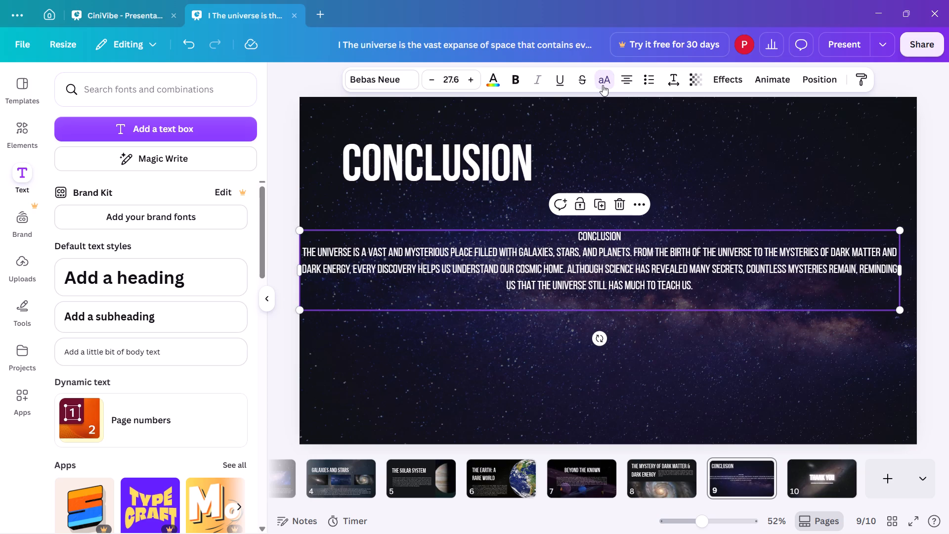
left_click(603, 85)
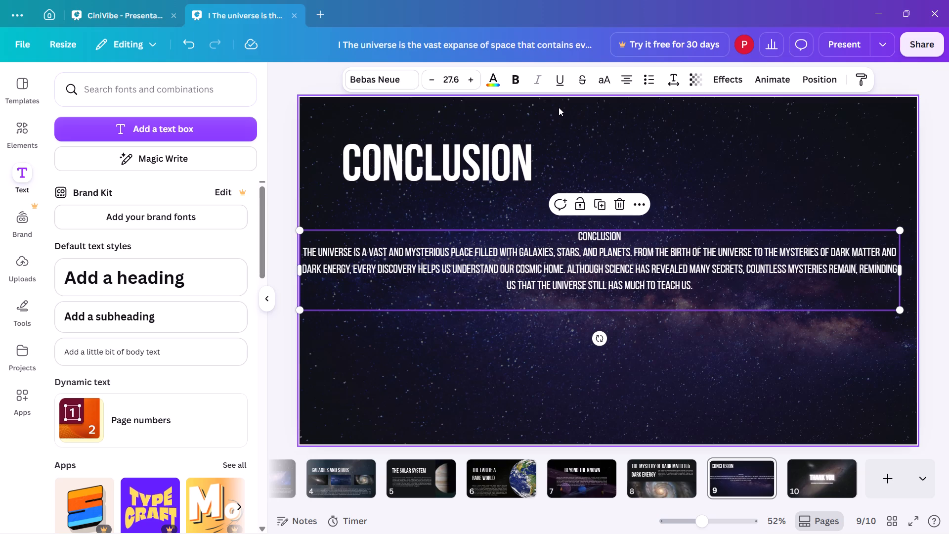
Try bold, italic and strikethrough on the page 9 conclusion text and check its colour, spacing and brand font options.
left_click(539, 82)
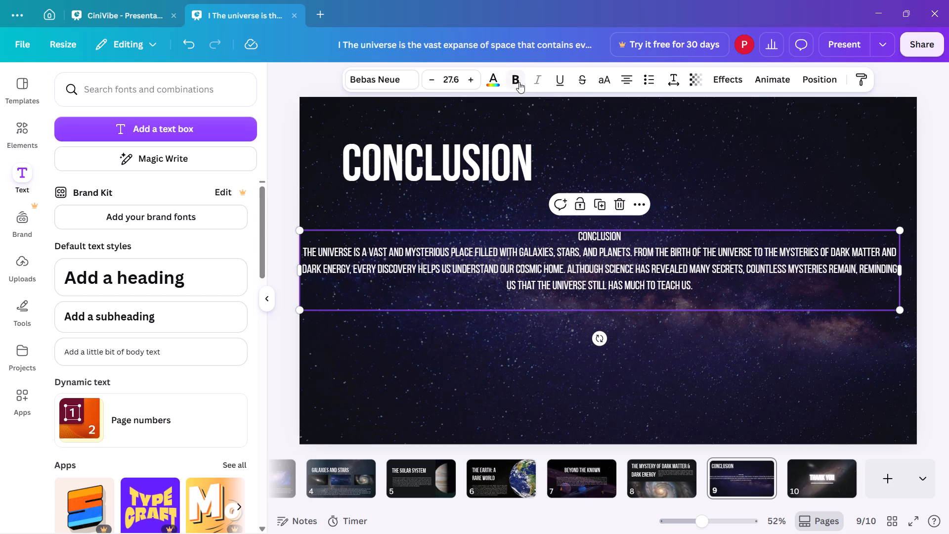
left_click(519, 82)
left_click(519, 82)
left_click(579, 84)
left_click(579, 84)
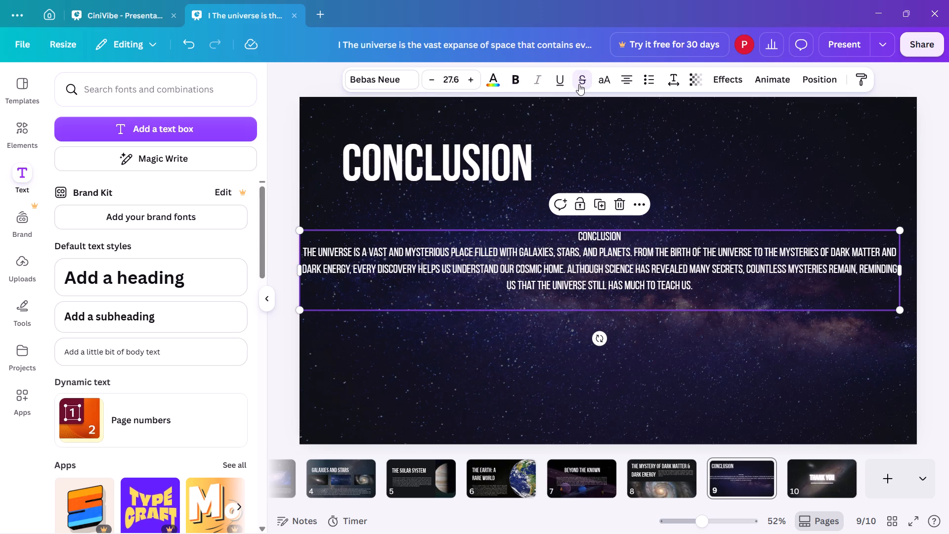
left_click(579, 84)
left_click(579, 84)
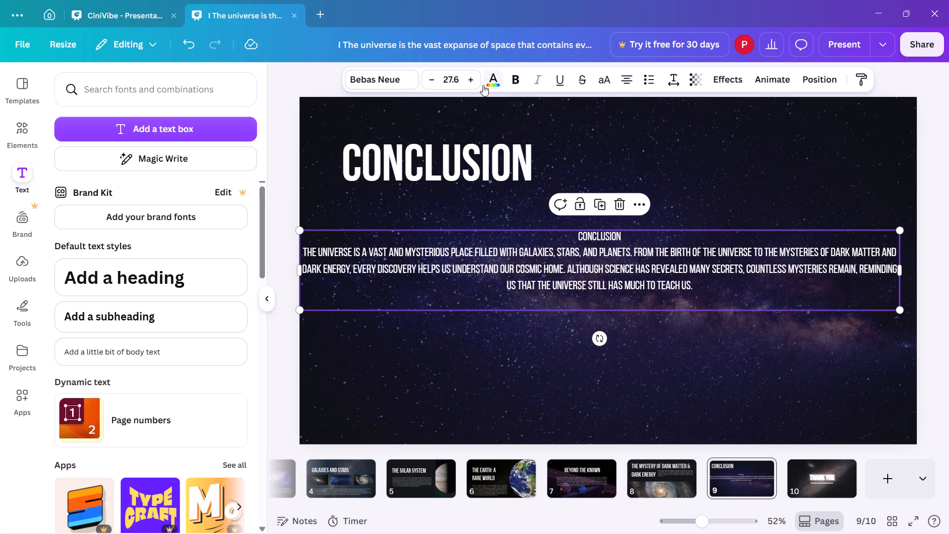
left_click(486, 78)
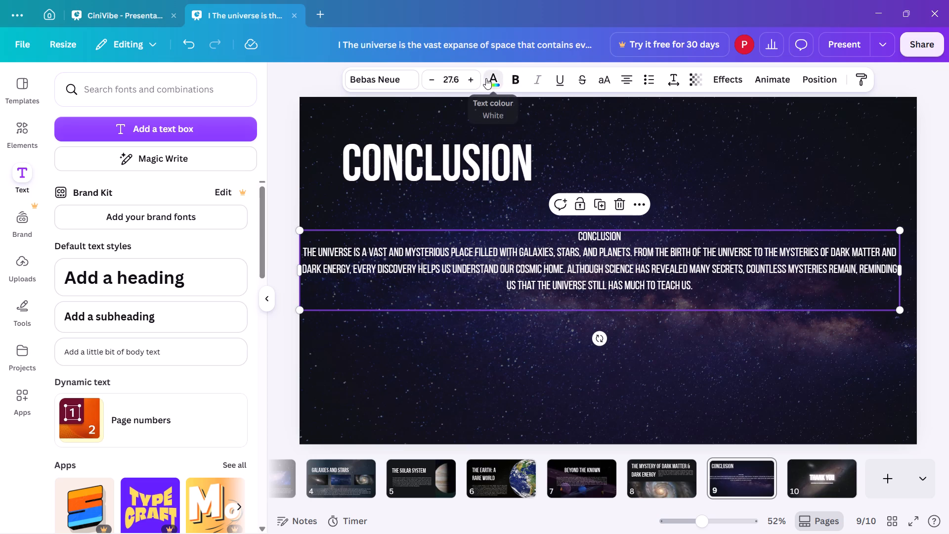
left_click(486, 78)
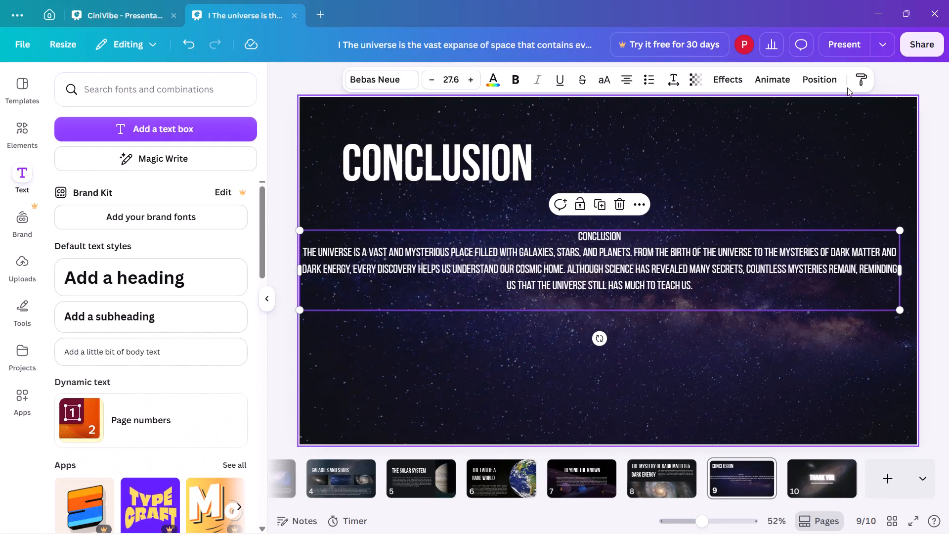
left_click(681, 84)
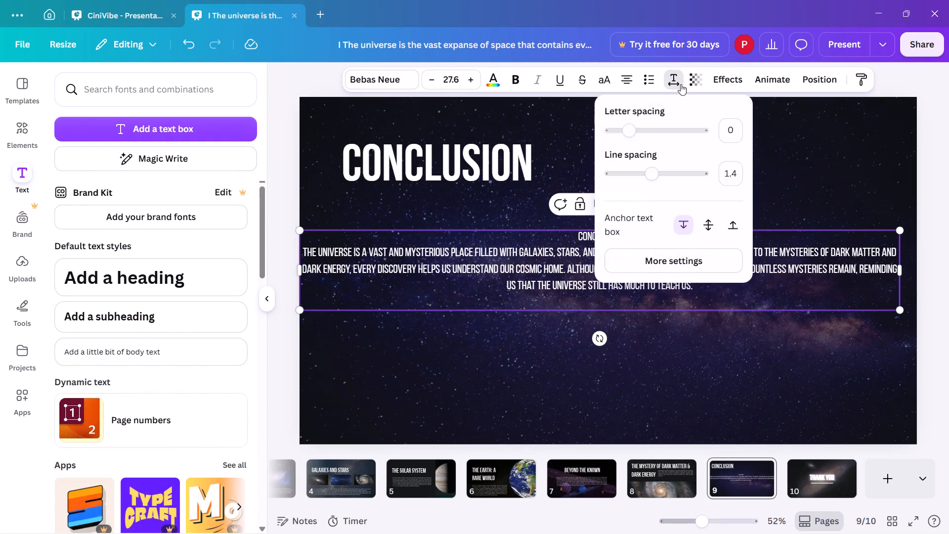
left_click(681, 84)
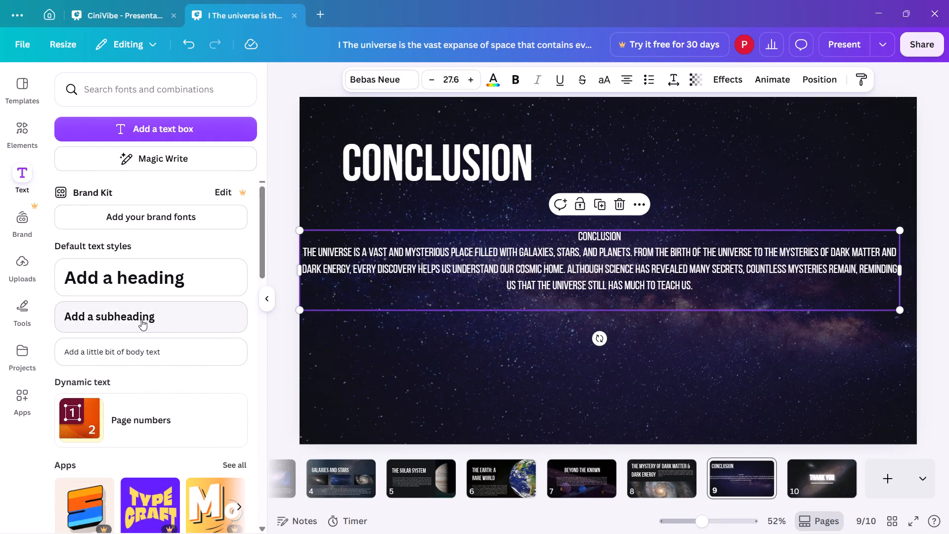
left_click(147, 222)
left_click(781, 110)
Add a subheading text box to page 9 and replace its placeholder with the copied conclusion text.
left_click(184, 330)
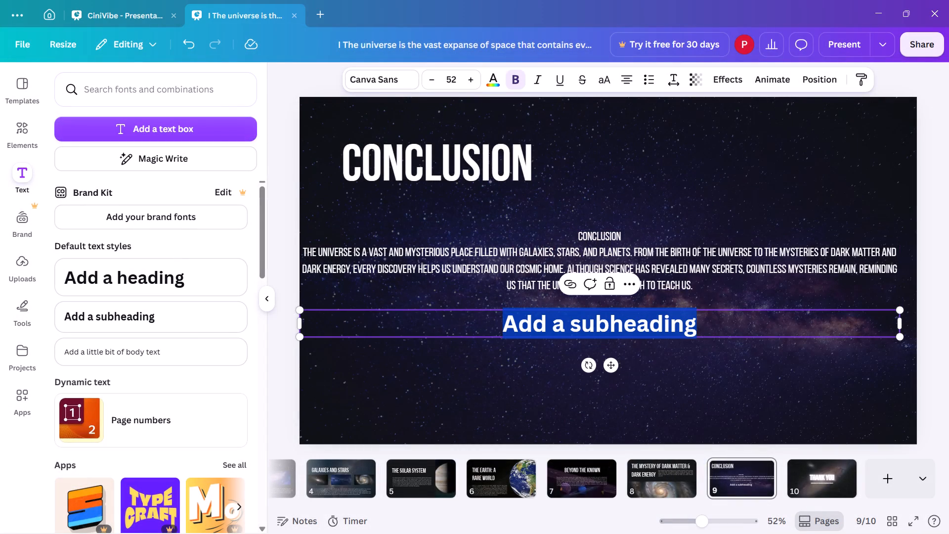
key("Delete")
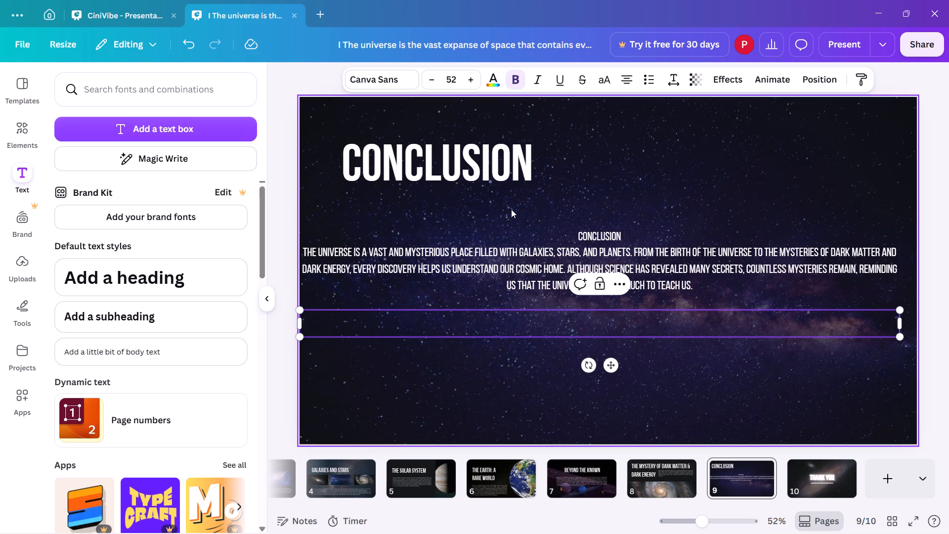
left_click(550, 332)
key("ctrl+v")
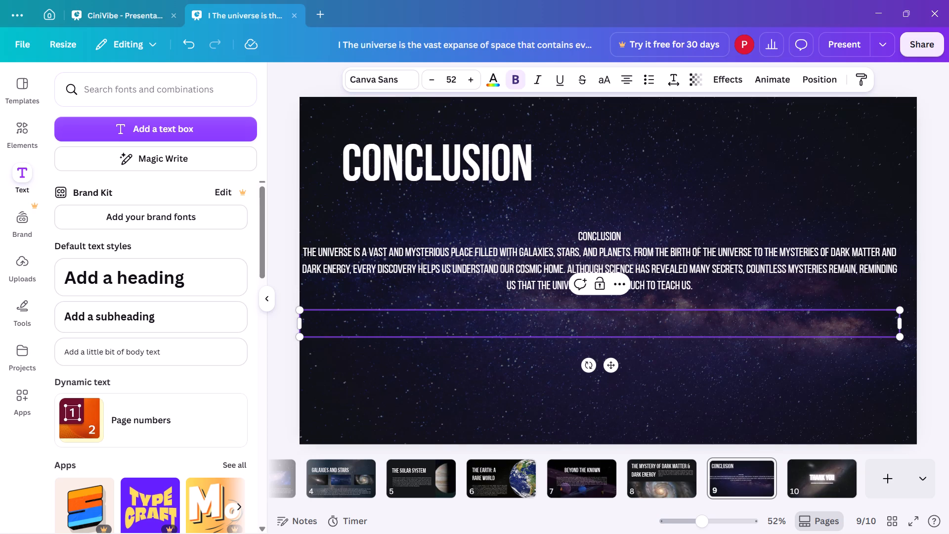
Remove bold from the body paragraph under the "Conclusion" line in the new Canva Sans text box.
left_click(517, 83)
left_click(559, 275)
left_click(559, 275)
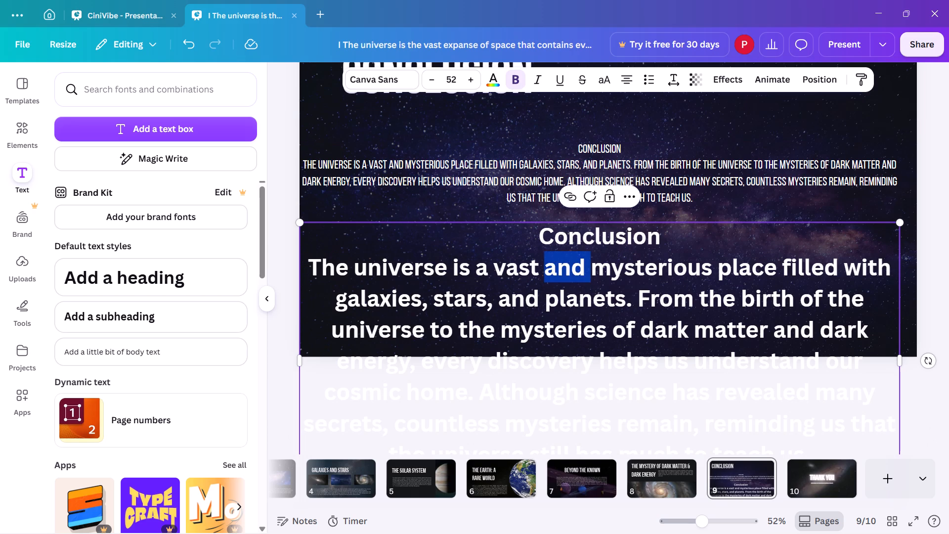
left_click(559, 275)
double_click(559, 275)
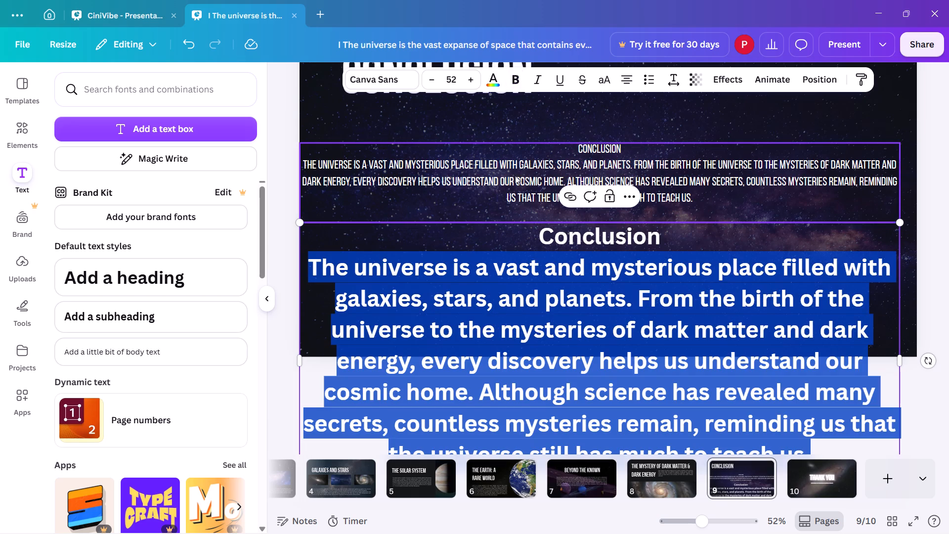
left_click(518, 78)
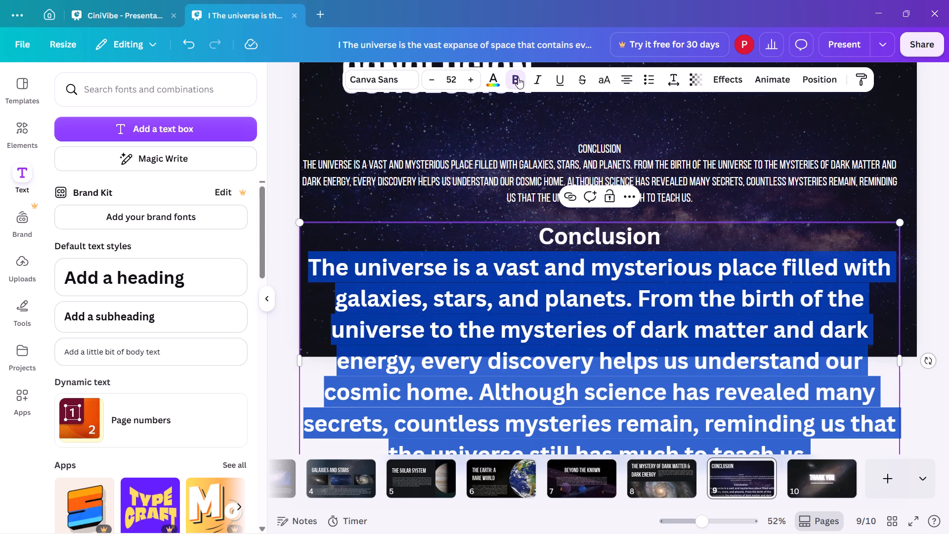
left_click(518, 78)
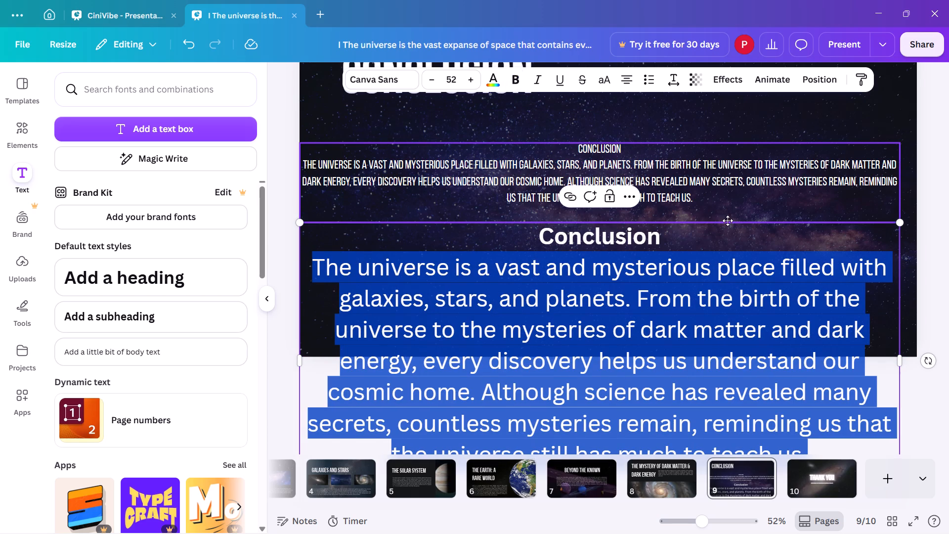
Delete the old uppercase Bebas Neue conclusion text block from page 9.
left_click(730, 210)
left_click(652, 268)
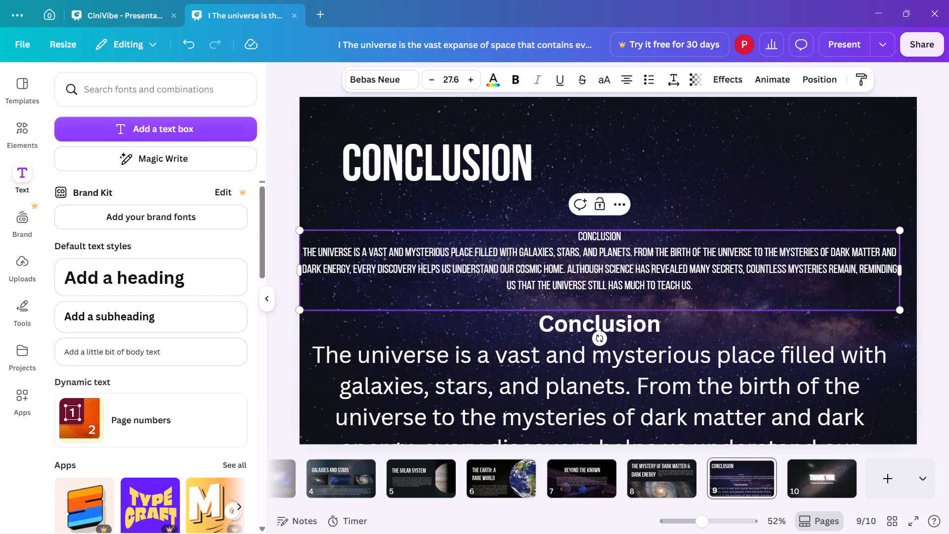
key("Delete")
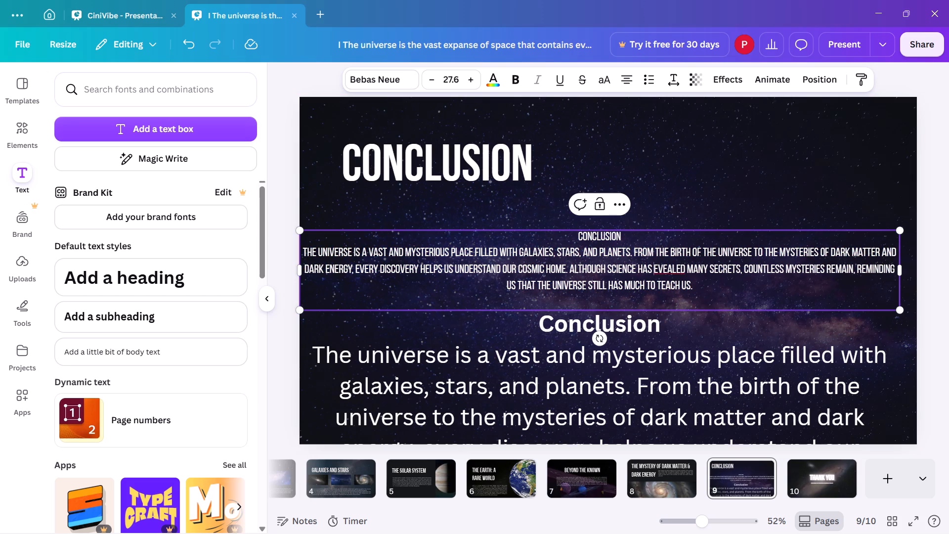
left_click(689, 209)
left_click(692, 243)
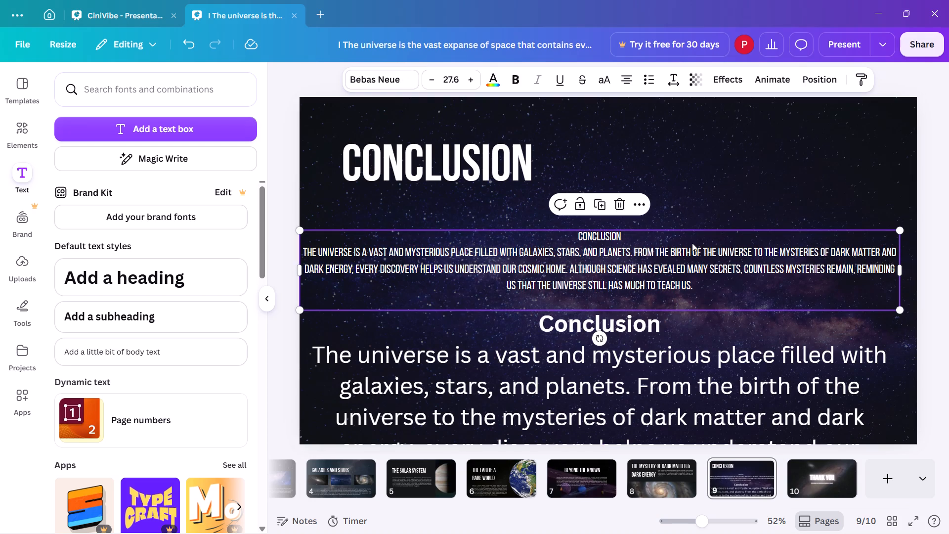
key("Delete")
Reduce the new conclusion text to font size 25 and place the block below the "Conclusion" title.
left_click(668, 357)
left_click_drag(667, 377, 674, 278)
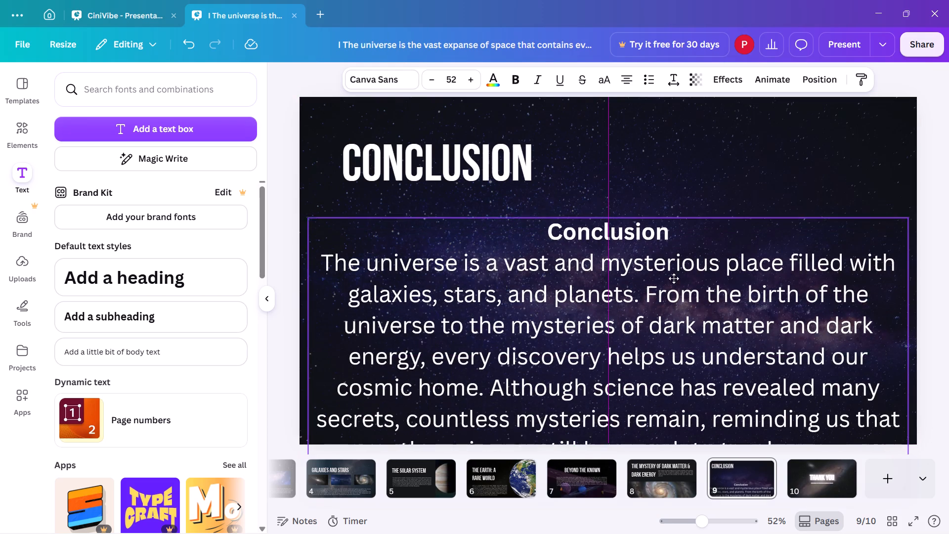
left_click_drag(674, 278, 675, 247)
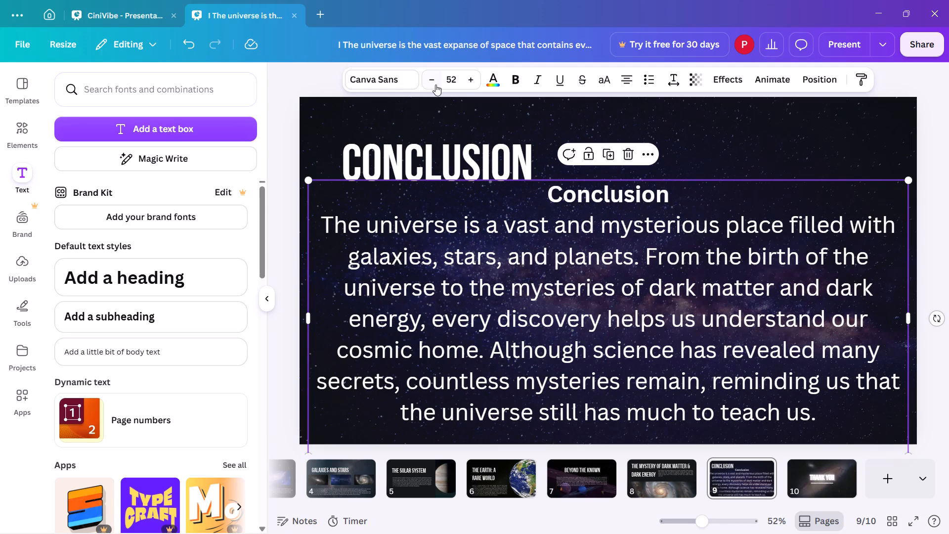
left_click(435, 82)
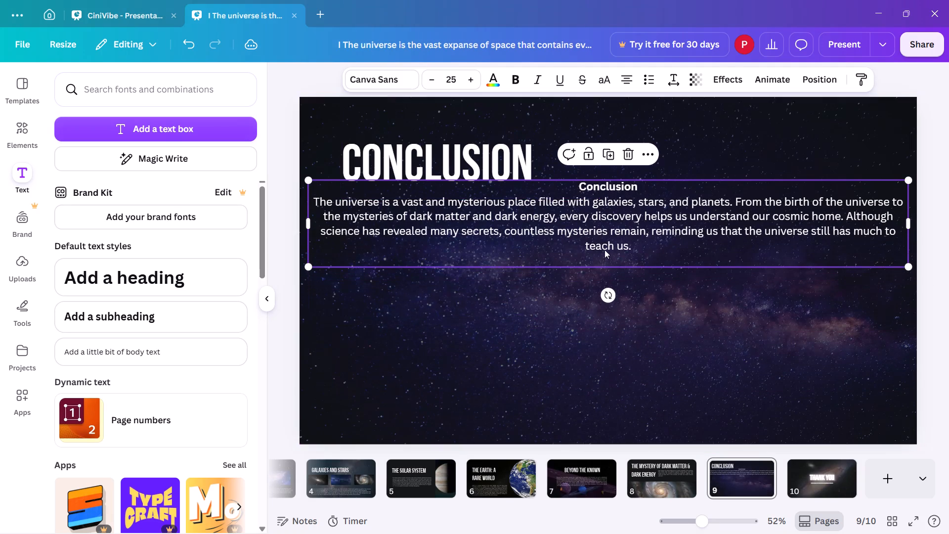
left_click_drag(604, 230, 604, 281)
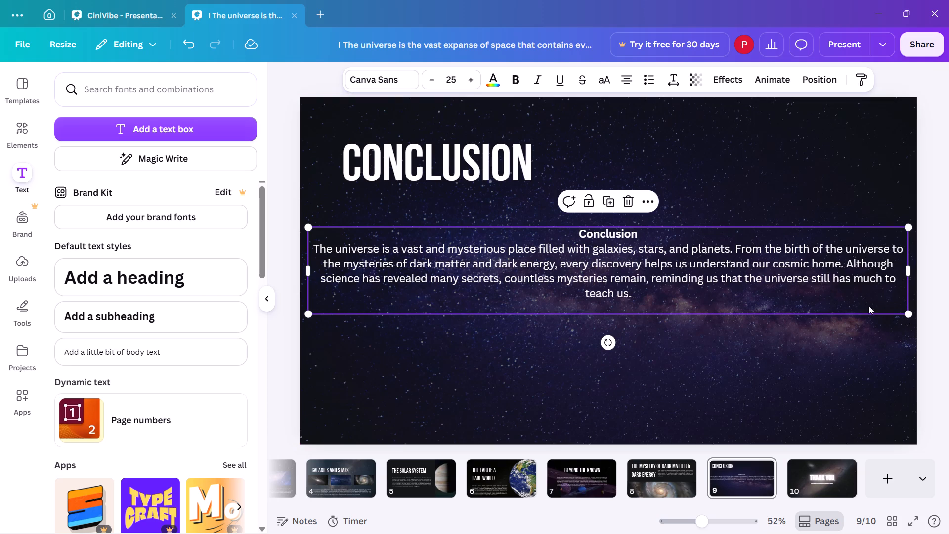
Narrow the conclusion text box so its body wraps to four lines and position it near the centre of page 9.
left_click_drag(903, 272, 856, 281)
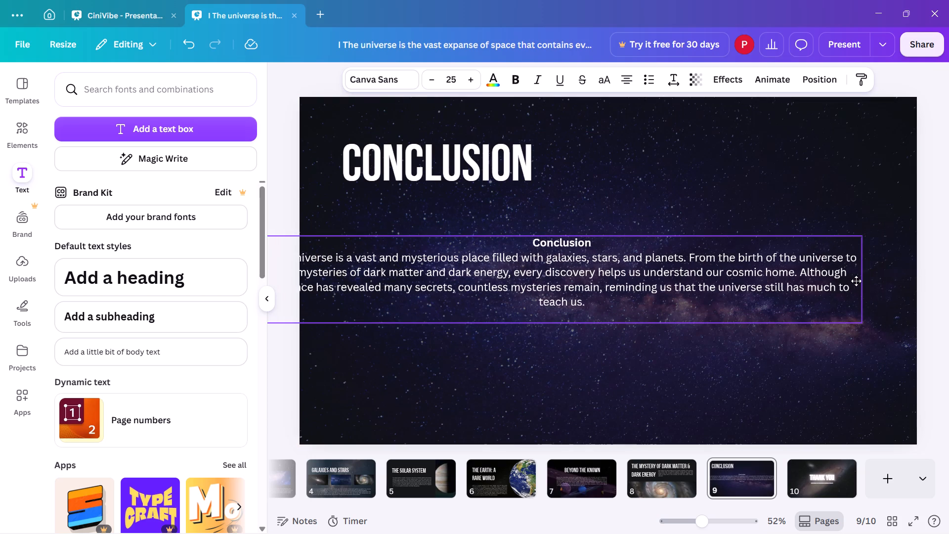
left_click_drag(856, 281, 794, 288)
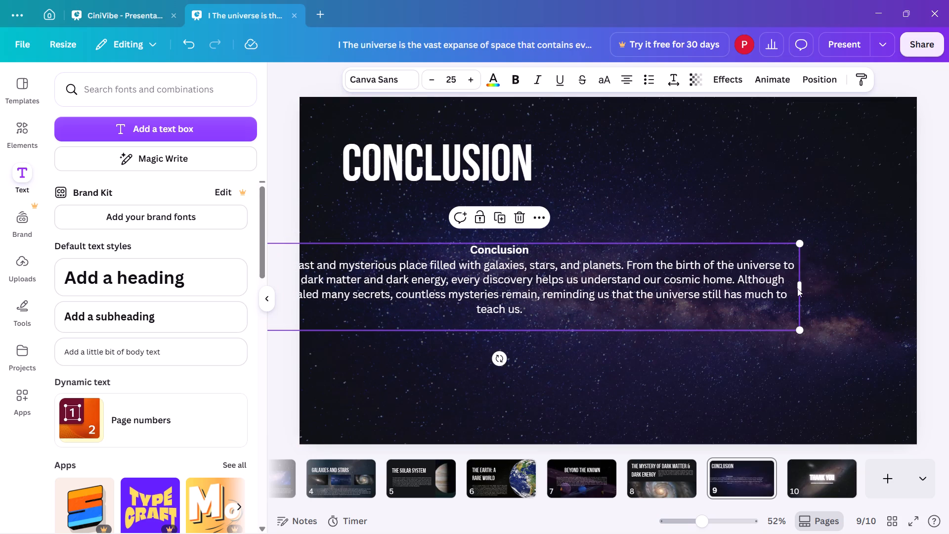
left_click_drag(804, 285, 748, 287)
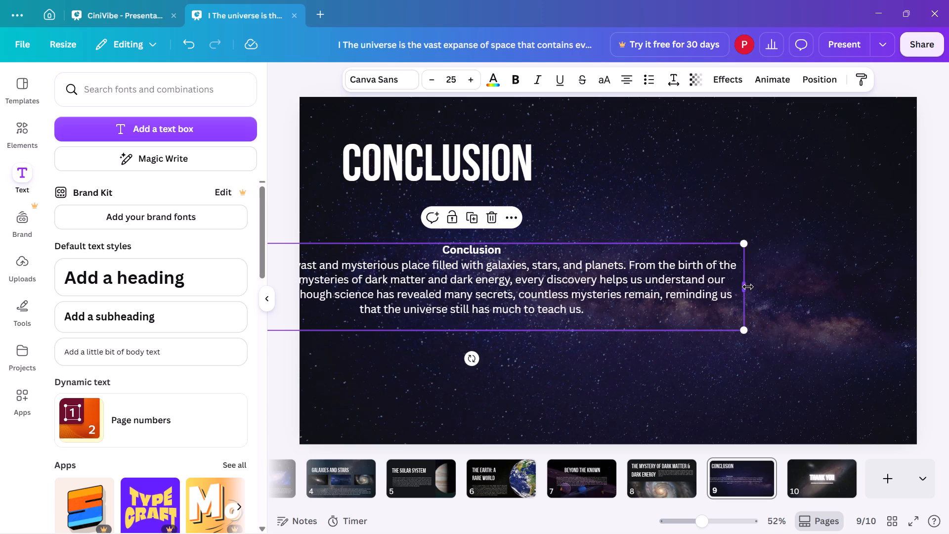
left_click(660, 361)
left_click_drag(593, 299, 752, 291)
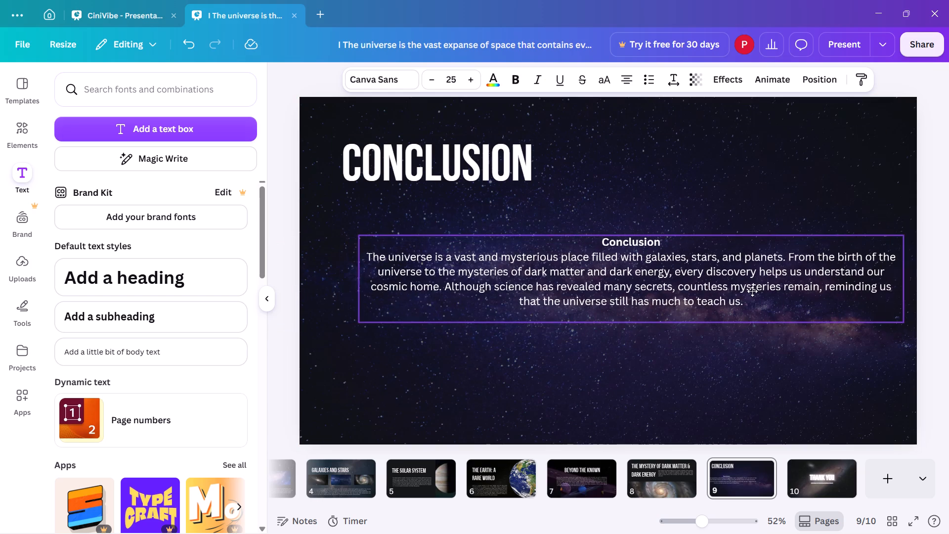
left_click_drag(752, 291, 727, 296)
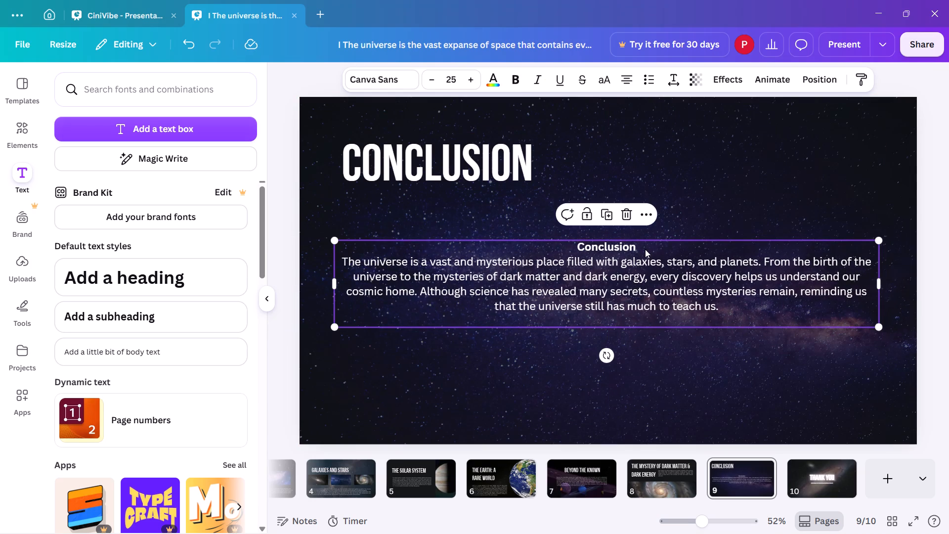
Delete the bold "Conclusion" line above the body paragraph in the page 9 text box.
left_click(645, 249)
left_click_drag(646, 249, 566, 247)
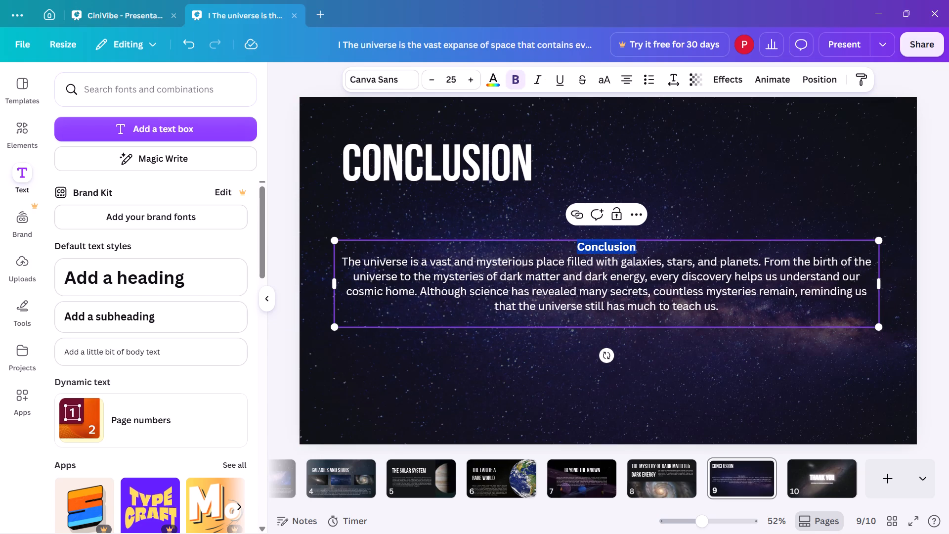
key("BackSpace")
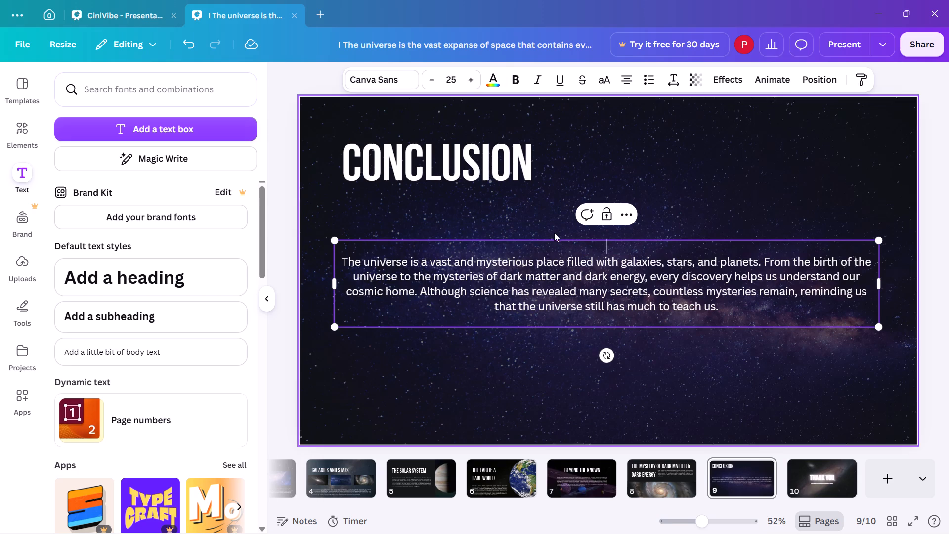
left_click(736, 411)
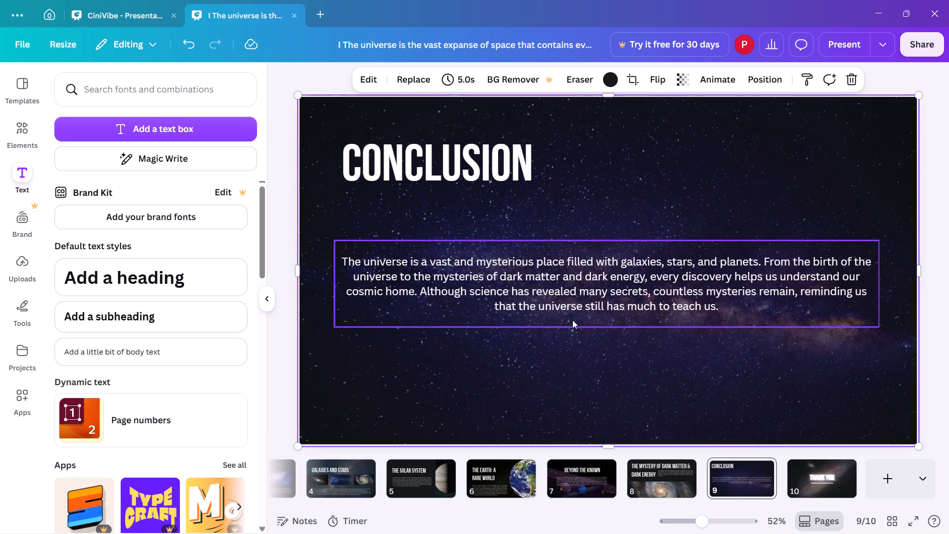
left_click(598, 344)
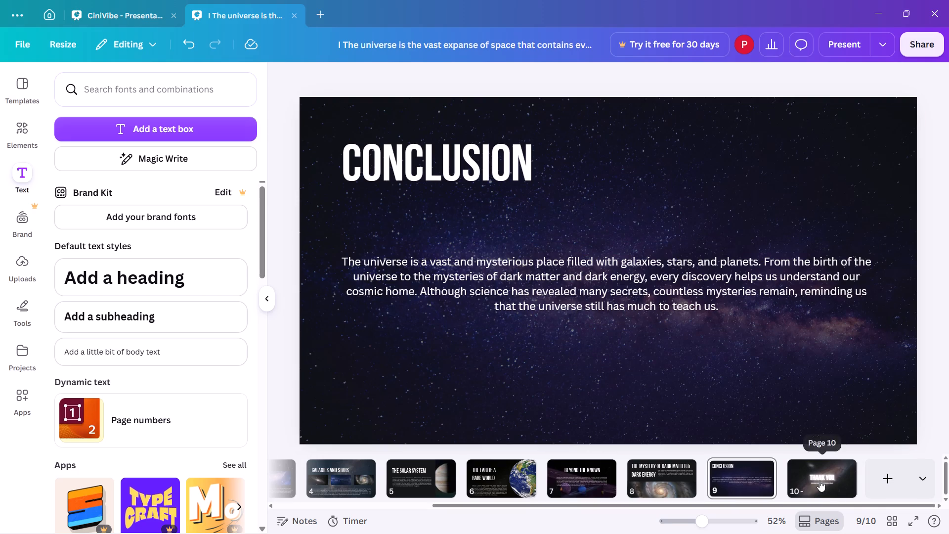
Examine page 10's "THANK YOU" title, including its transparency setting, and the subtitle beneath it.
left_click(820, 481)
left_click(604, 285)
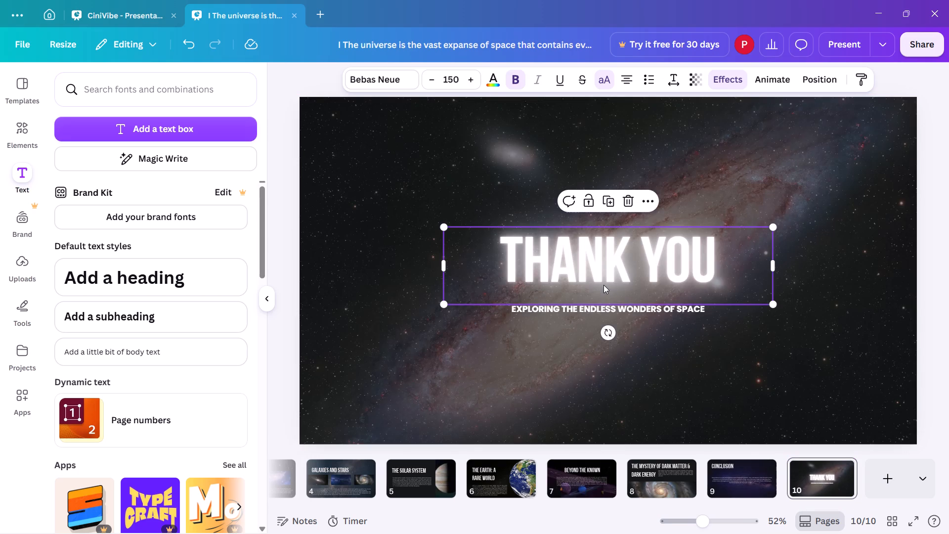
left_click(698, 80)
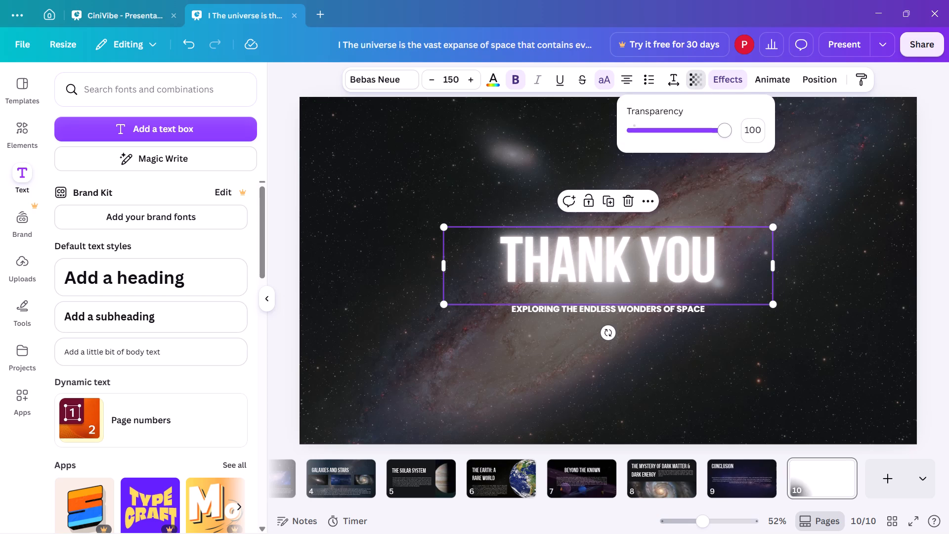
left_click_drag(725, 134, 749, 134)
left_click(618, 309)
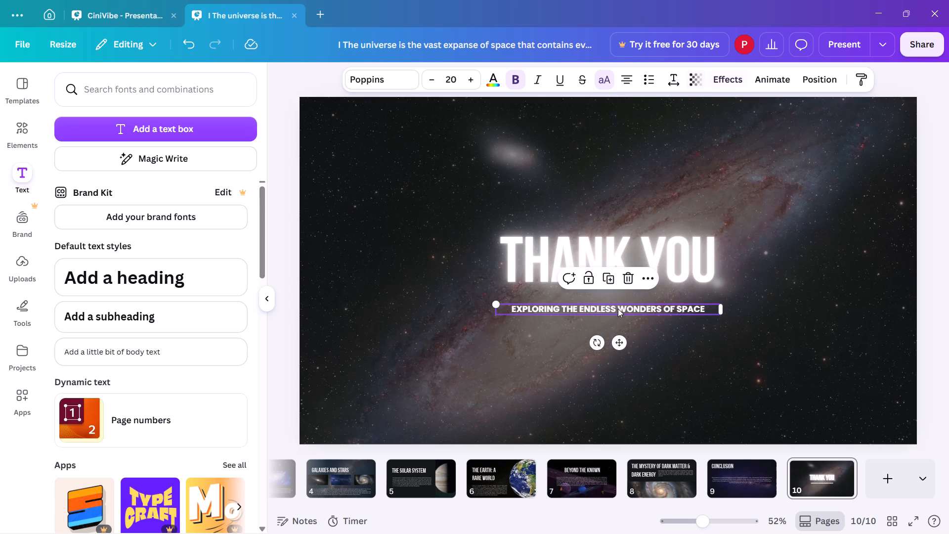
left_click(715, 336)
left_click(879, 224)
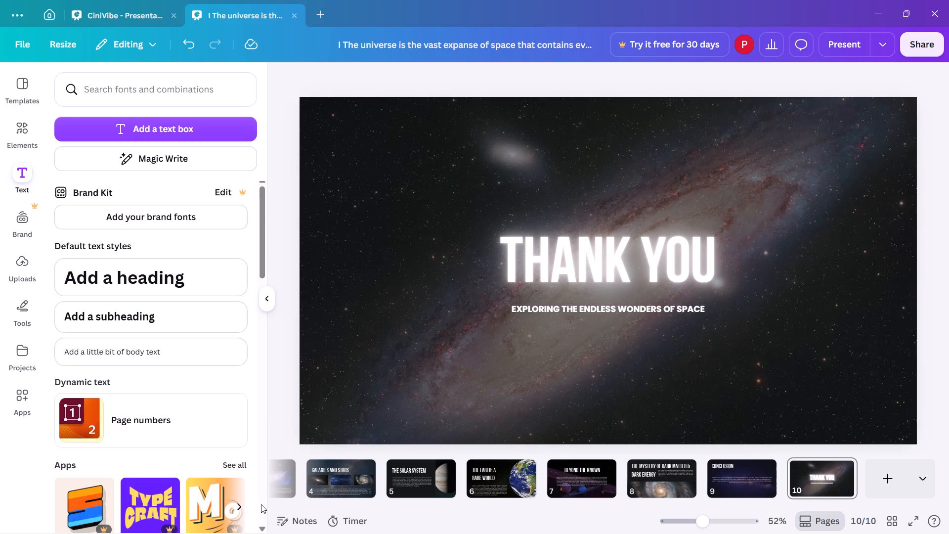
Delete the "Lanara, inc." text from the cover page, page 1.
left_click(323, 491)
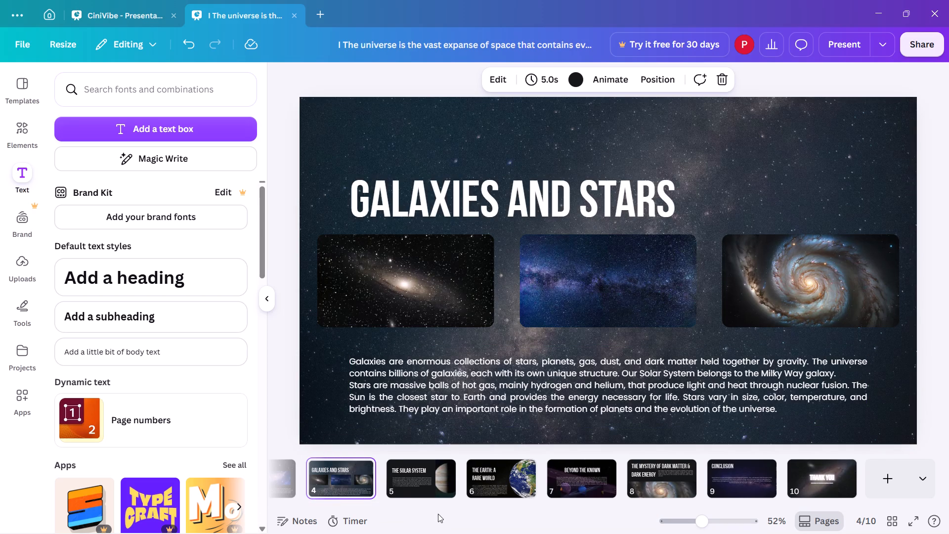
left_click_drag(441, 507, 233, 512)
left_click(324, 488)
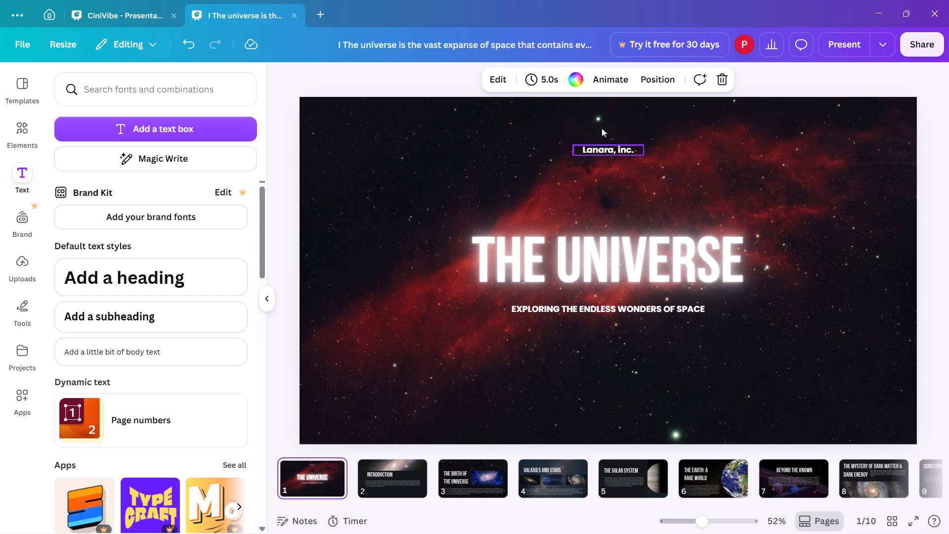
left_click(605, 142)
left_click(607, 151)
key("Delete")
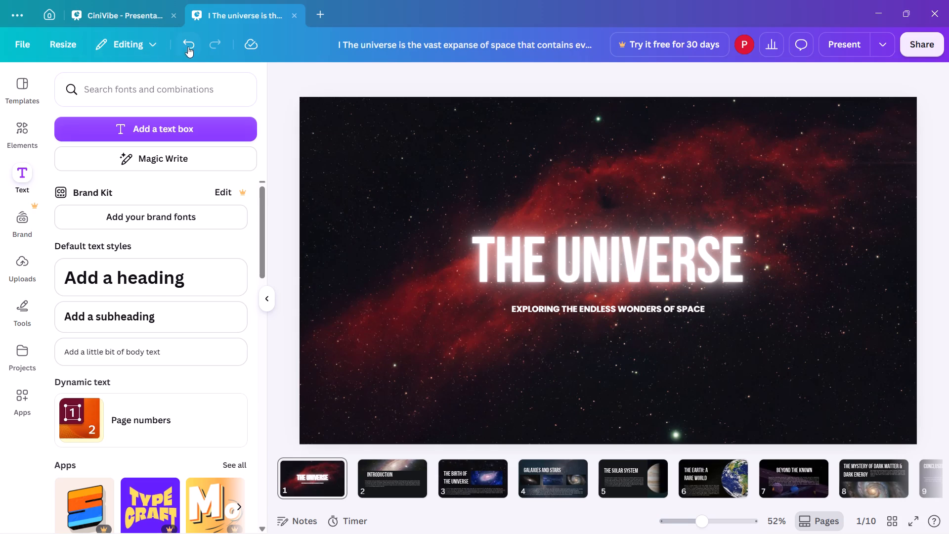
Inspect the layer order of the red nebula background and the text on page 1.
left_click(501, 393)
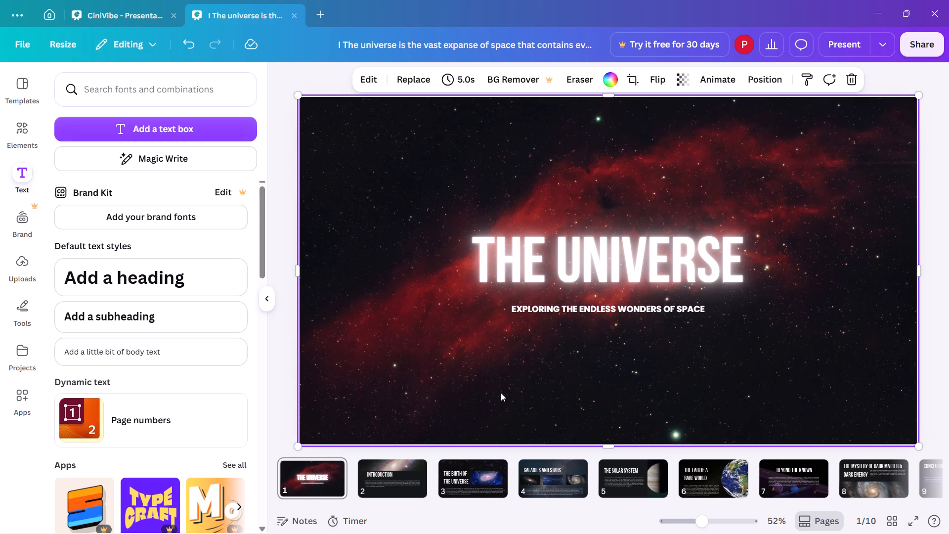
left_click(704, 82)
left_click(756, 76)
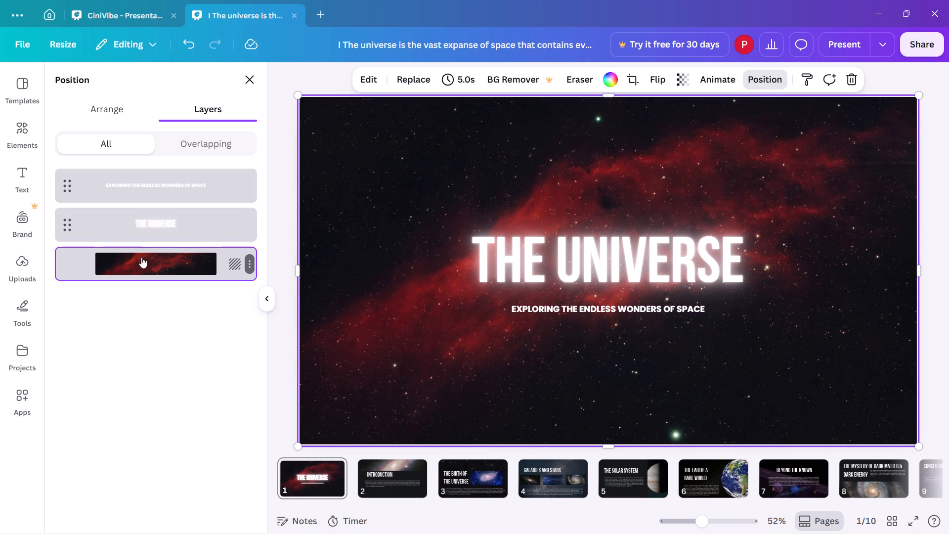
left_click(239, 258)
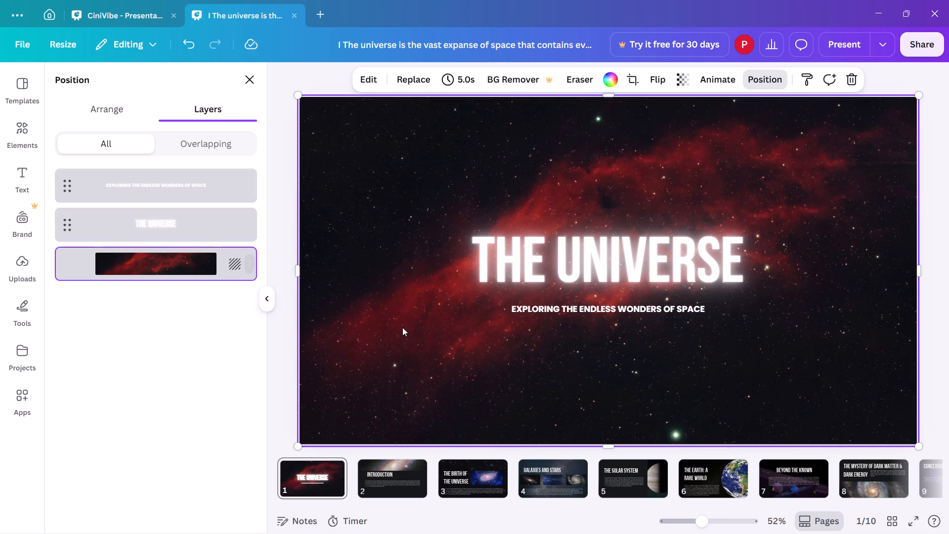
left_click(402, 327)
left_click(610, 83)
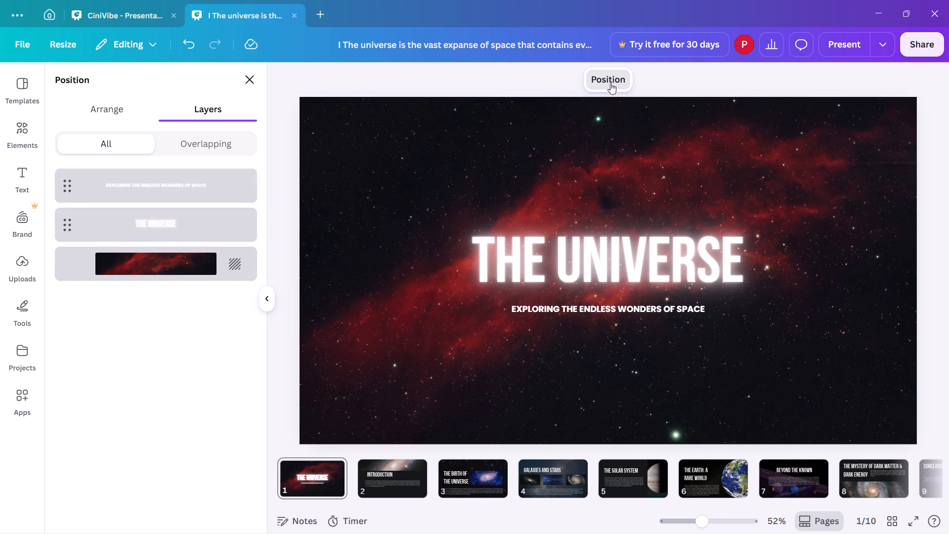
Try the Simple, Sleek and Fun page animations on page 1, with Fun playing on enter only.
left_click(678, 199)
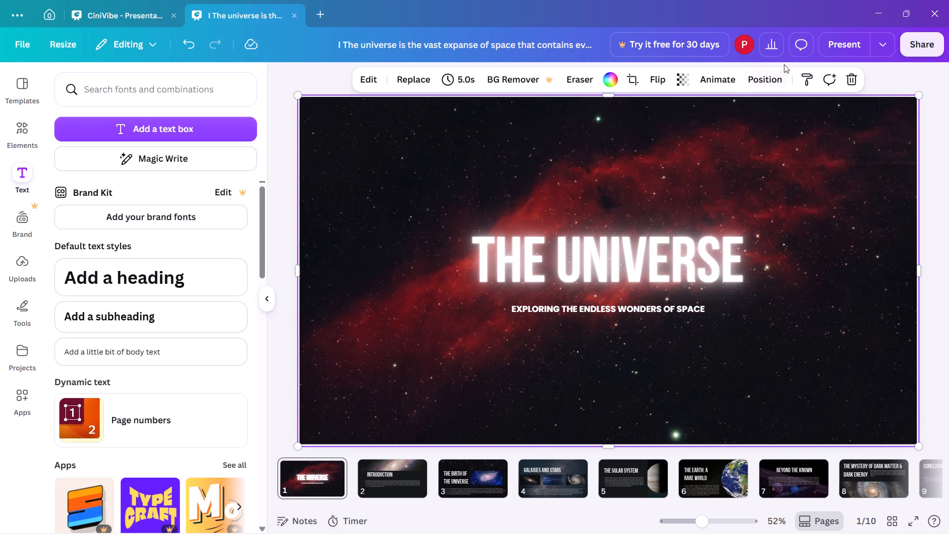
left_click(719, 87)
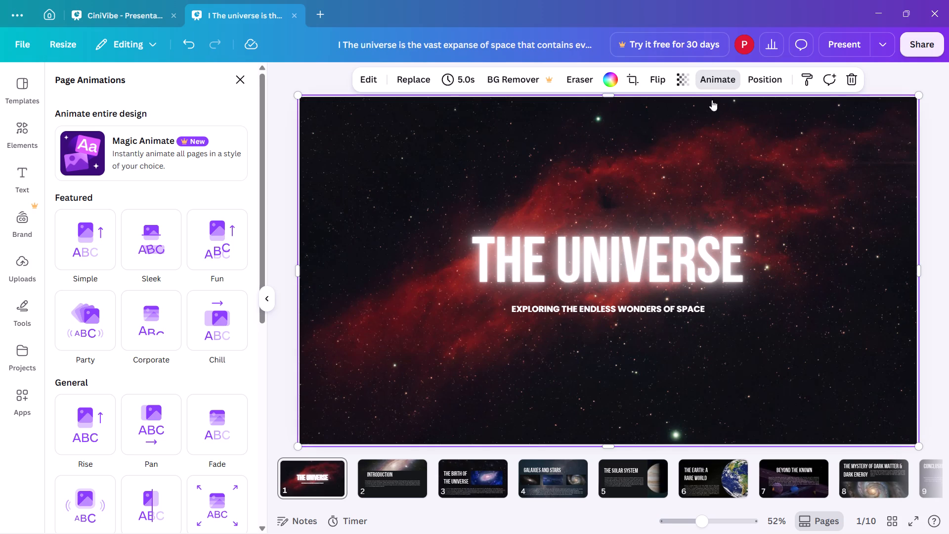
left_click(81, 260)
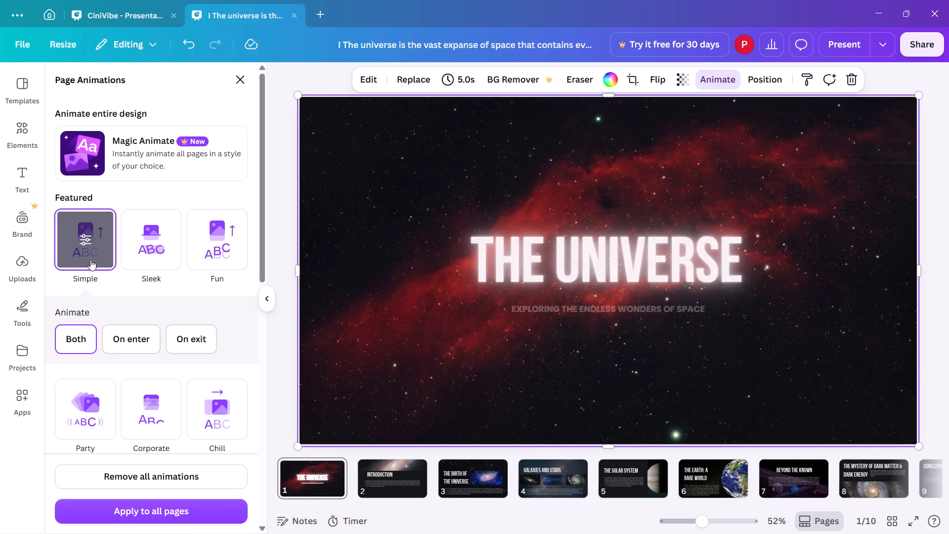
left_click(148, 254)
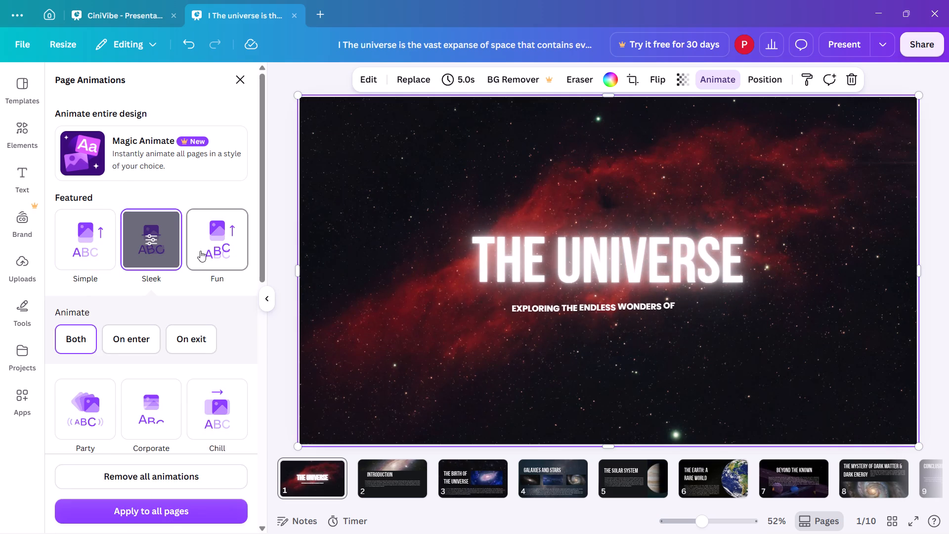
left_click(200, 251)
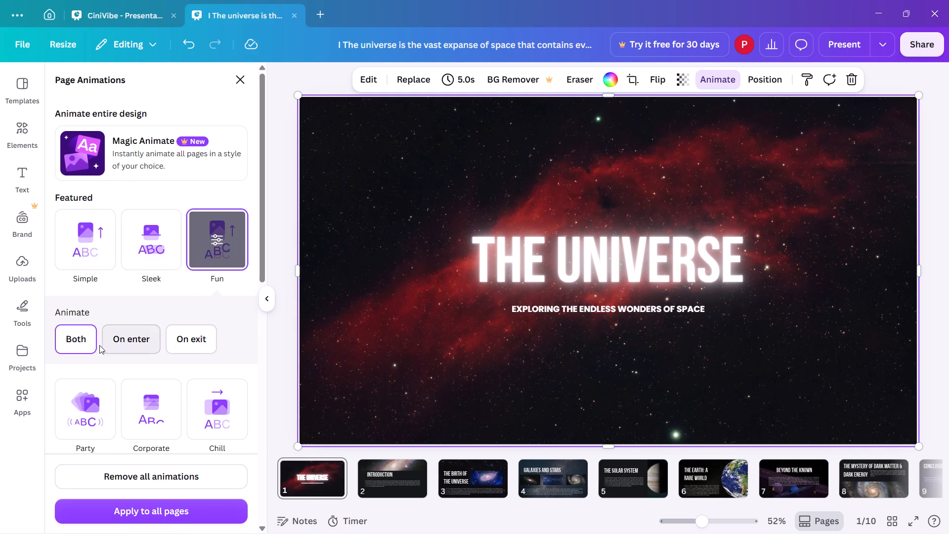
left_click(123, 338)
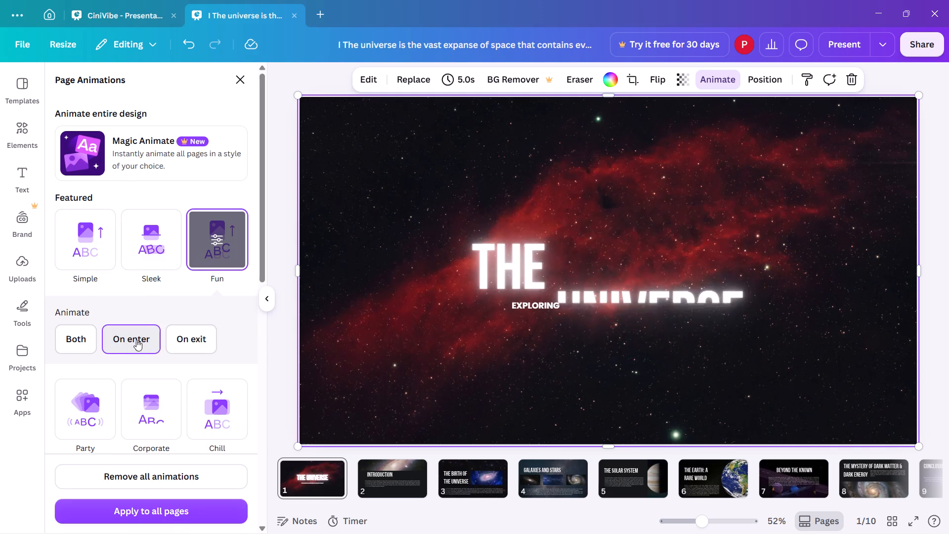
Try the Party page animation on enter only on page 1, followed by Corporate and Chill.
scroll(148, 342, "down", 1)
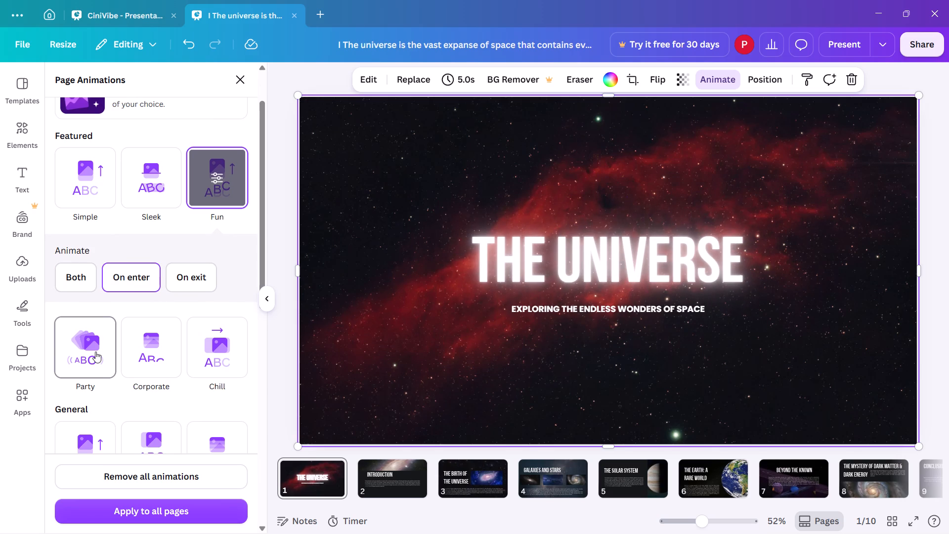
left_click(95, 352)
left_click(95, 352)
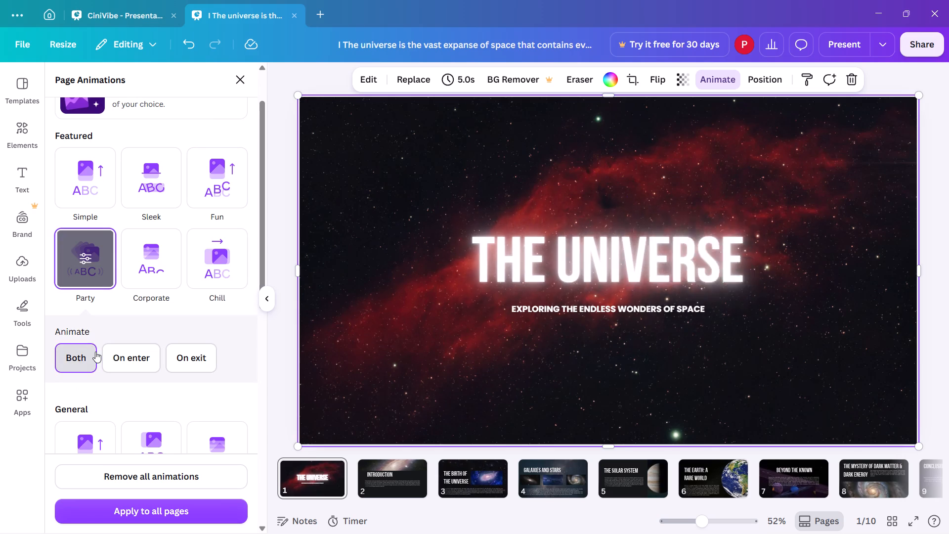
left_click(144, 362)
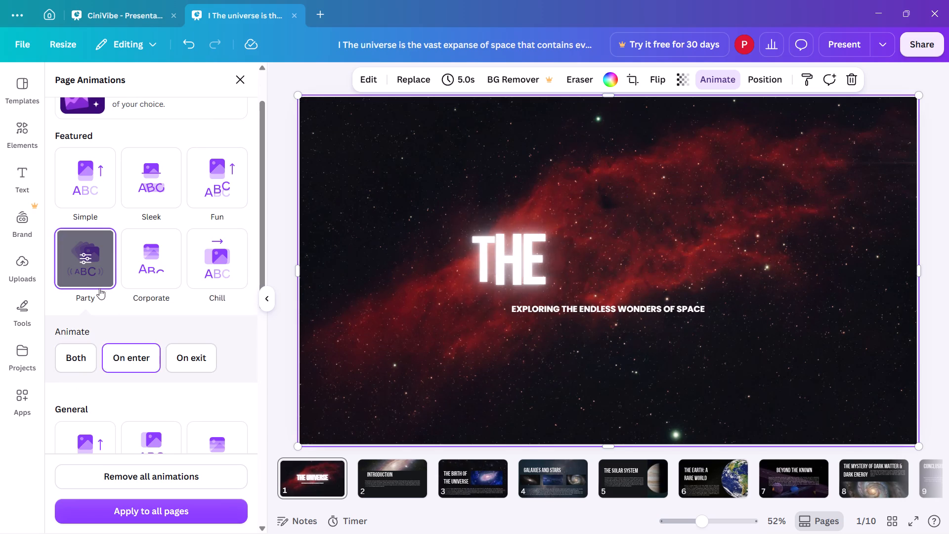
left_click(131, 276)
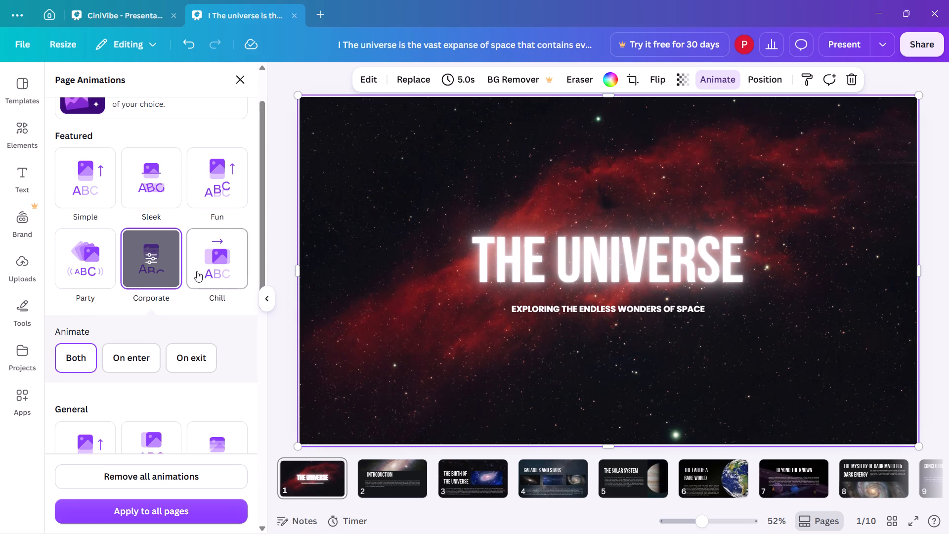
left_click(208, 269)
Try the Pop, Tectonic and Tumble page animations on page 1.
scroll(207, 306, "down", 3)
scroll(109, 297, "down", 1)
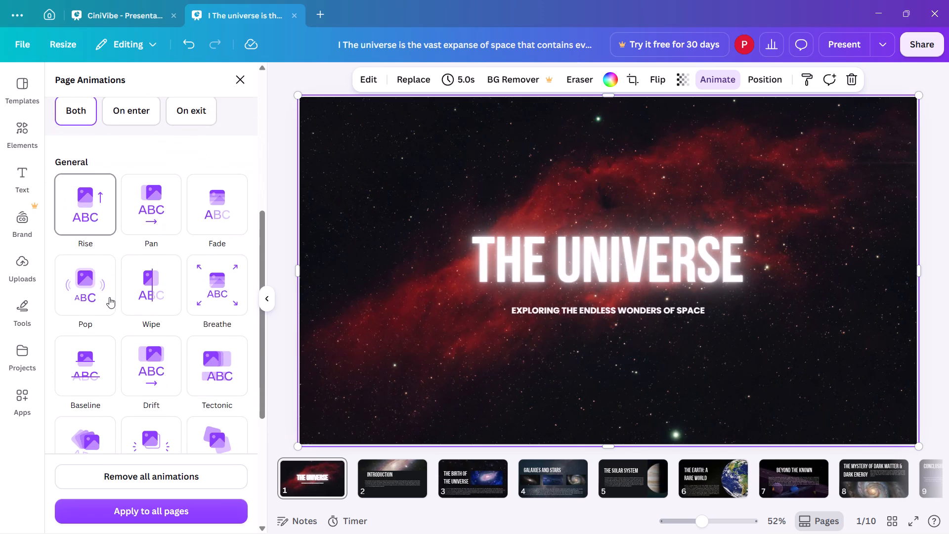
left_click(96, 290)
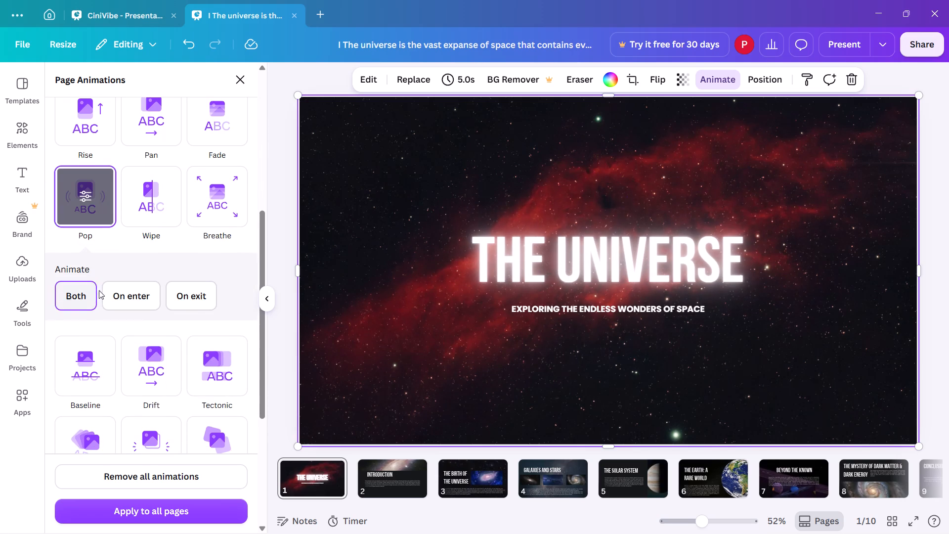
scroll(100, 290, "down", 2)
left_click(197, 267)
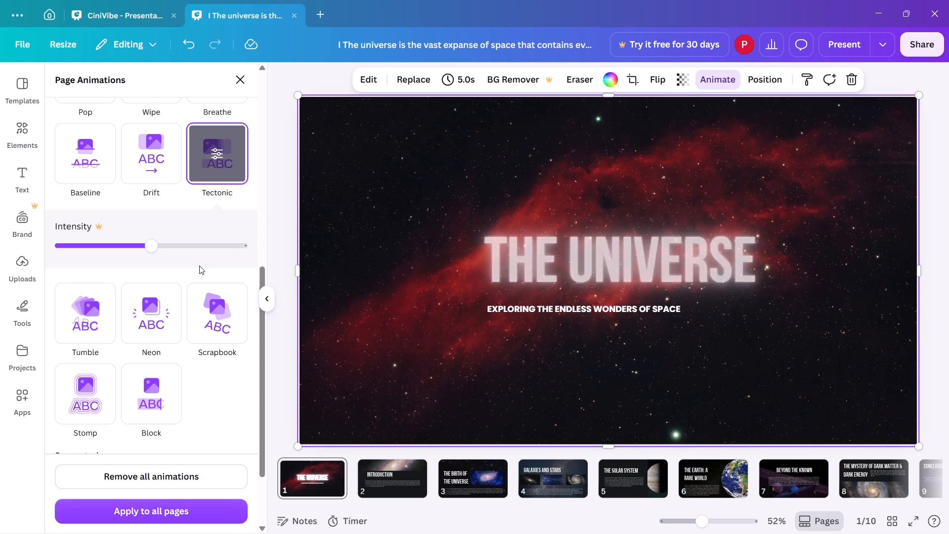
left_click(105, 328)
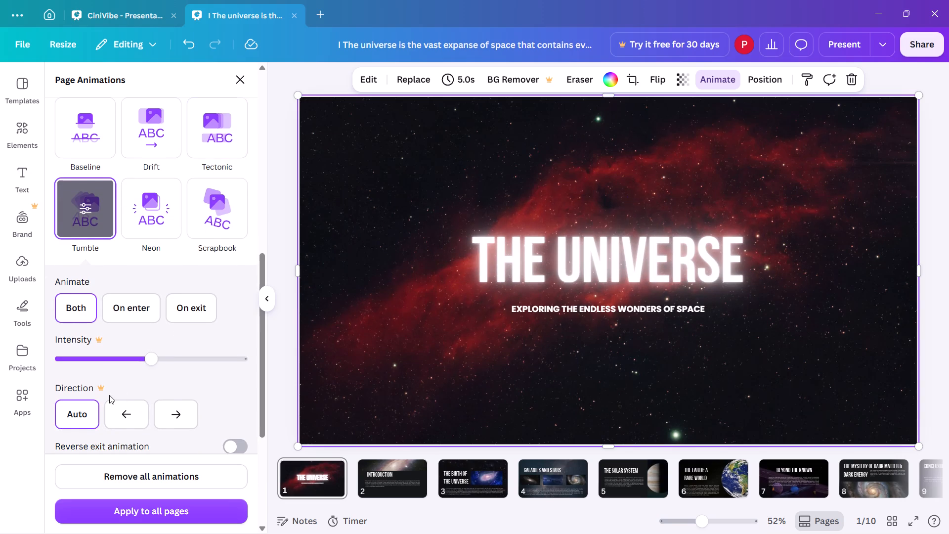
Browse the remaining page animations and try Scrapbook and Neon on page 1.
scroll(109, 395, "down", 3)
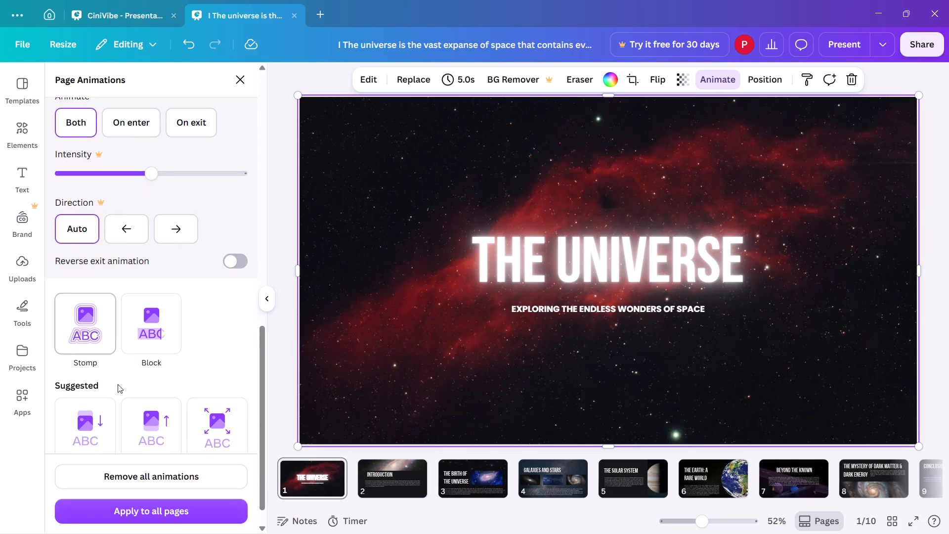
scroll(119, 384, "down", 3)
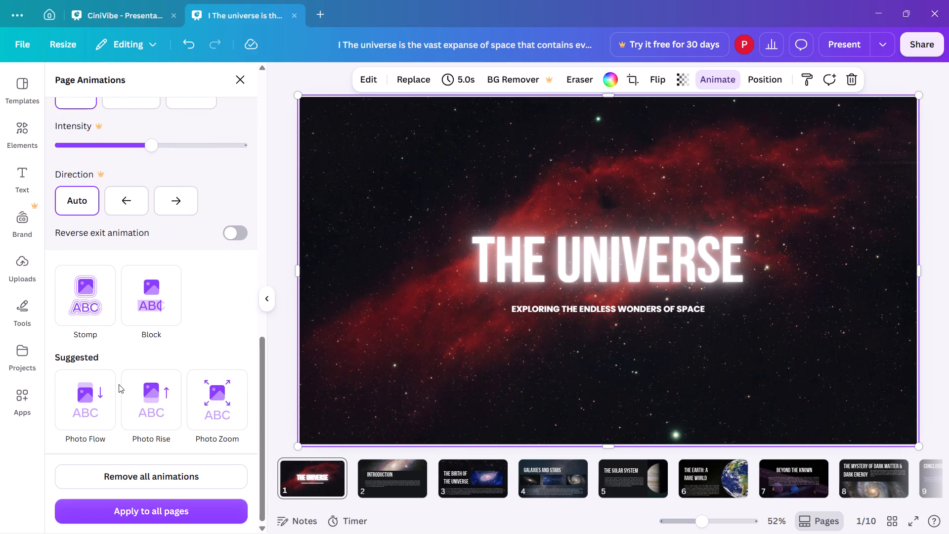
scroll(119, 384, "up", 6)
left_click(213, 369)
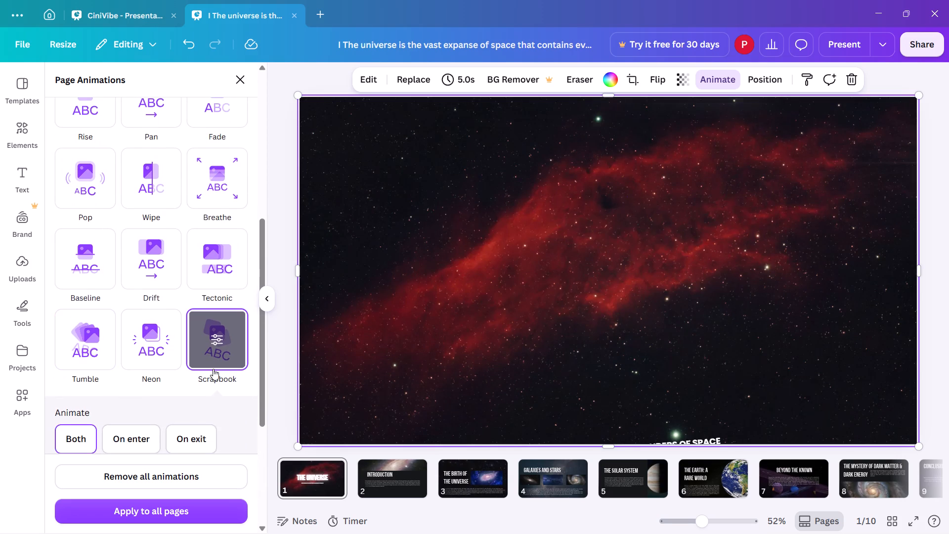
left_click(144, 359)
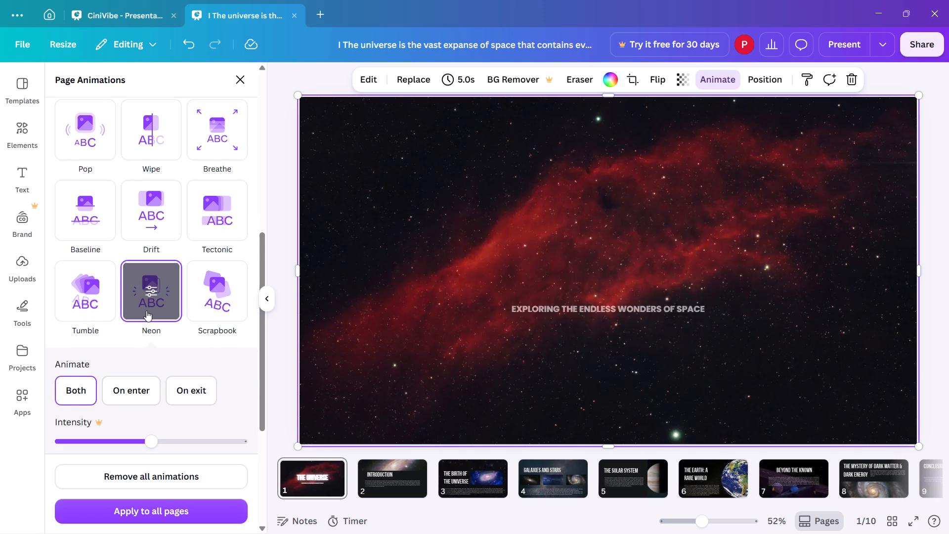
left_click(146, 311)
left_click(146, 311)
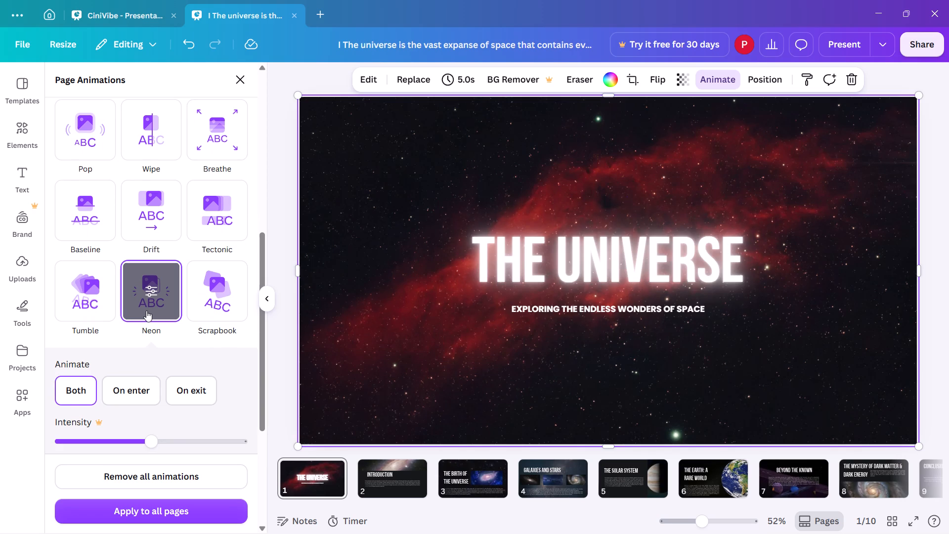
Apply the Tumble page animation to page 1 for both enter and exit.
left_click(88, 306)
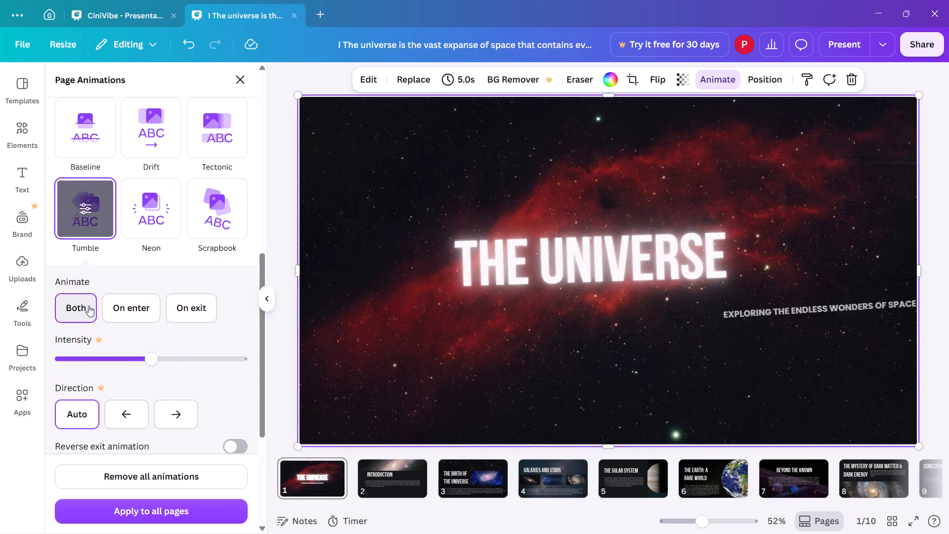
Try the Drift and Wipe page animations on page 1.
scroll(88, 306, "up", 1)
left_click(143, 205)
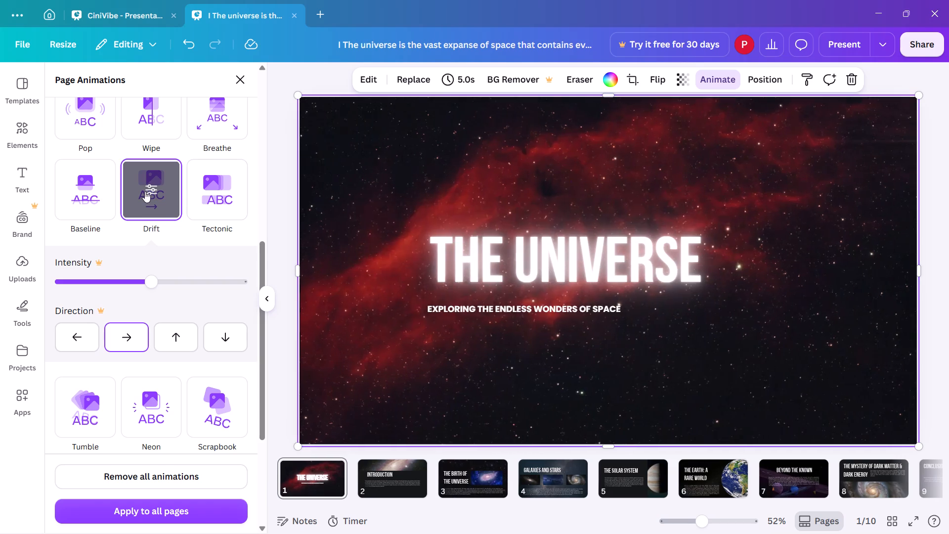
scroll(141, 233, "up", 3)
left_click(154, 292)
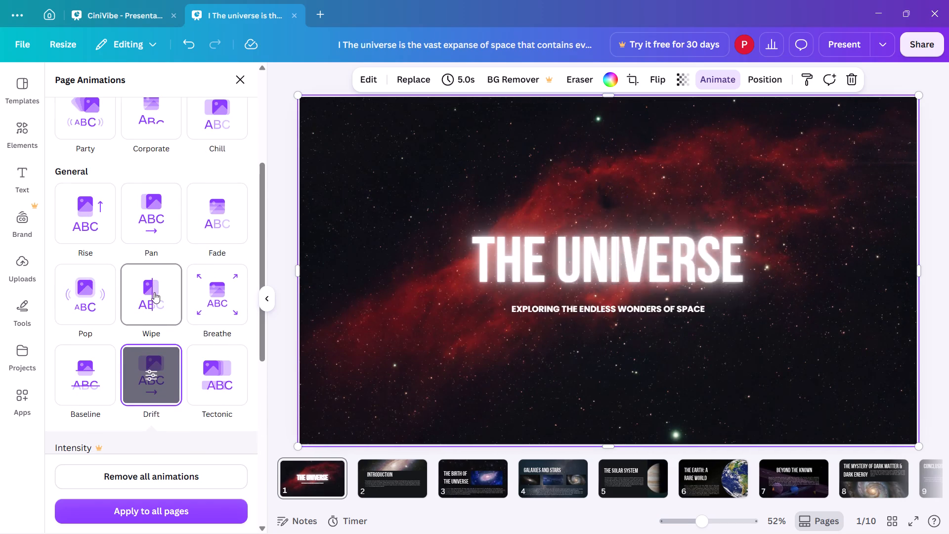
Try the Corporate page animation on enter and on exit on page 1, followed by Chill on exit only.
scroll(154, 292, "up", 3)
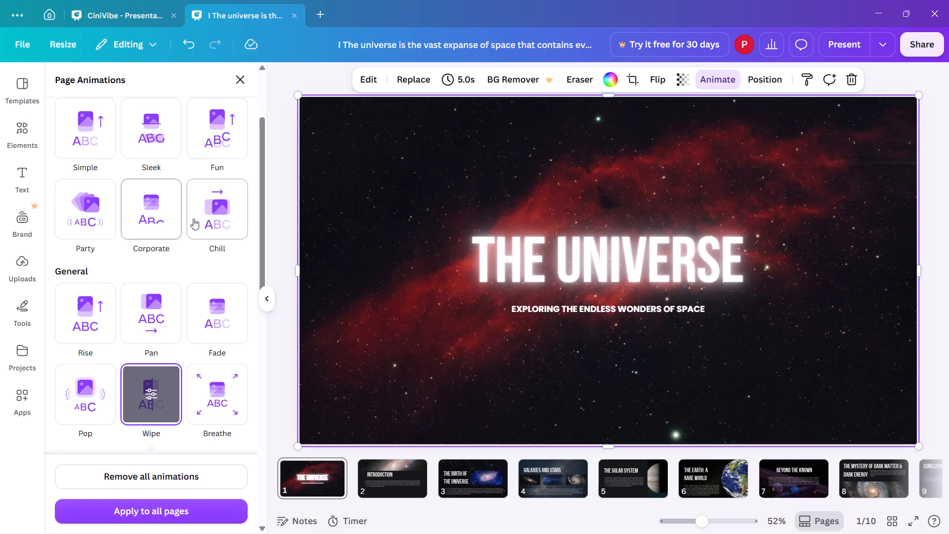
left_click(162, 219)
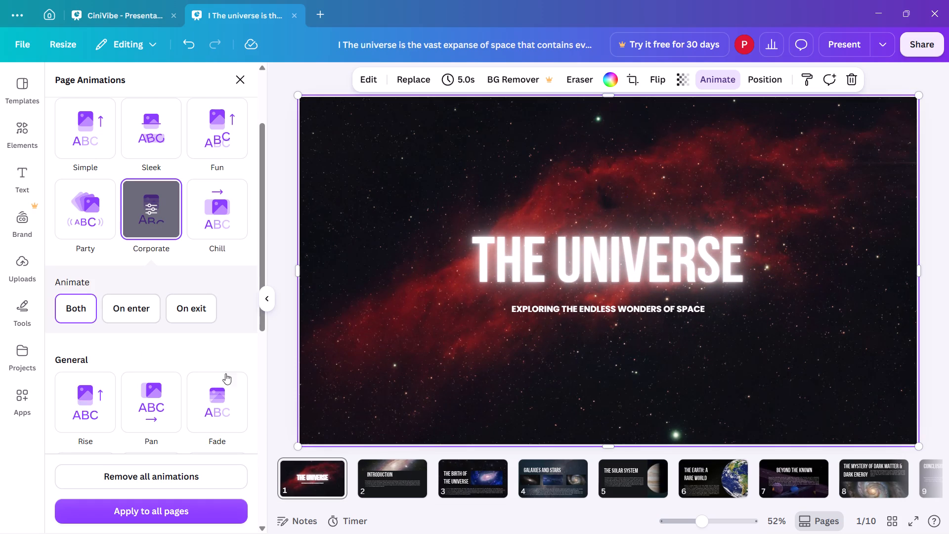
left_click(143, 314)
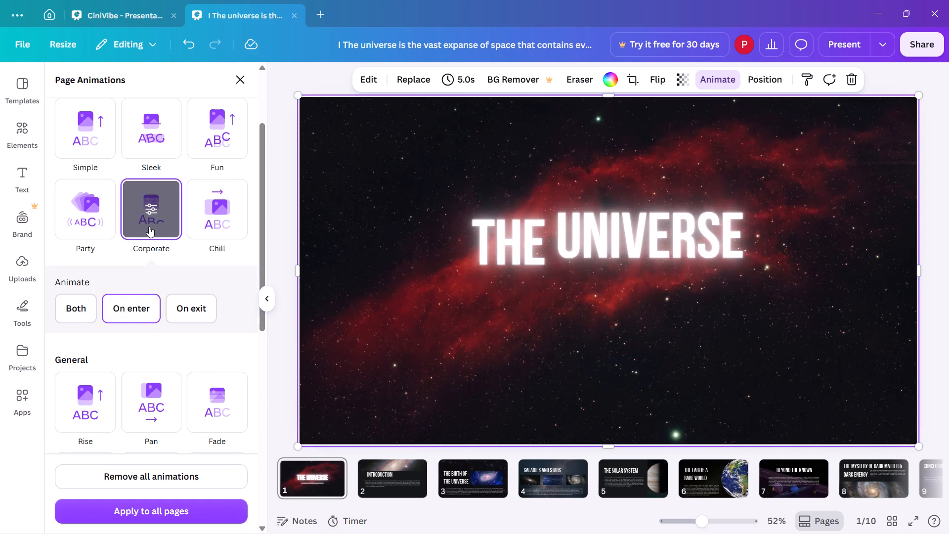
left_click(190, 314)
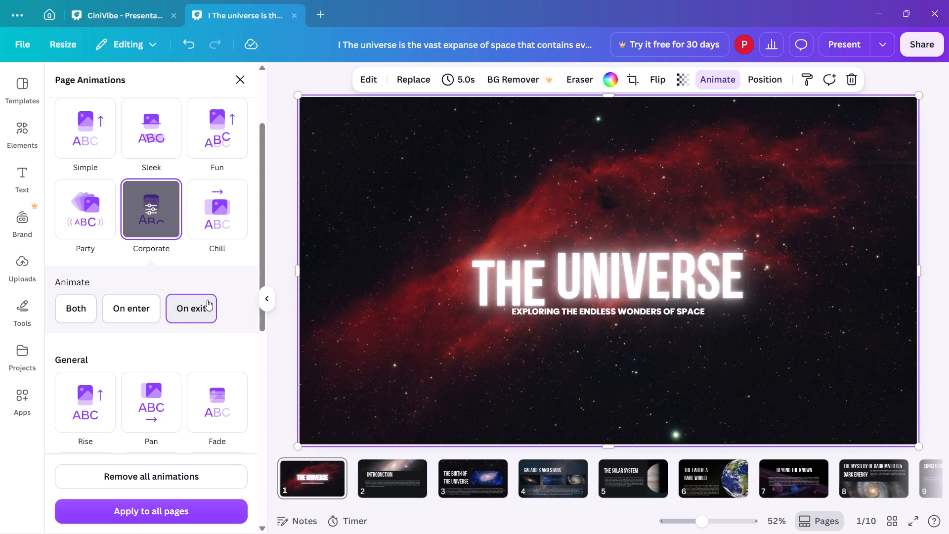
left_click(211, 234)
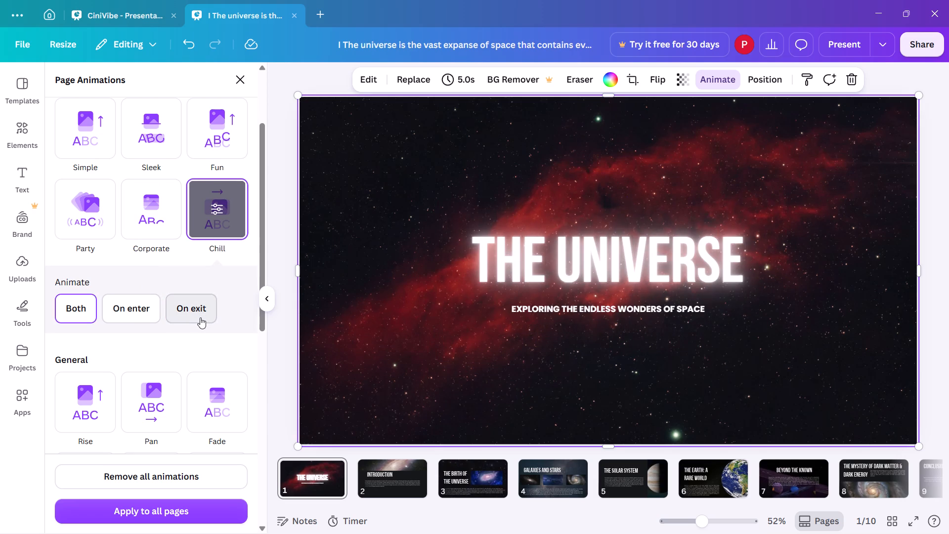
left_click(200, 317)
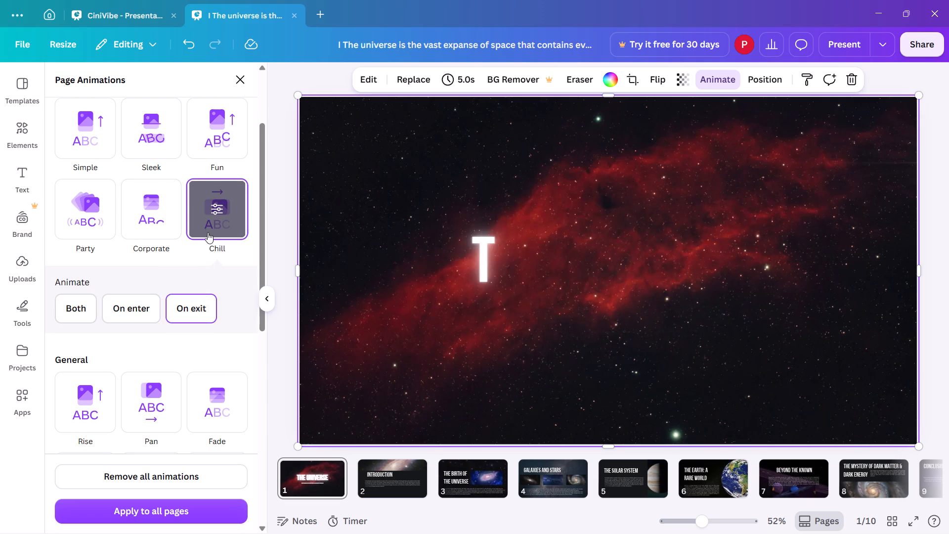
Apply the Corporate page animation to page 1, set to animate on exit only.
left_click(169, 217)
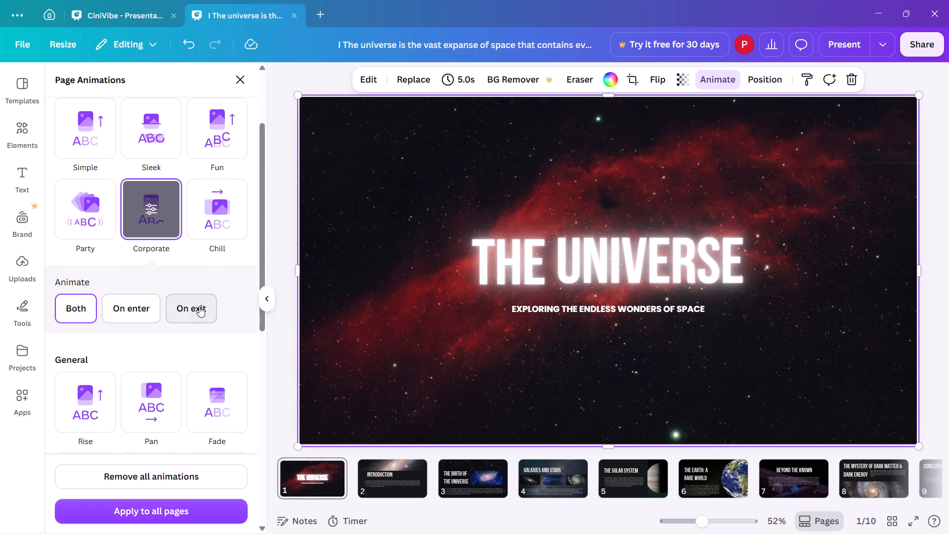
left_click(199, 306)
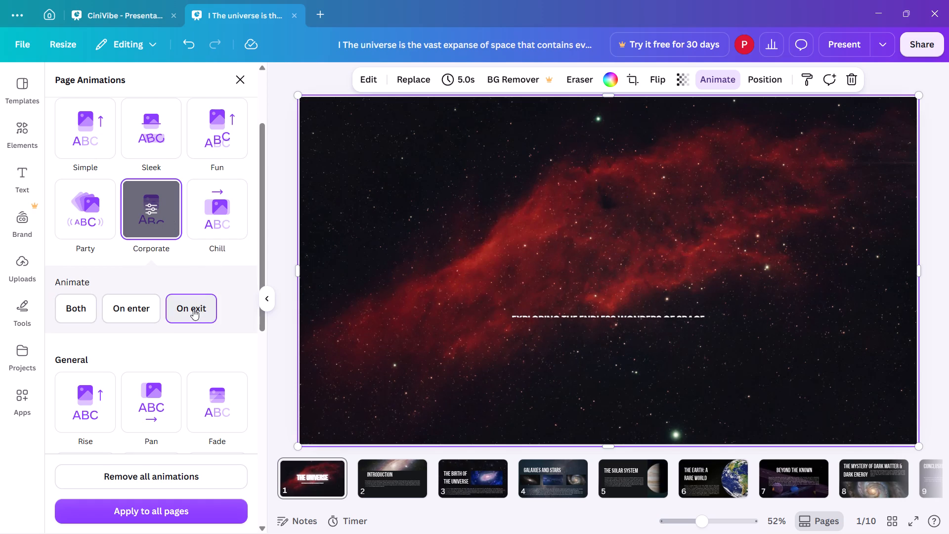
left_click(153, 314)
left_click(186, 311)
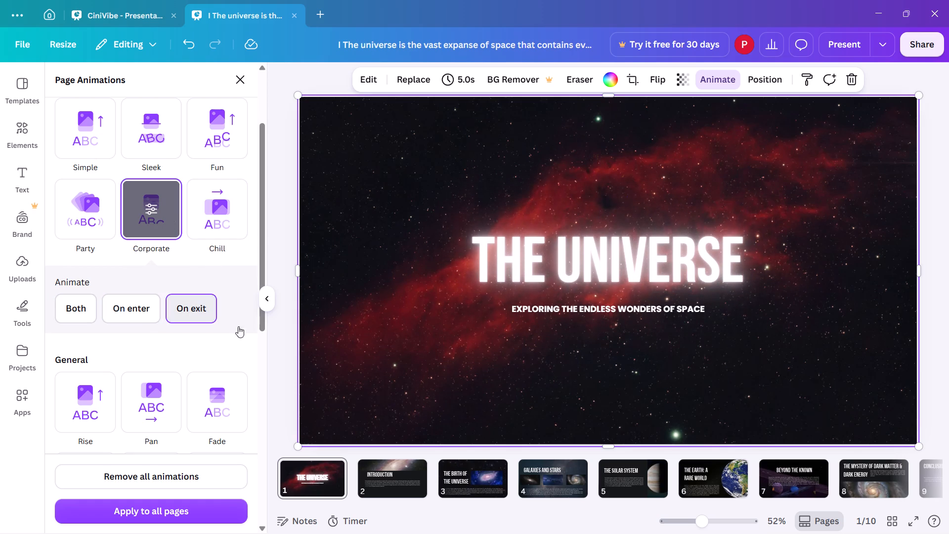
Try the Simple, Sleek and Party page animations on page 2, Introduction, and settle on Pan.
left_click(396, 468)
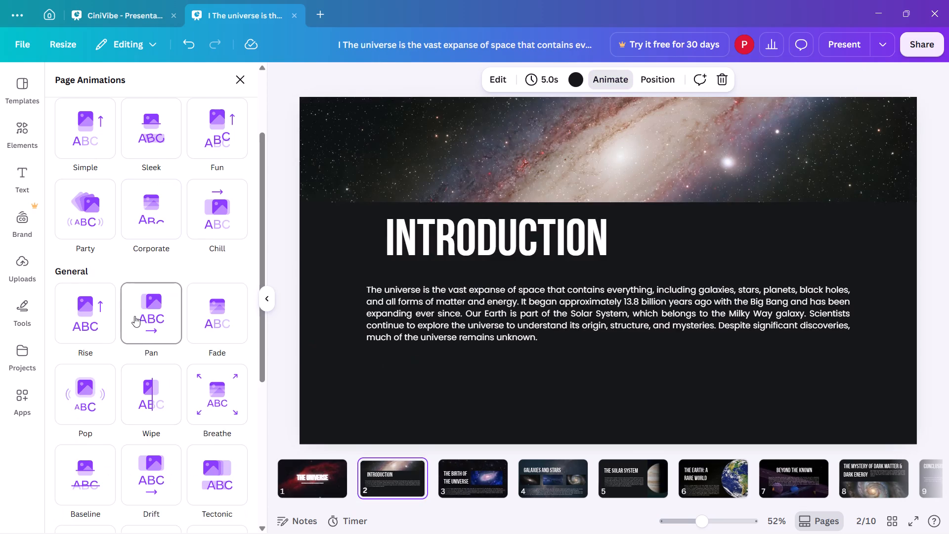
scroll(133, 312, "down", 10)
scroll(131, 312, "up", 6)
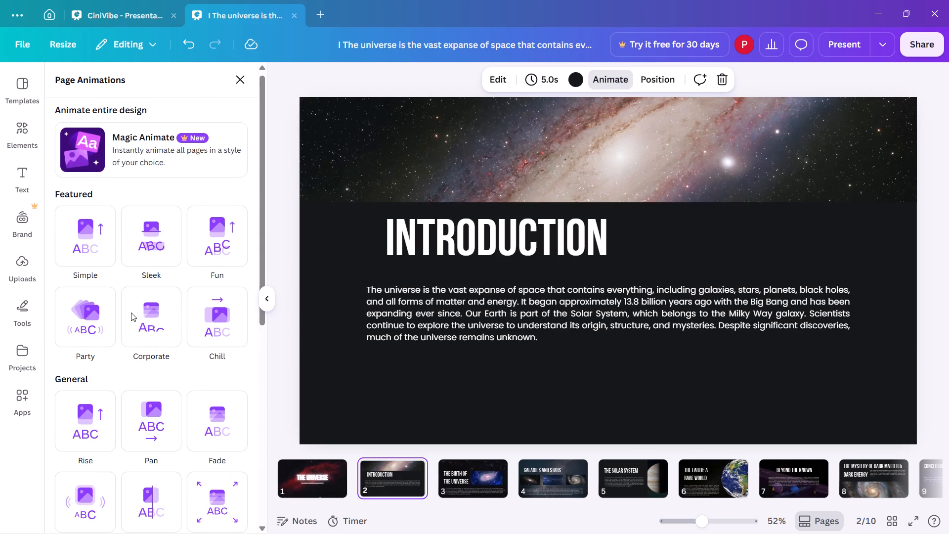
scroll(131, 312, "up", 3)
left_click(92, 267)
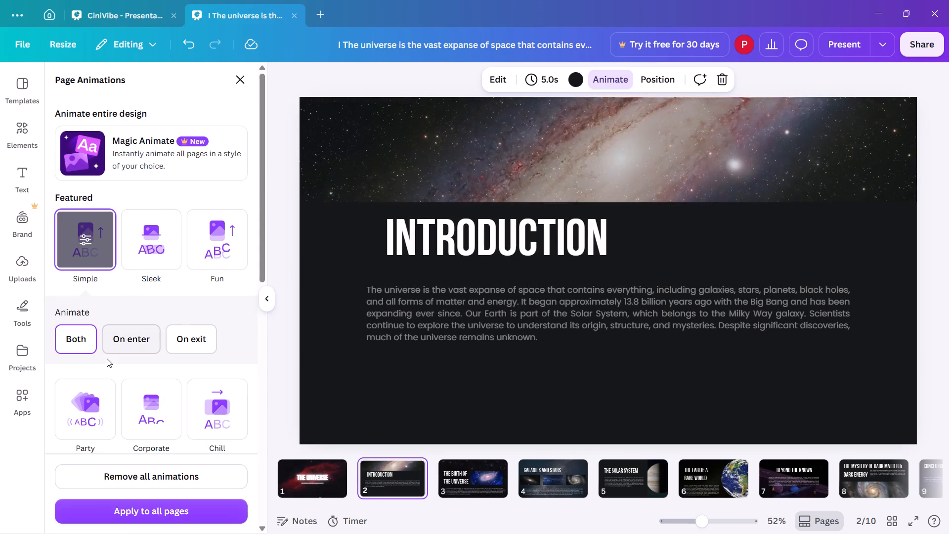
left_click(149, 261)
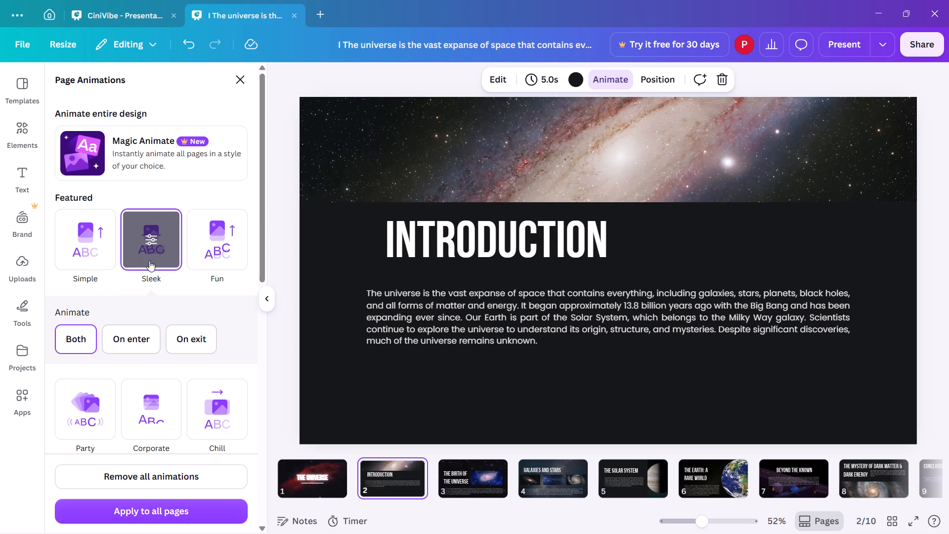
scroll(89, 361, "down", 2)
left_click(93, 304)
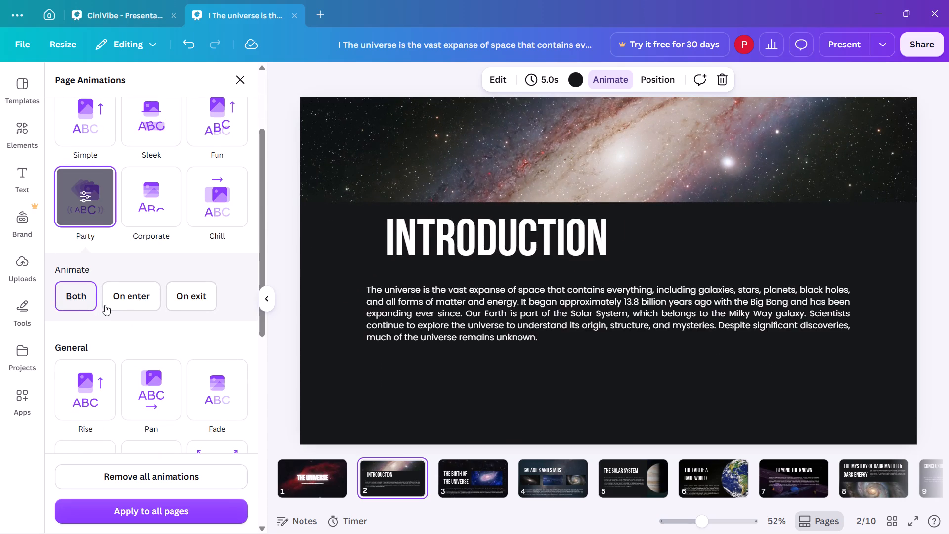
left_click(136, 390)
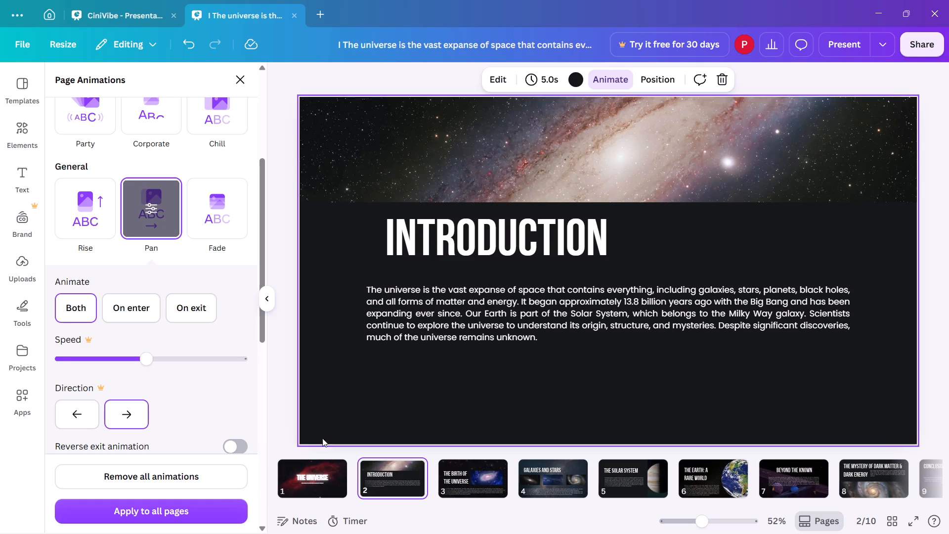
Apply the Breathe page animation to page 3, The Birth of the Universe.
left_click(476, 483)
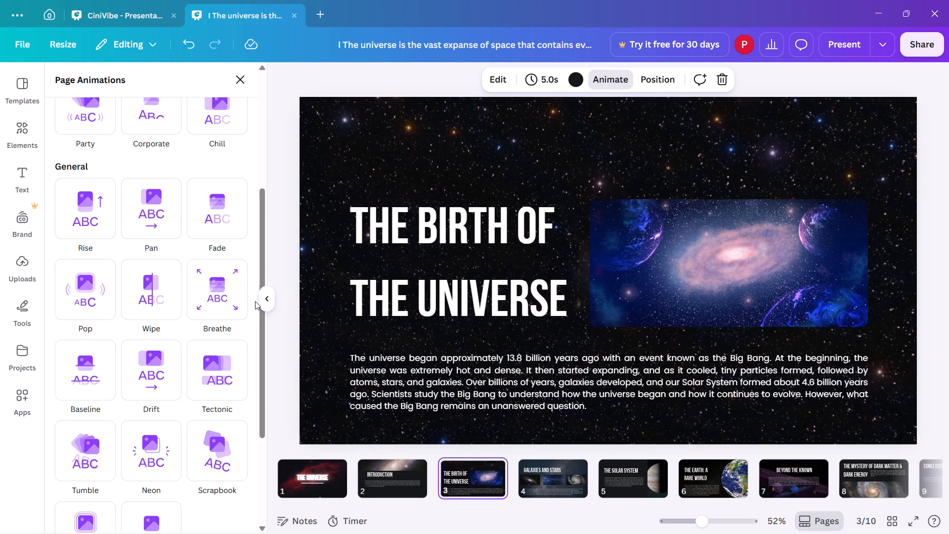
left_click(225, 301)
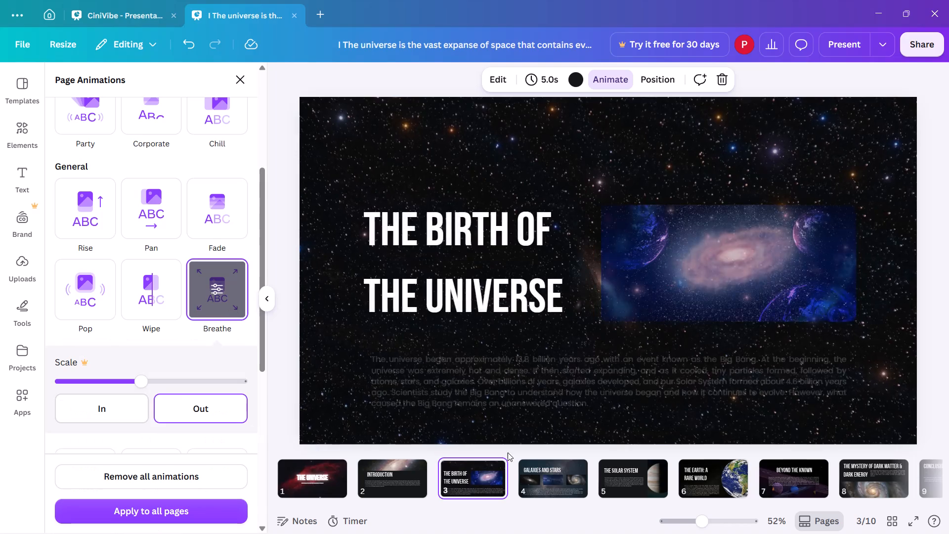
Apply the Block page animation to page 4, Galaxies and Stars.
left_click(542, 480)
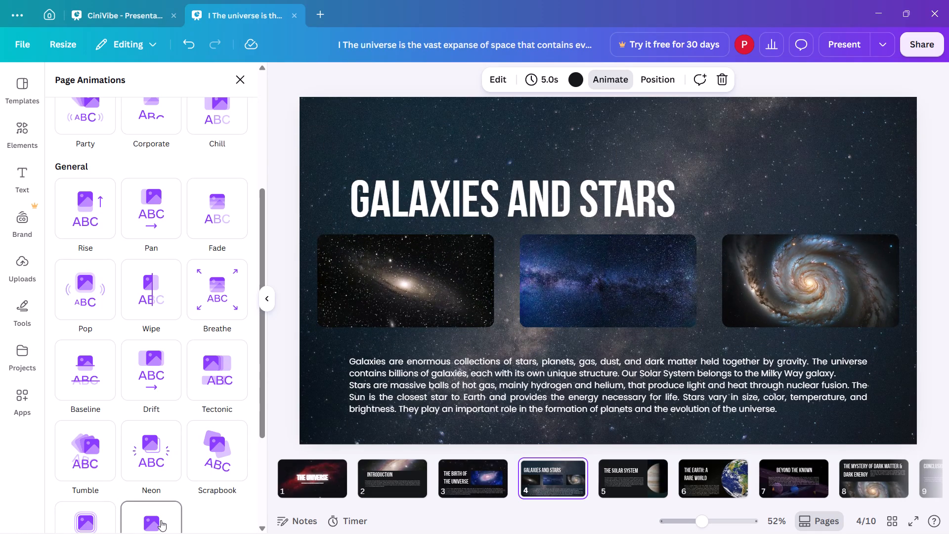
left_click(161, 520)
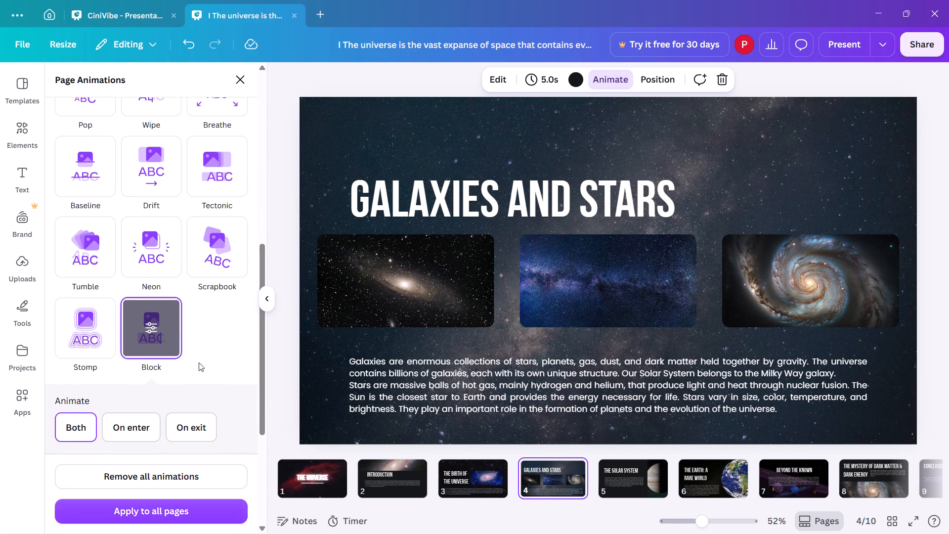
Open page 5, The Solar System, for choosing its page animation.
left_click(627, 489)
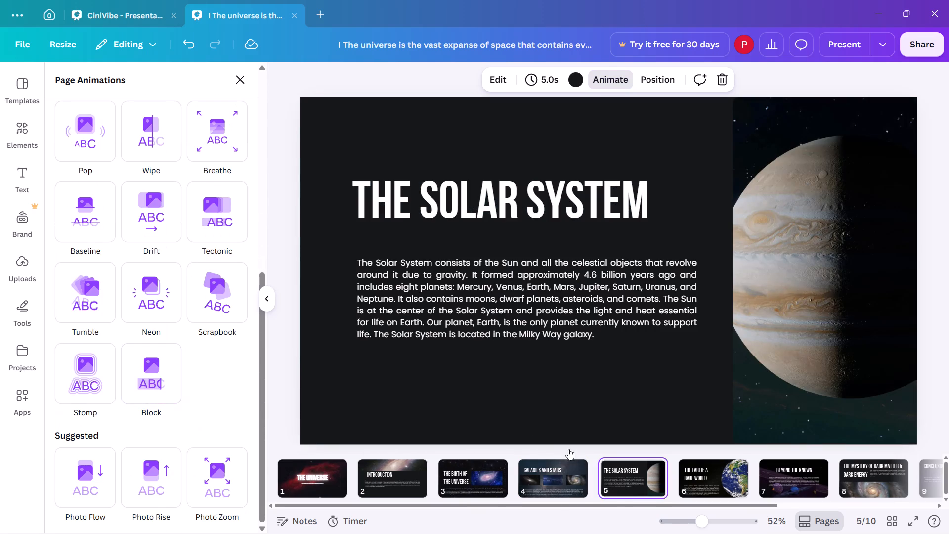
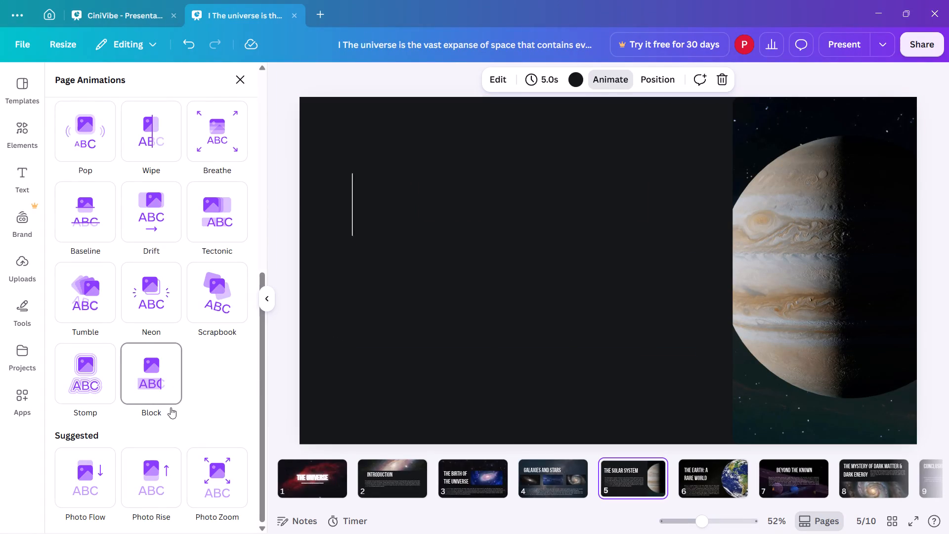
Try the Block page animation on The Solar System slide (page 5), then settle on Pop.
left_click(164, 395)
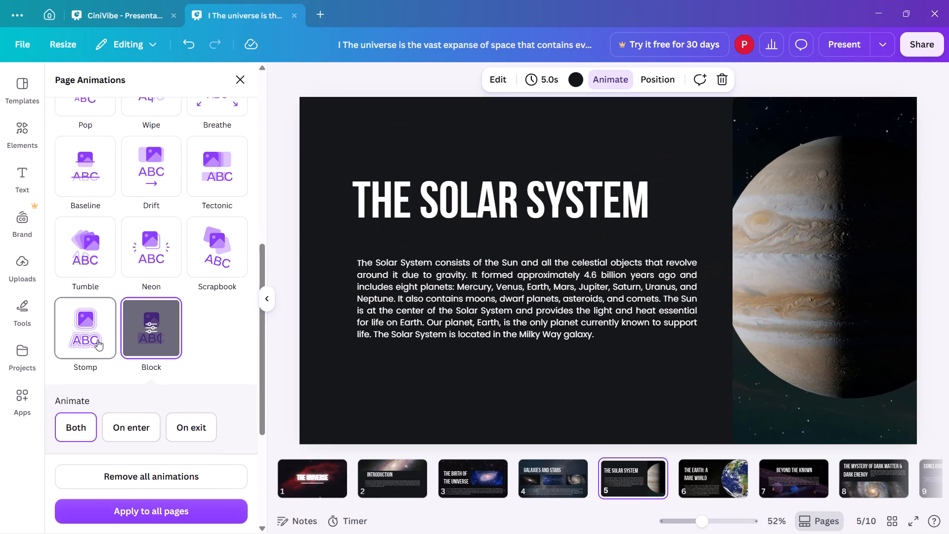
scroll(97, 340, "up", 2)
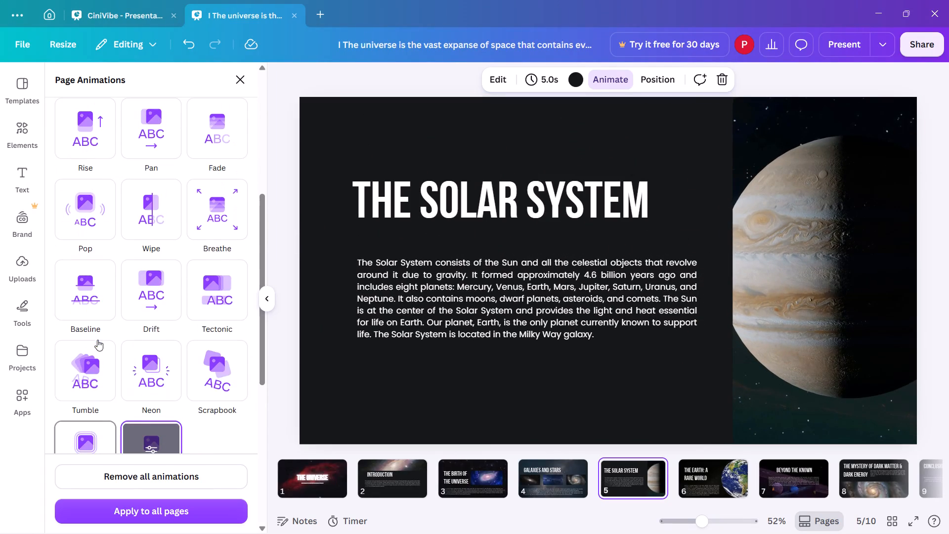
left_click(88, 230)
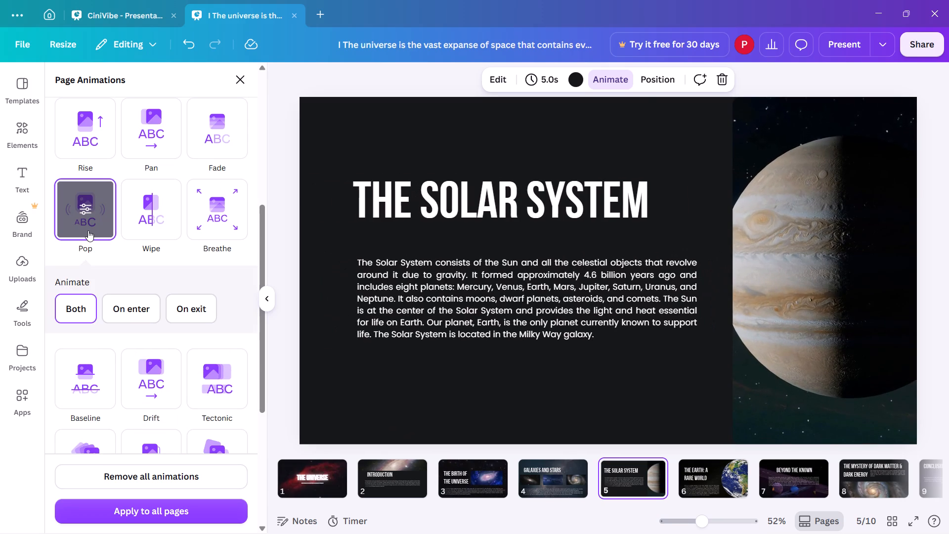
Apply the Photo Zoom page animation to The Earth: A Rare World slide (page 6).
left_click(689, 481)
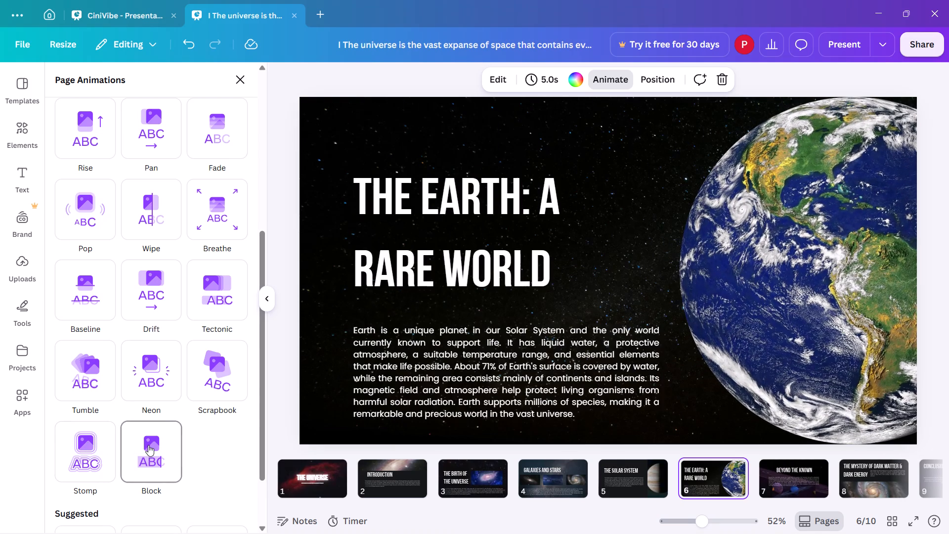
scroll(147, 446, "down", 4)
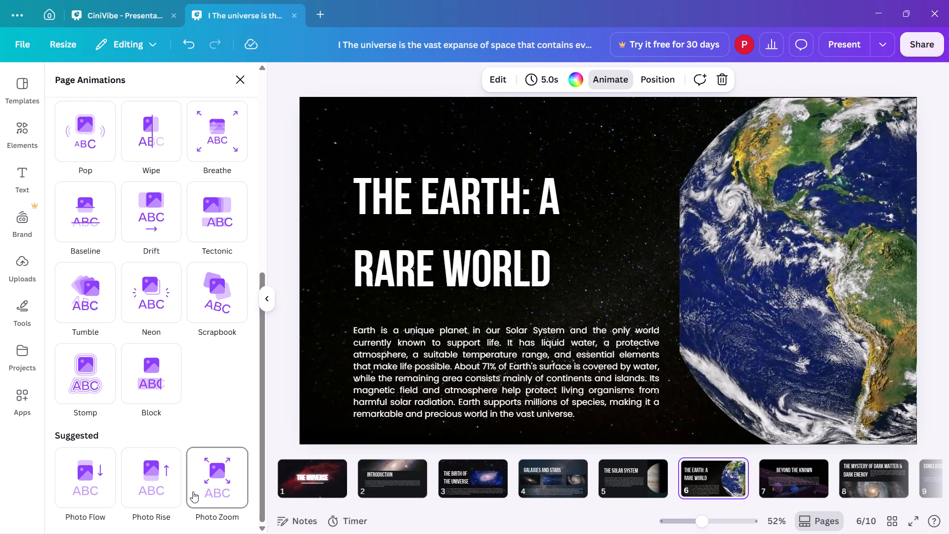
left_click(193, 491)
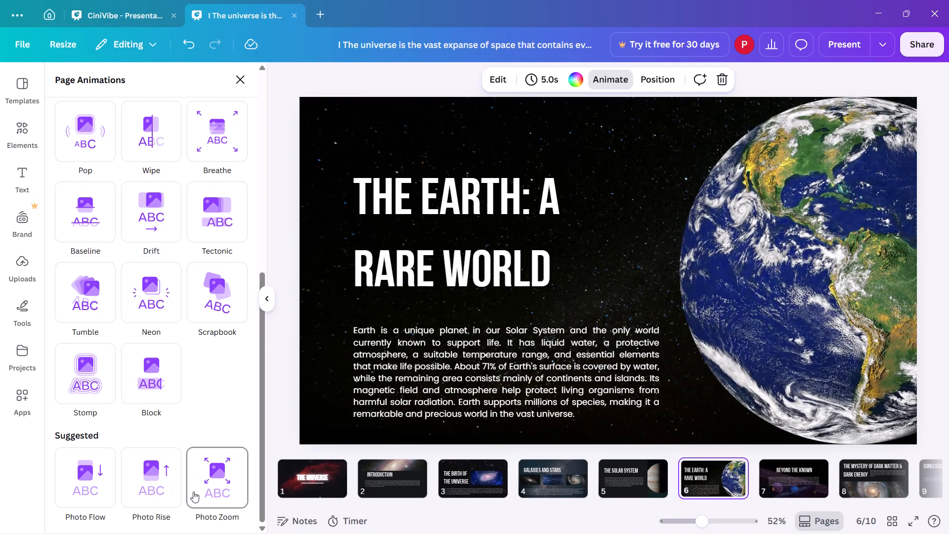
scroll(184, 404, "down", 10)
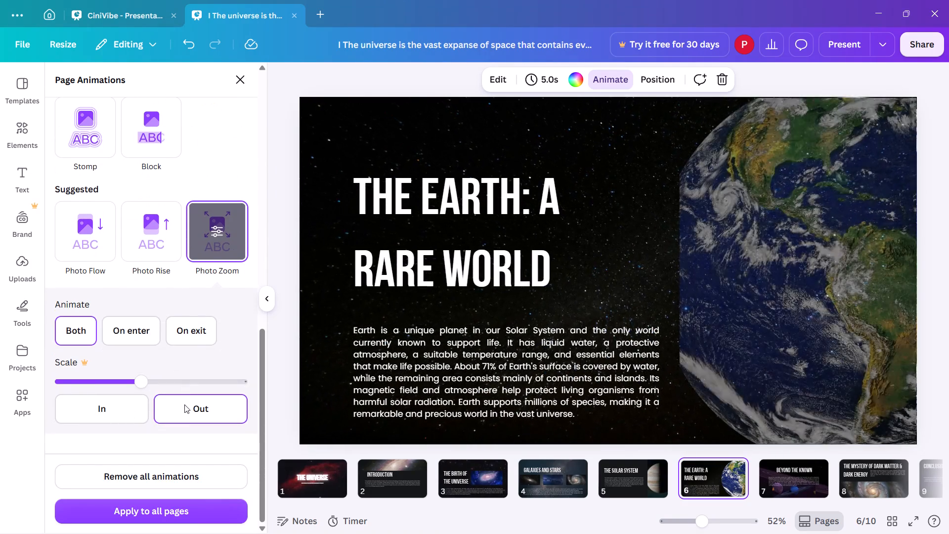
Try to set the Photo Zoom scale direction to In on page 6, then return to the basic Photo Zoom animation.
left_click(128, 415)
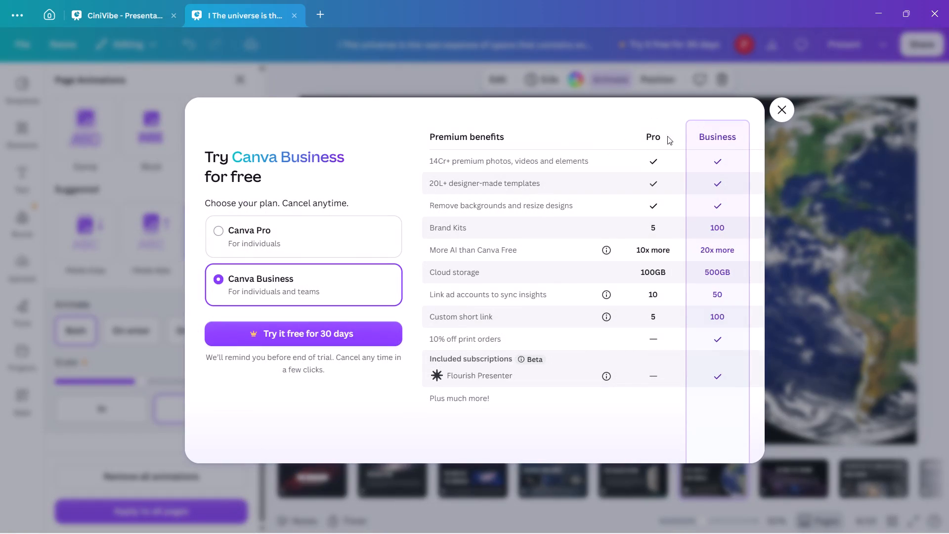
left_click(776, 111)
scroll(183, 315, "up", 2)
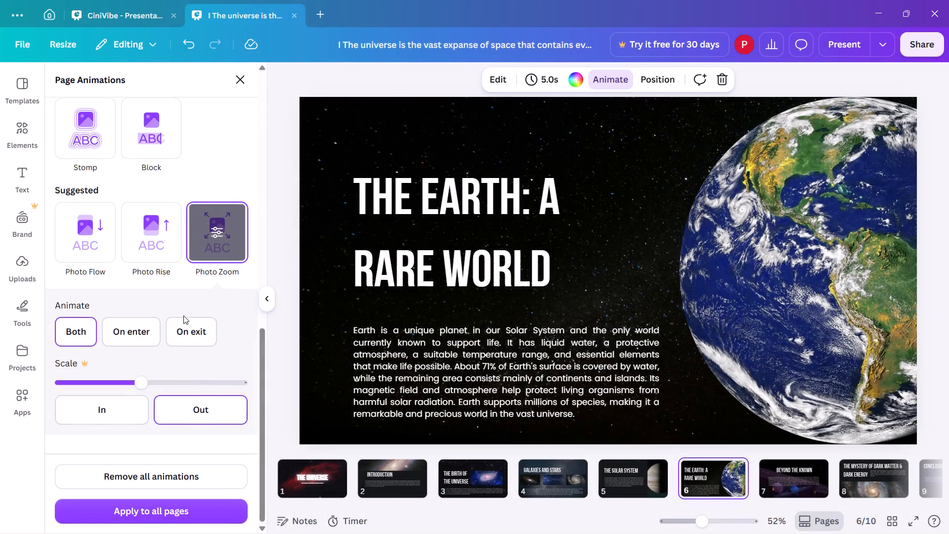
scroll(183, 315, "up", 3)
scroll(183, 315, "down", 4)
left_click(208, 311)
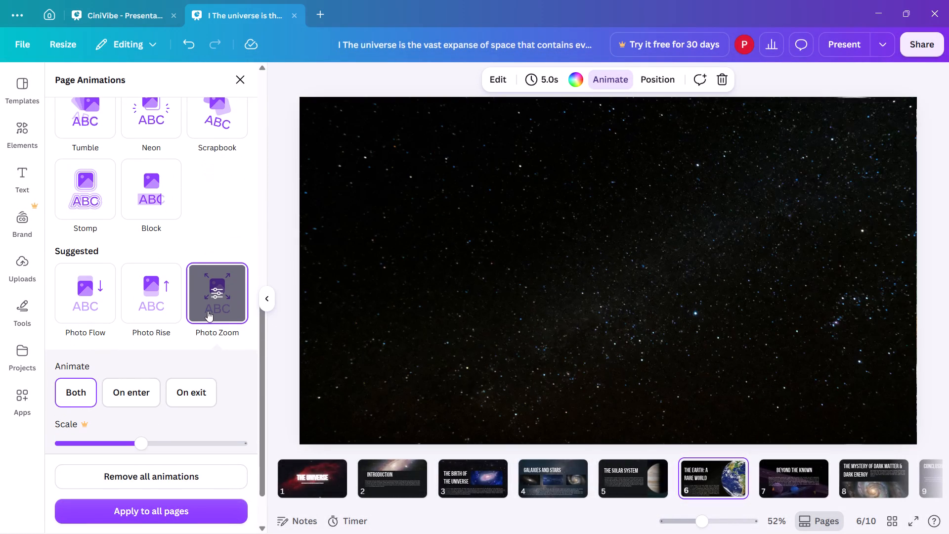
Try the Block, Neon and Drift page animations on the Beyond the Known slide (page 7), then settle on Breathe.
left_click(781, 474)
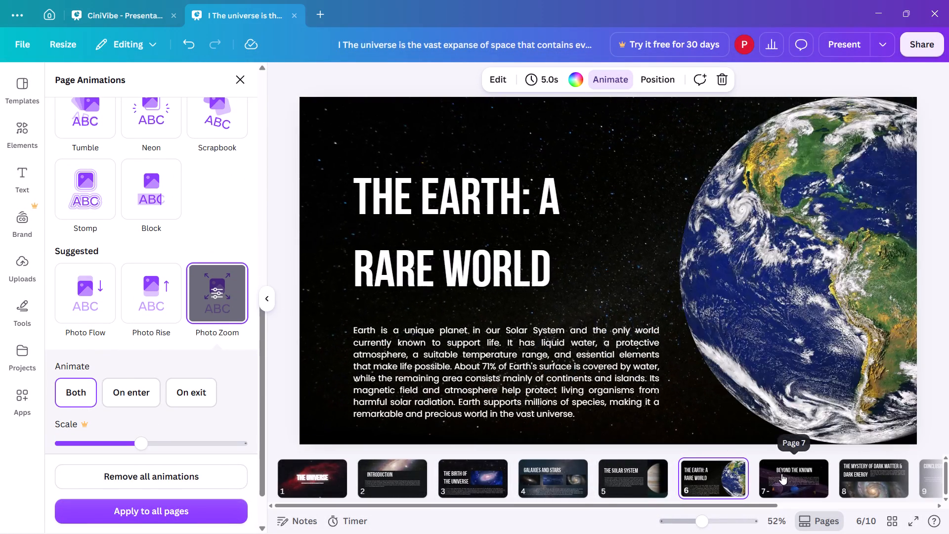
left_click(144, 371)
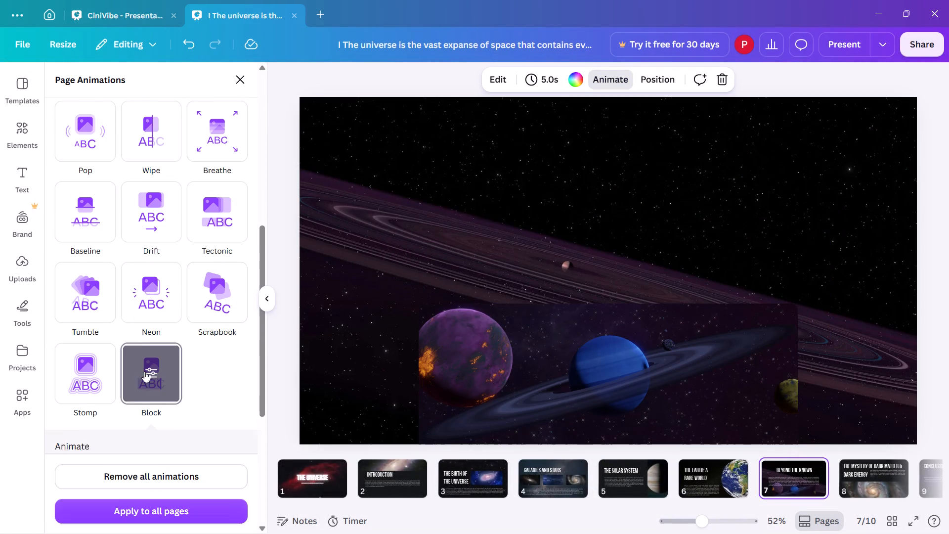
left_click(153, 259)
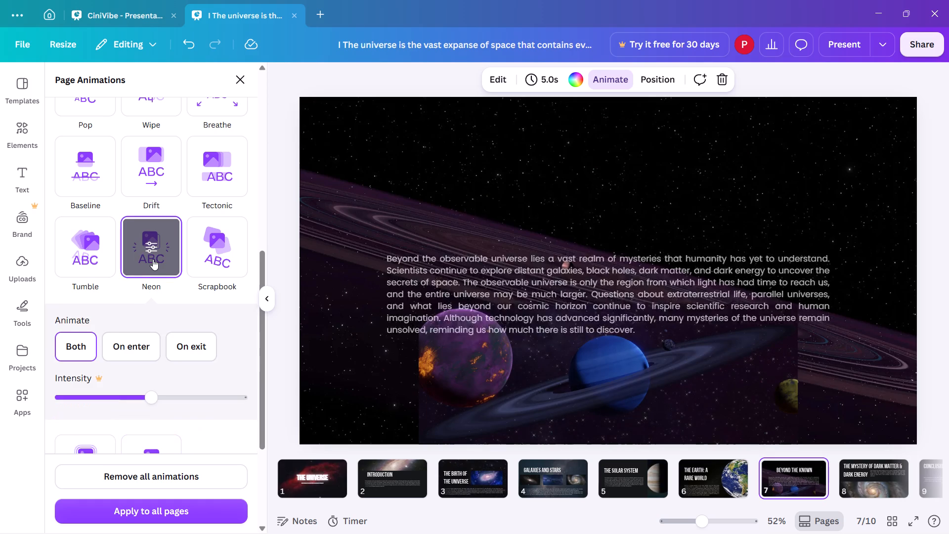
scroll(153, 259, "up", 2)
left_click(153, 259)
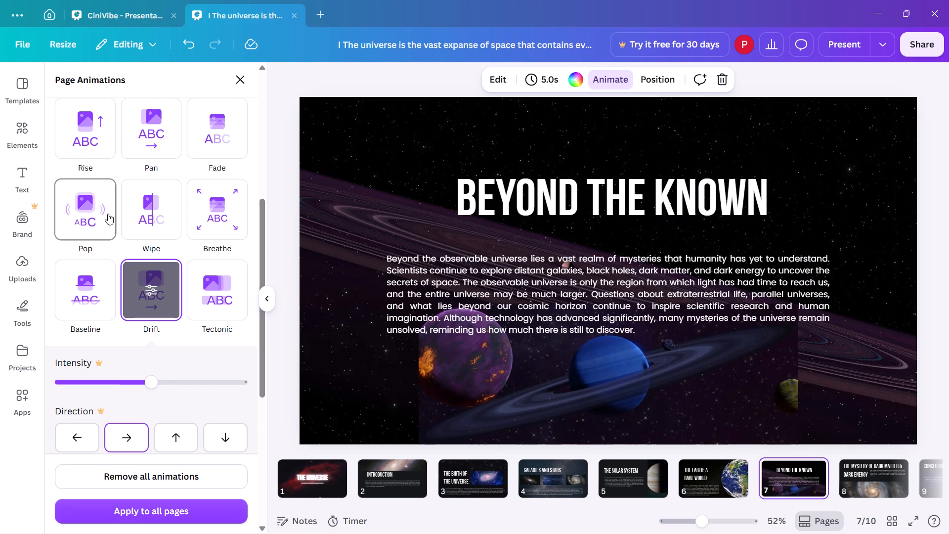
left_click(212, 214)
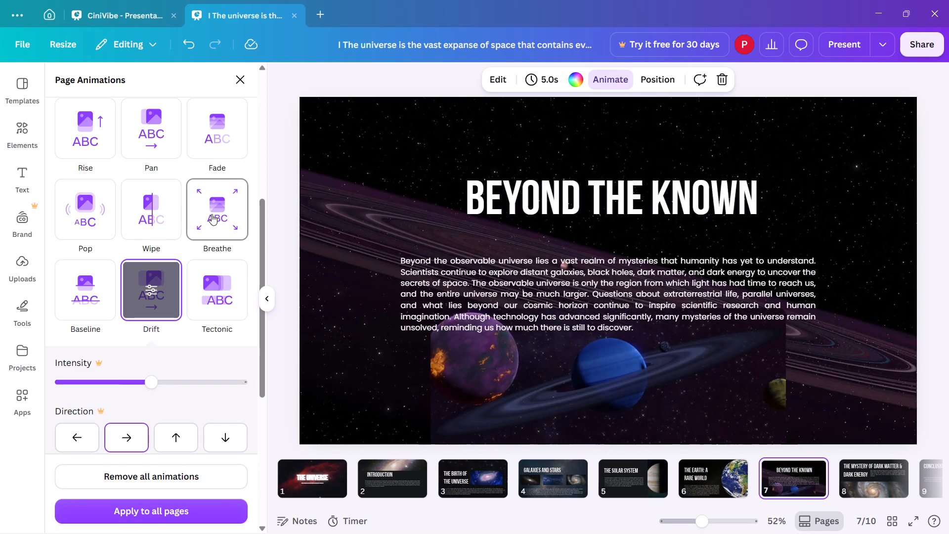
Apply the Rise page animation to The Mystery of Dark Matter & Dark Energy slide (page 8).
left_click(868, 481)
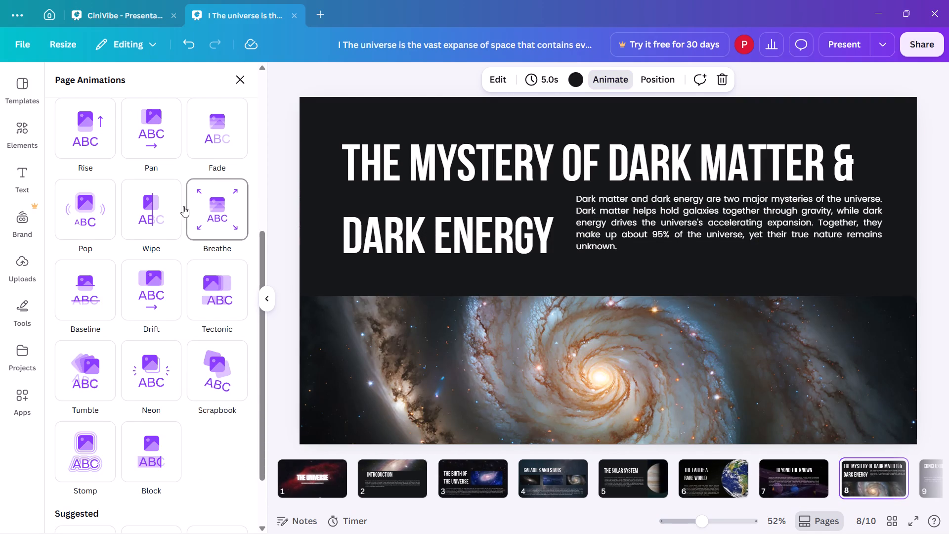
scroll(148, 201, "up", 2)
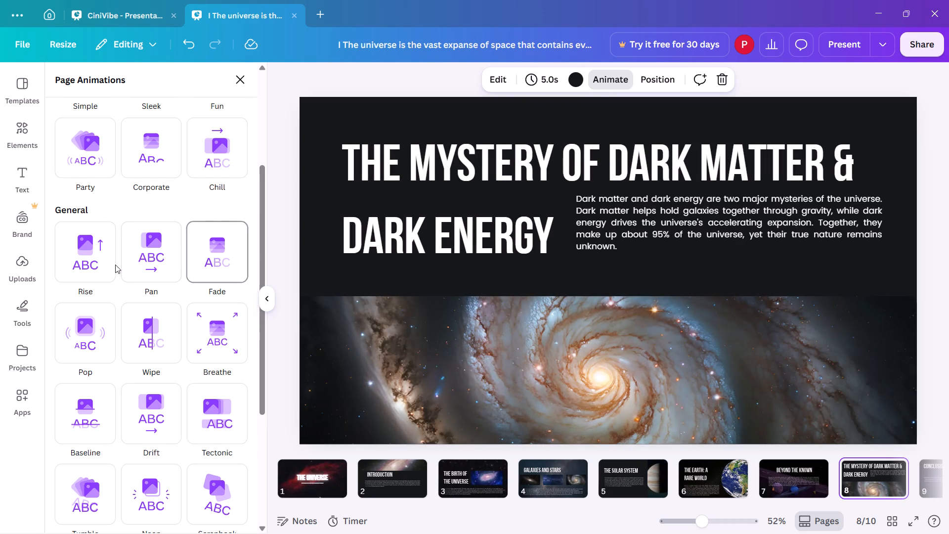
left_click(106, 263)
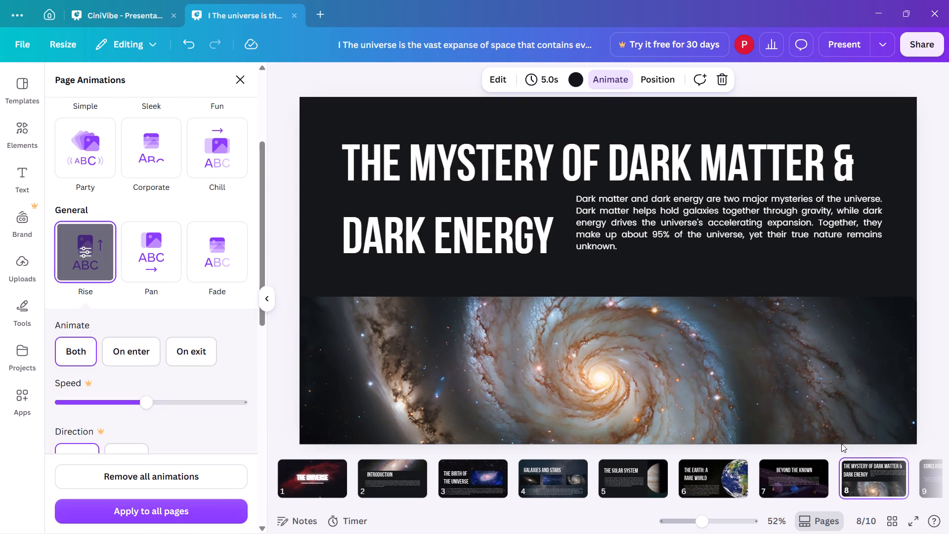
Try the Party and Chill page animations on the Conclusion slide (page 9), then settle on Corporate.
left_click_drag(767, 505, 816, 506)
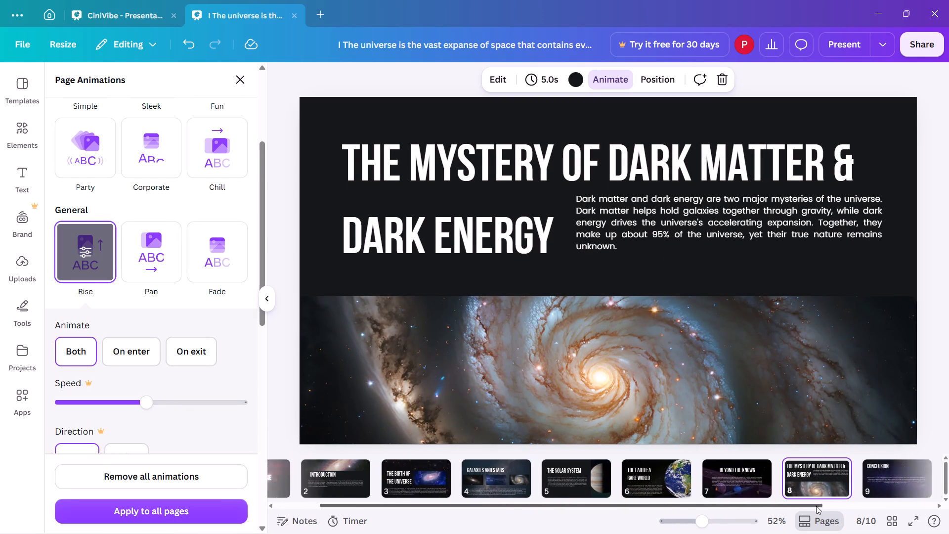
left_click_drag(816, 506, 908, 507)
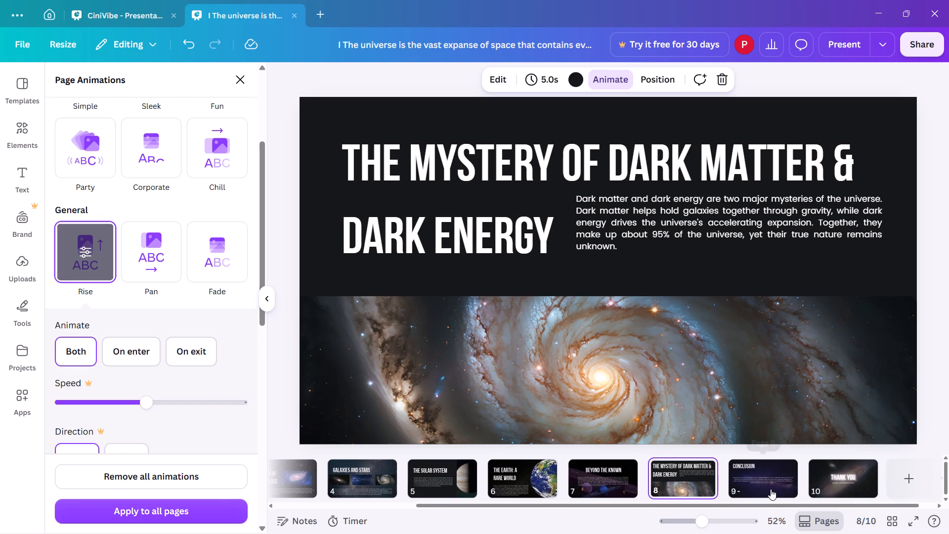
left_click(768, 486)
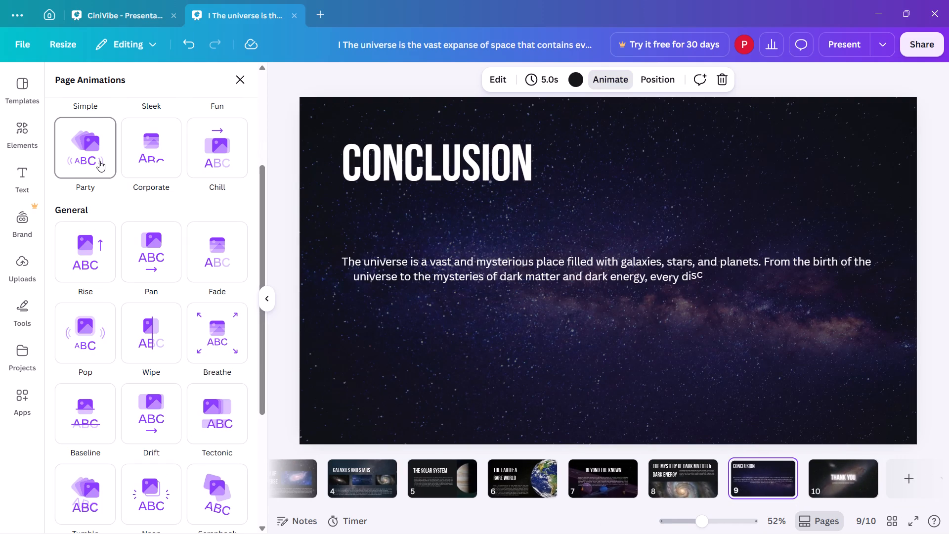
left_click(99, 161)
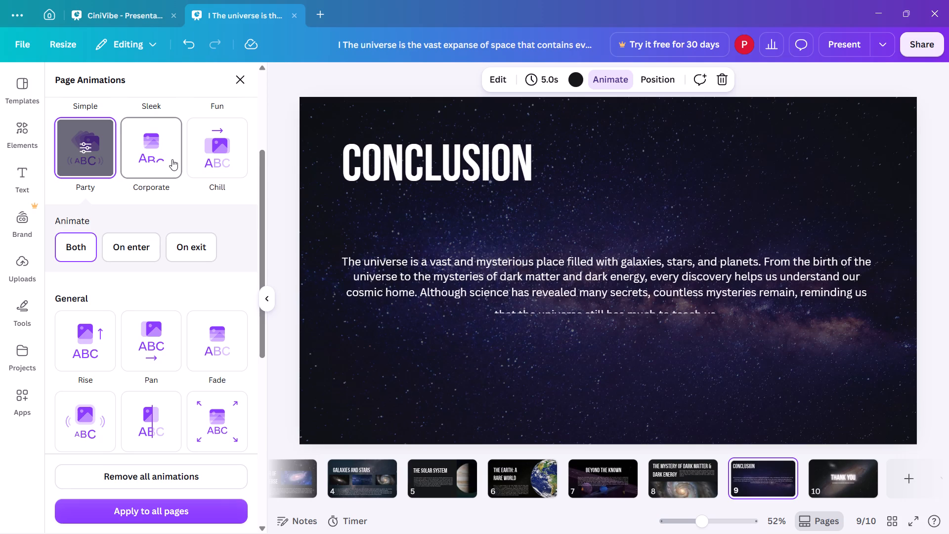
left_click(213, 161)
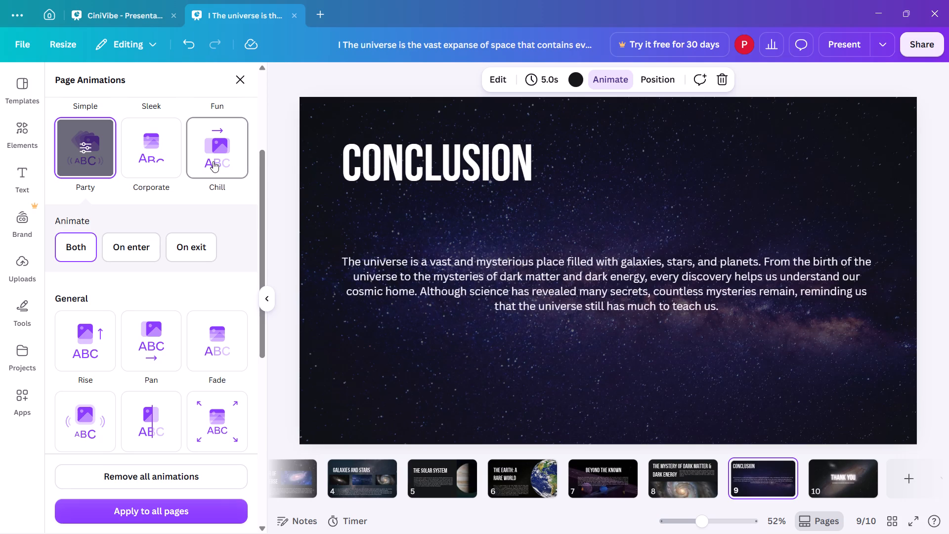
left_click(166, 161)
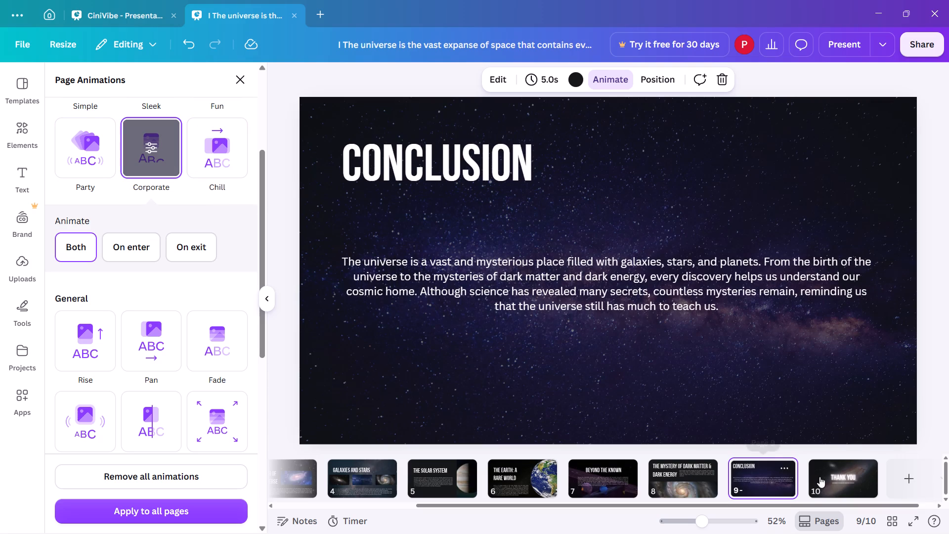
Apply the Party page animation to the Thank You slide (page 10).
left_click(826, 477)
left_click(100, 163)
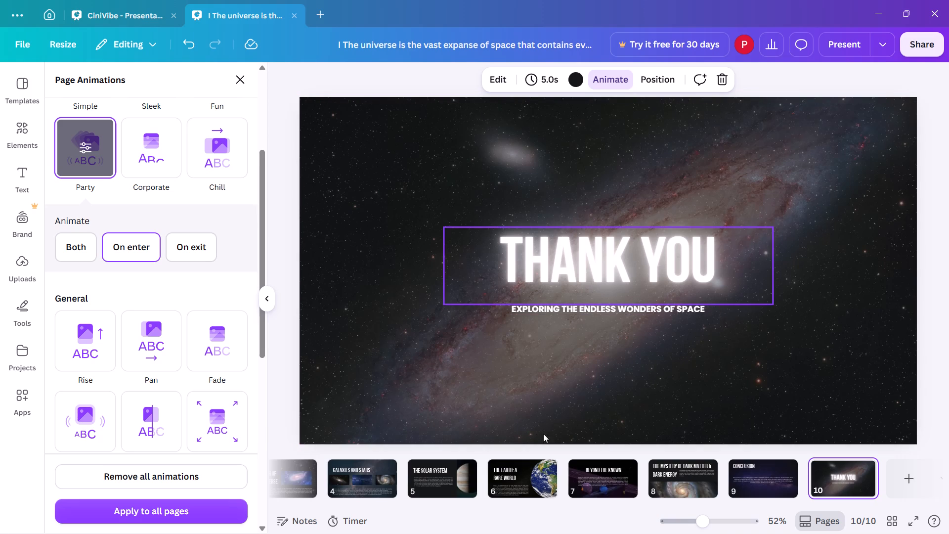
Play the full-screen slideshow from The Universe title slide (page 1) through the Thank You slide (page 10), then exit it.
left_click_drag(486, 506, 321, 501)
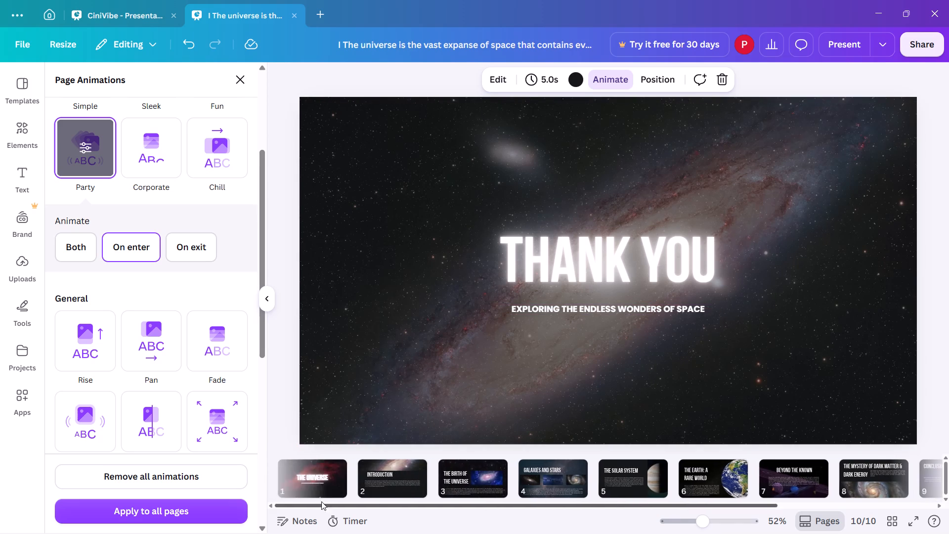
left_click_drag(321, 501, 259, 497)
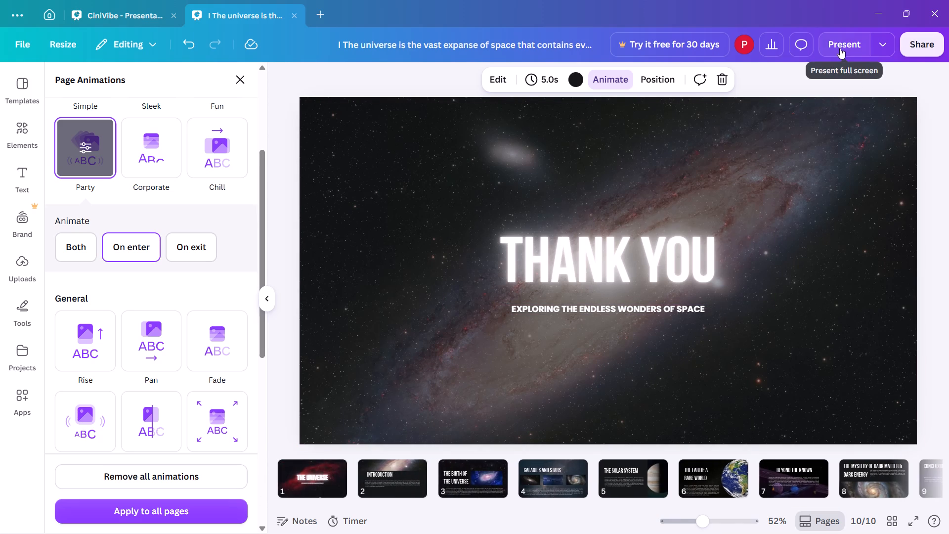
left_click(840, 48)
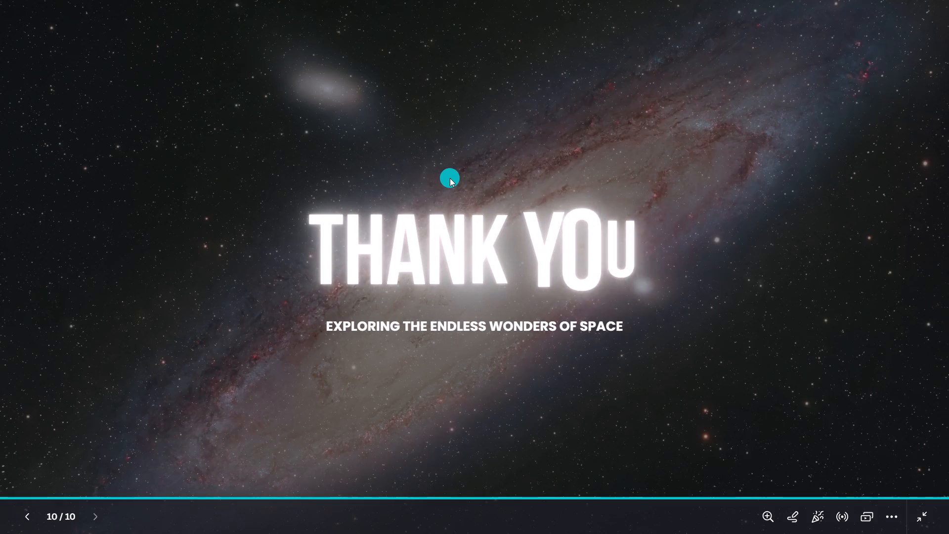
key("Escape")
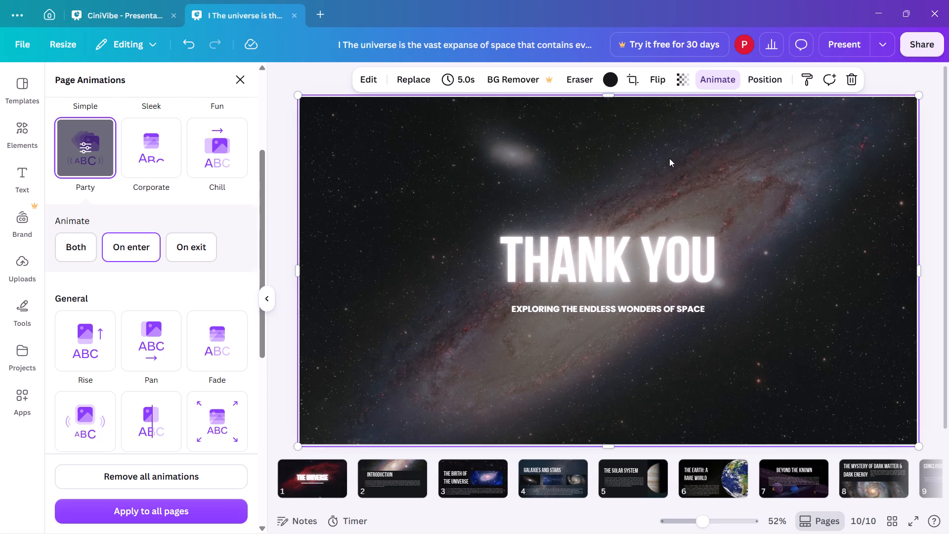
left_click(328, 490)
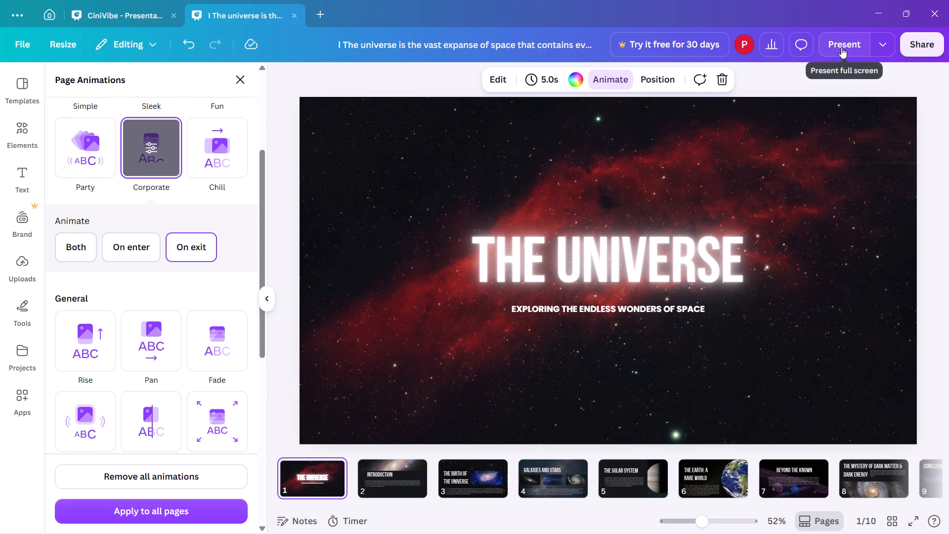
left_click(841, 47)
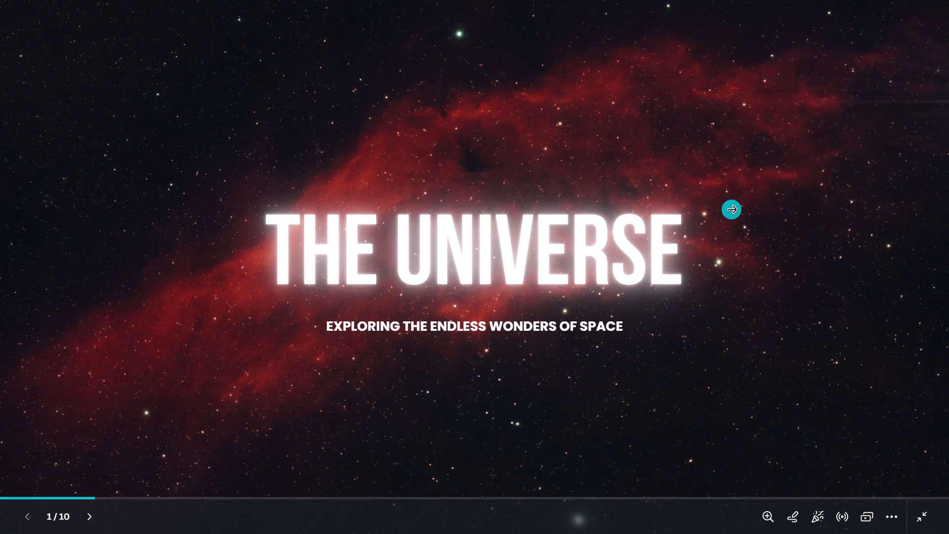
key("Right")
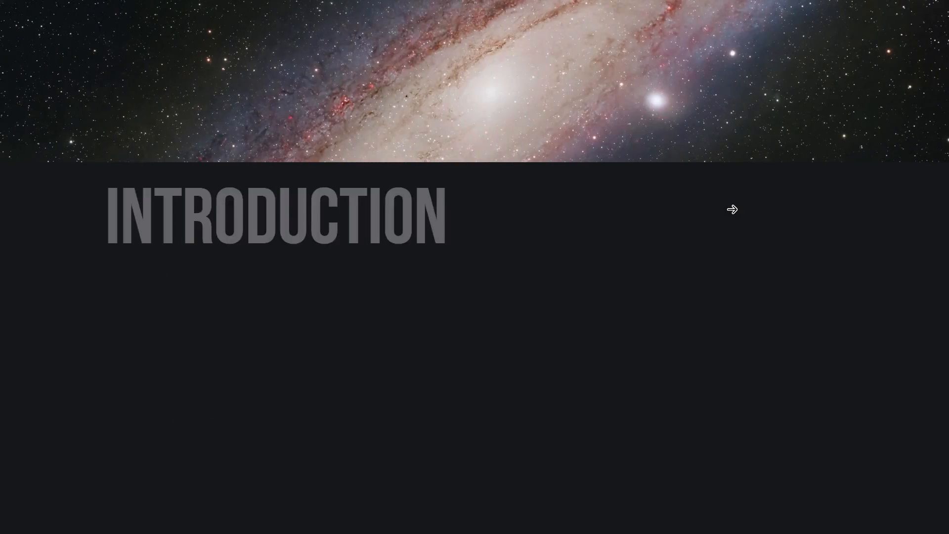
key("Right")
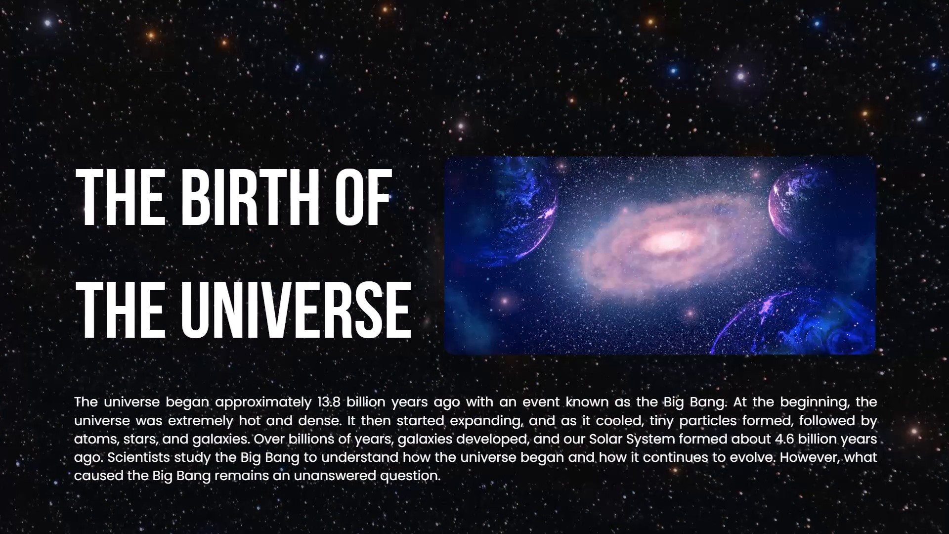
key("Right")
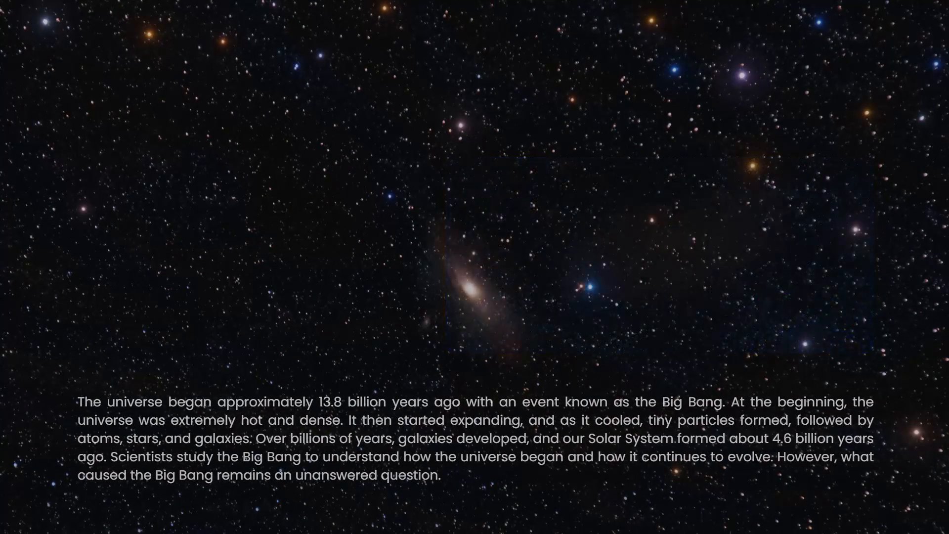
key("Right")
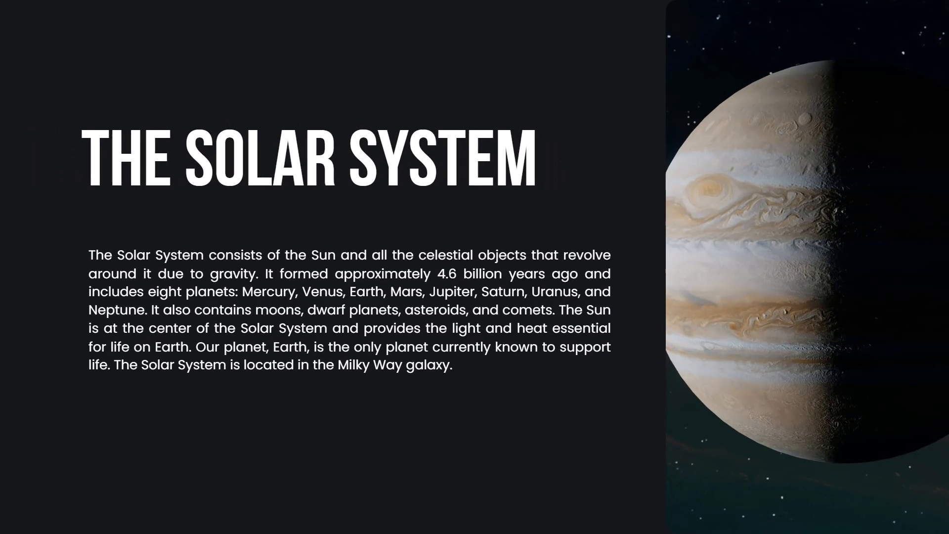
key("Right")
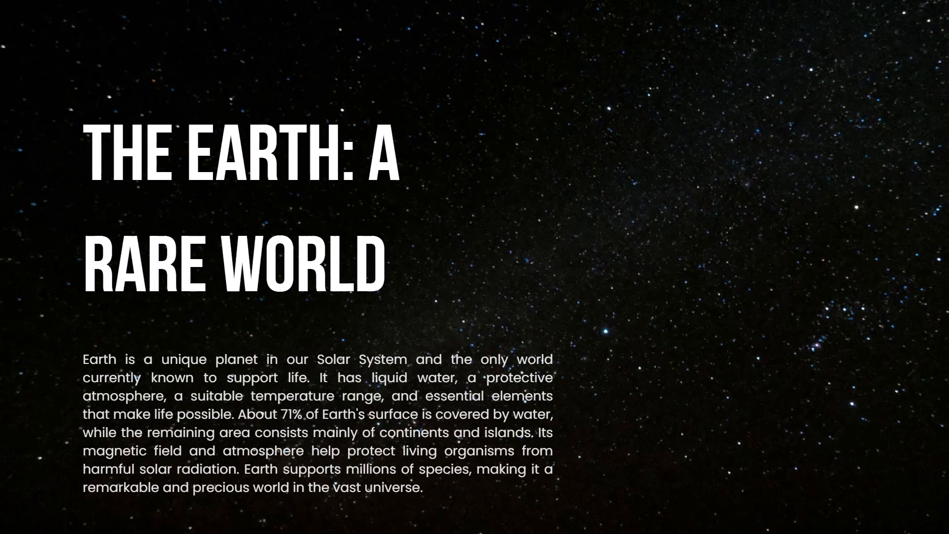
key("Right")
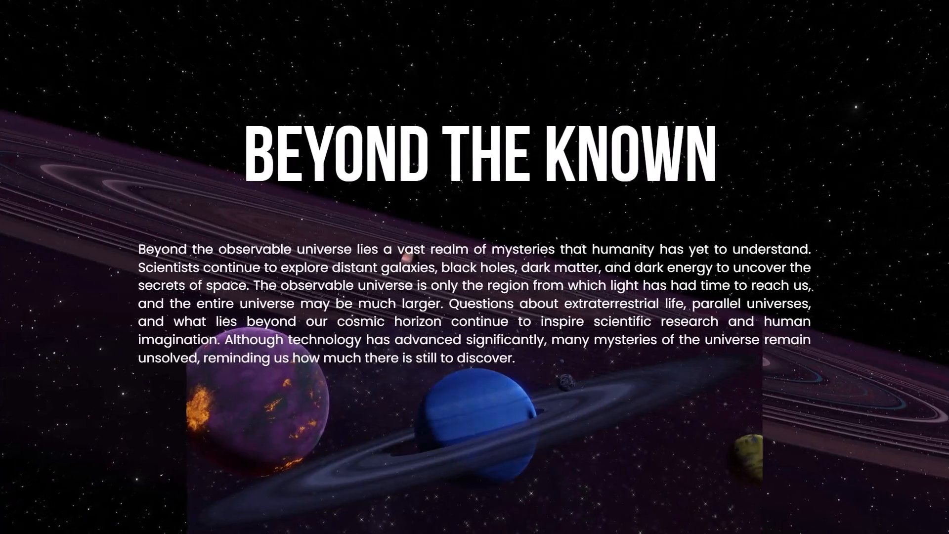
key("Right")
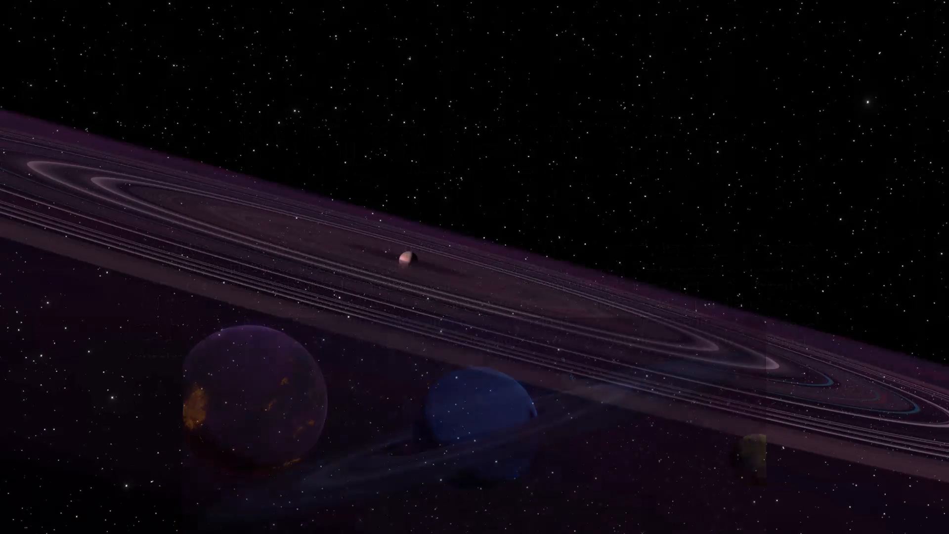
key("Right")
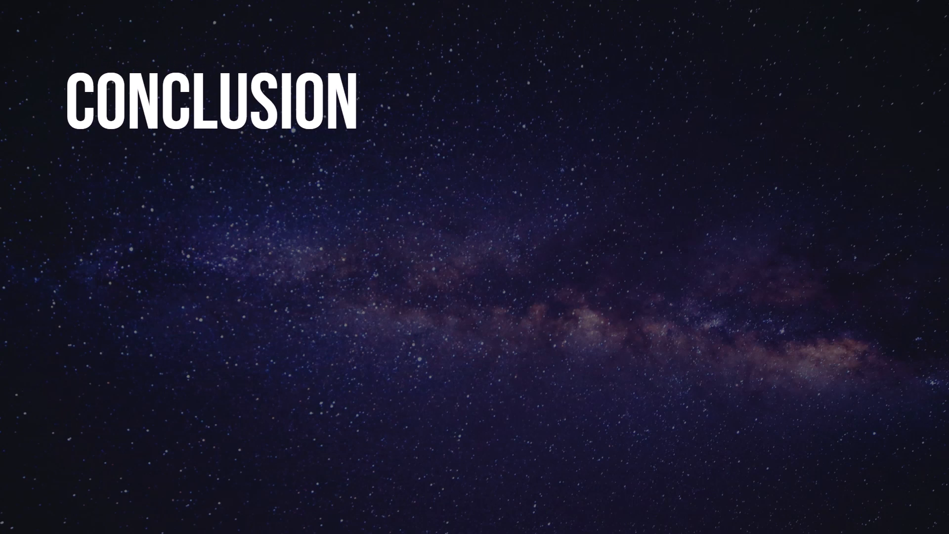
key("Right")
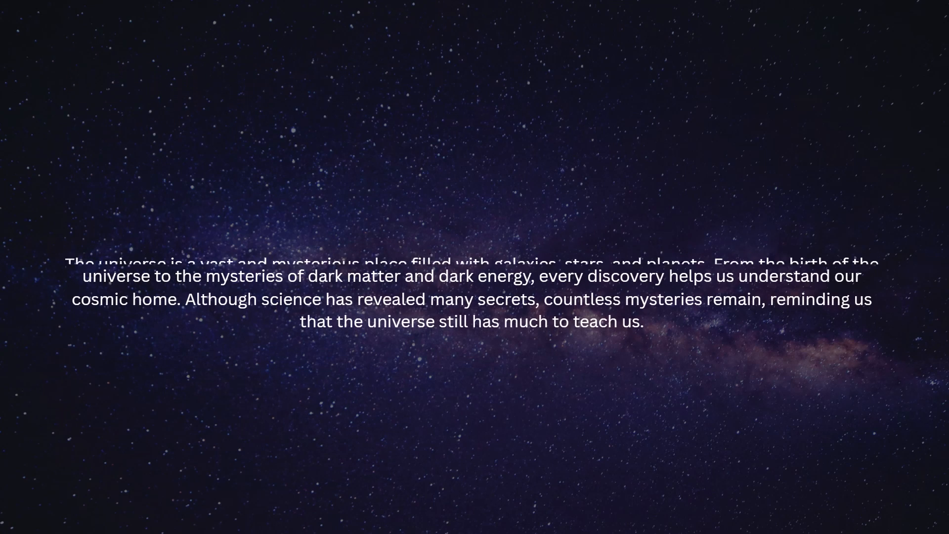
key("Right")
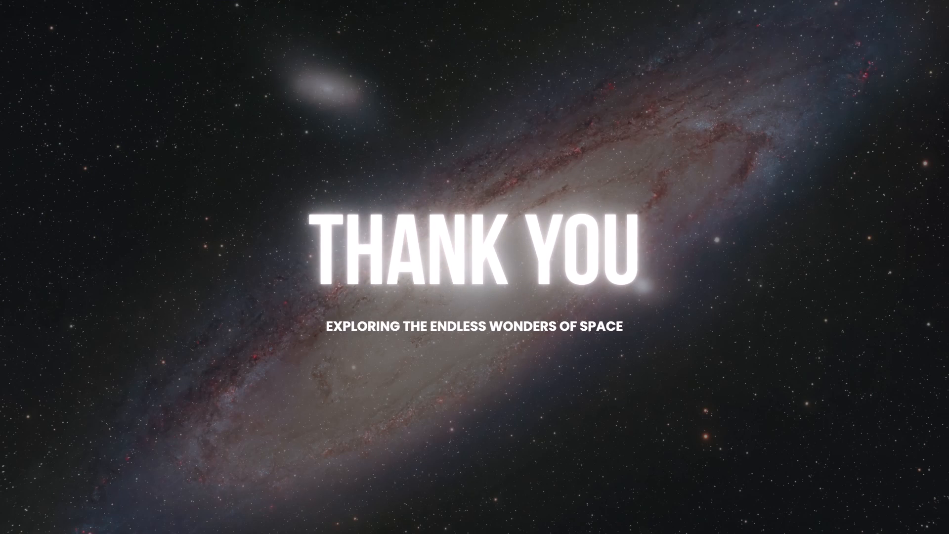
key("Escape")
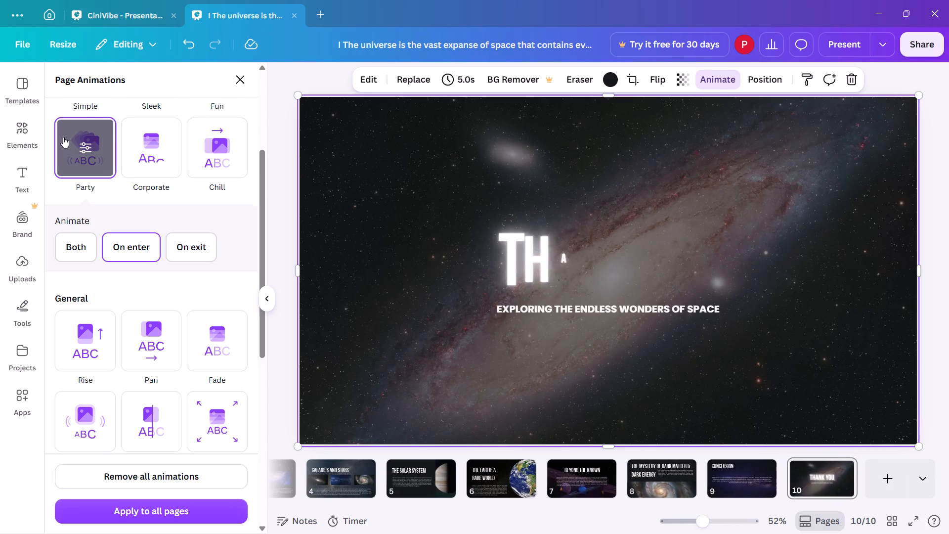
Browse the element categories, including Graphics, and the existing designs and folders under Your projects.
left_click(18, 140)
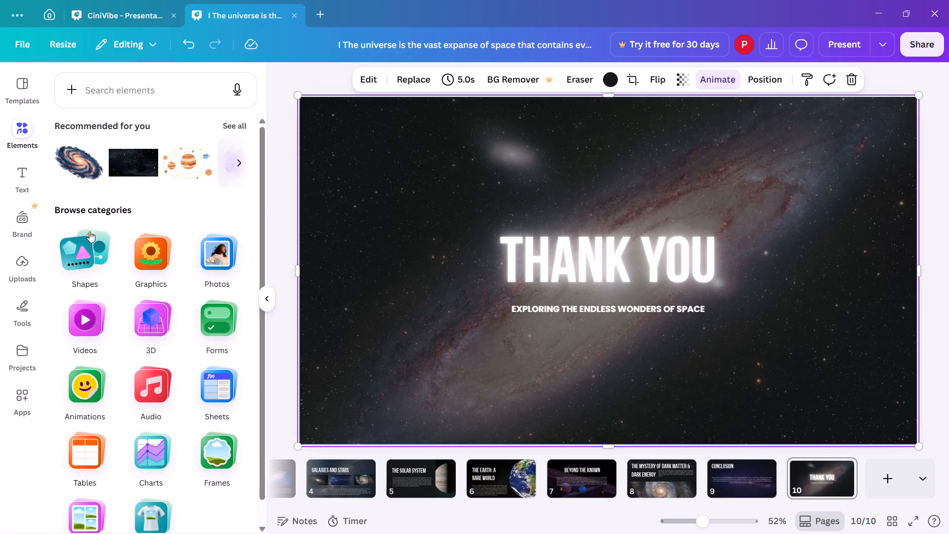
left_click(159, 258)
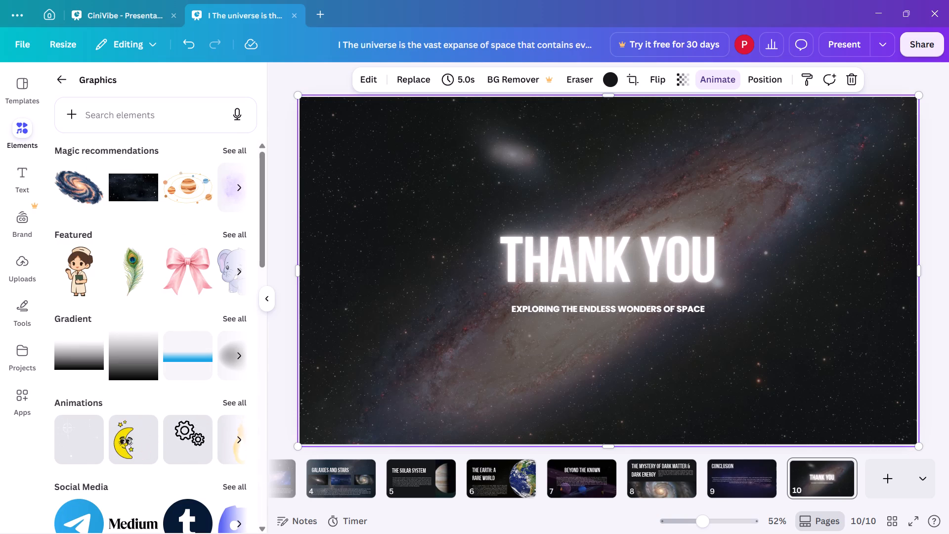
left_click(63, 75)
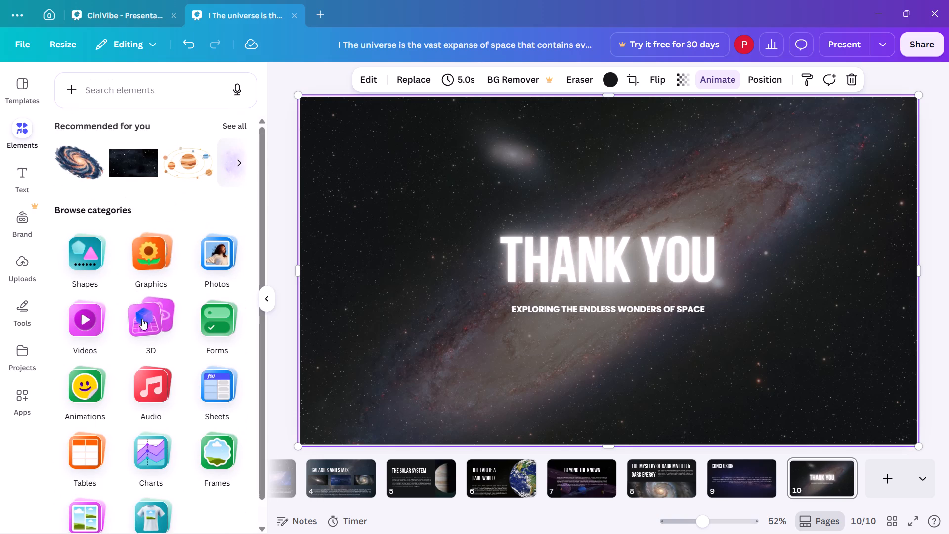
scroll(143, 321, "down", 6)
scroll(137, 365, "up", 6)
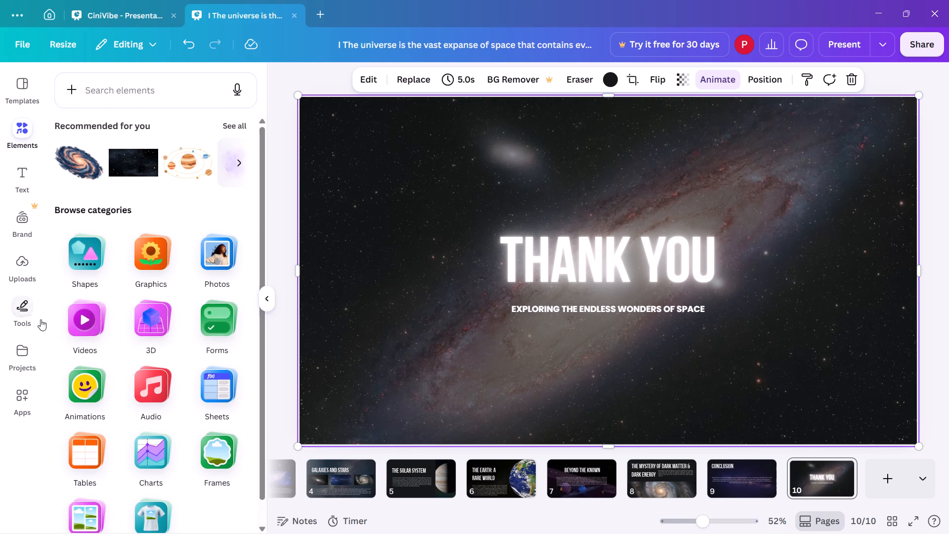
left_click(24, 357)
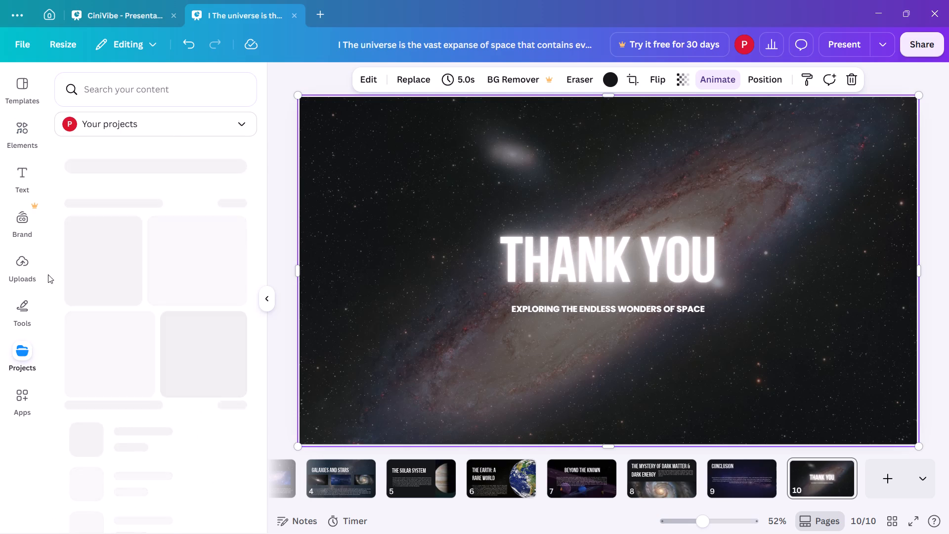
left_click(191, 120)
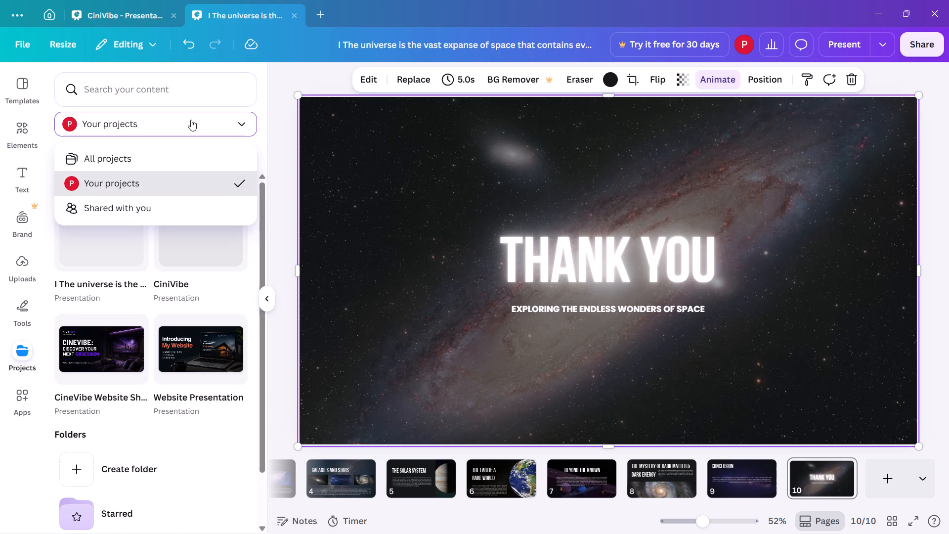
left_click(191, 120)
scroll(160, 284, "down", 3)
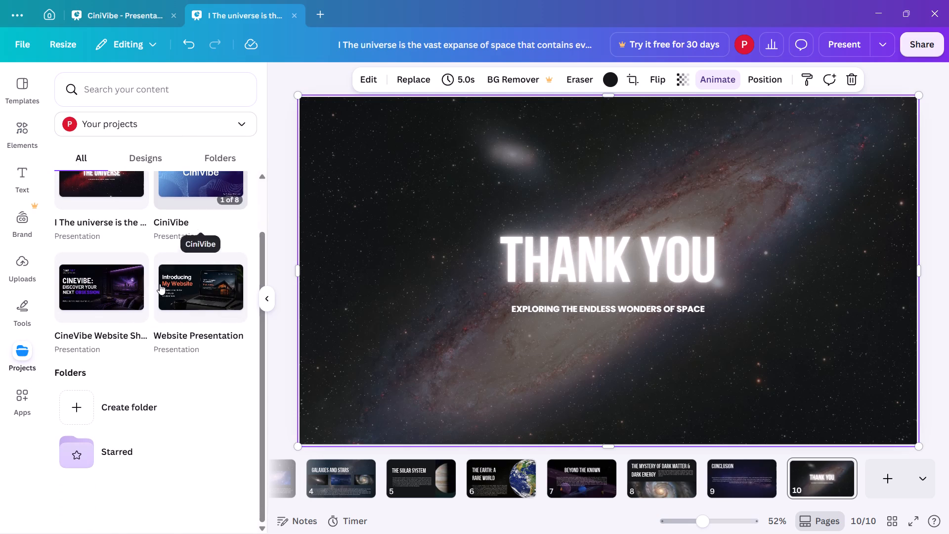